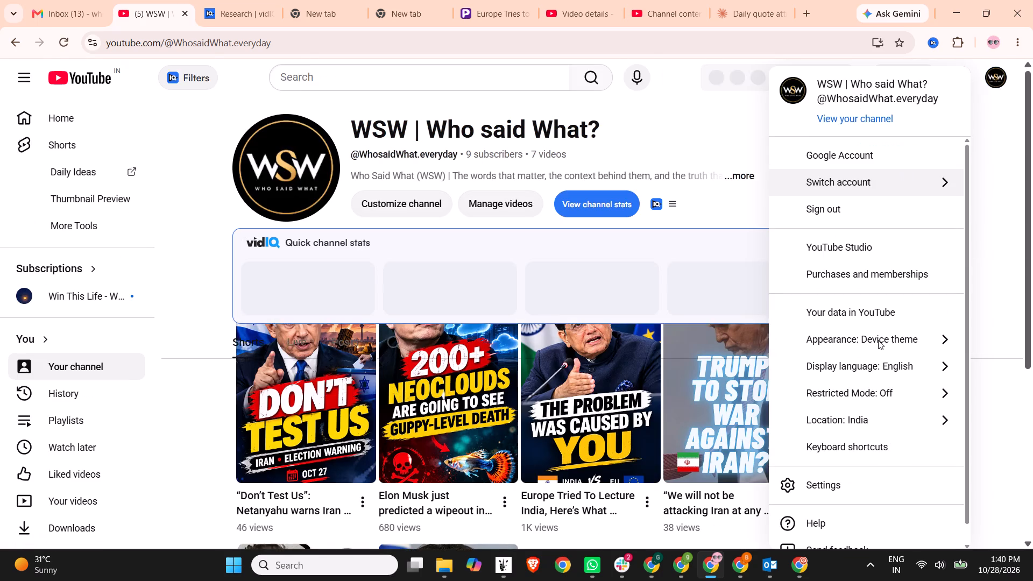
left_click(841, 243)
scroll(529, 257, "down", 3)
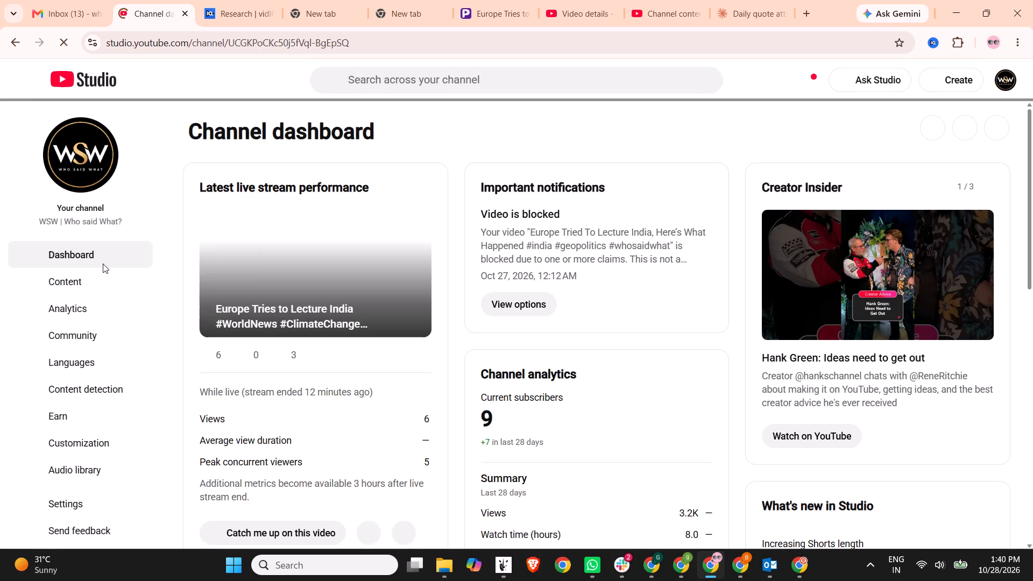
left_click(75, 310)
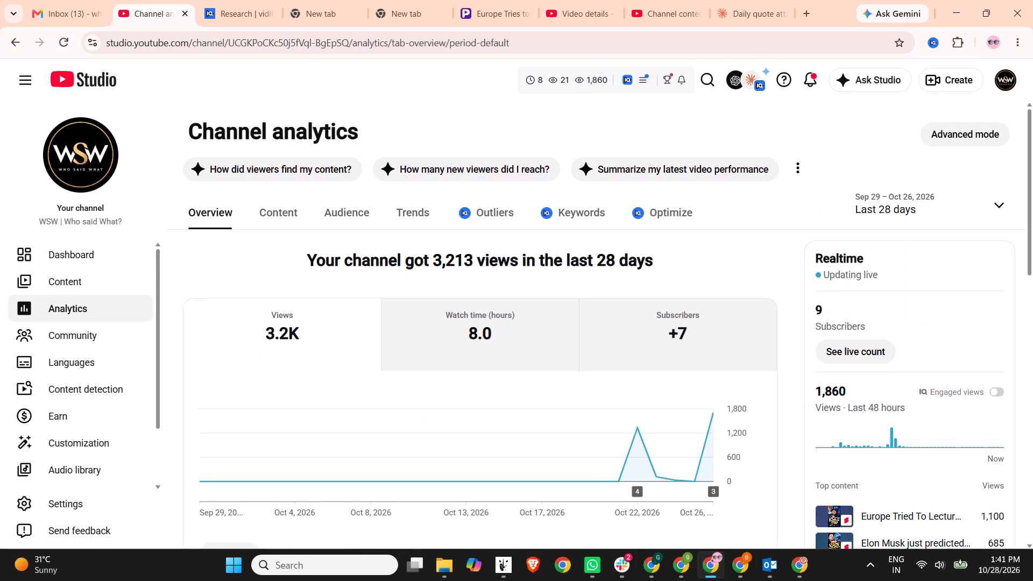
Open the detailed Realtime performance report and examine each video's views for the last 48 hours and last 60 minutes.
scroll(755, 340, "down", 2)
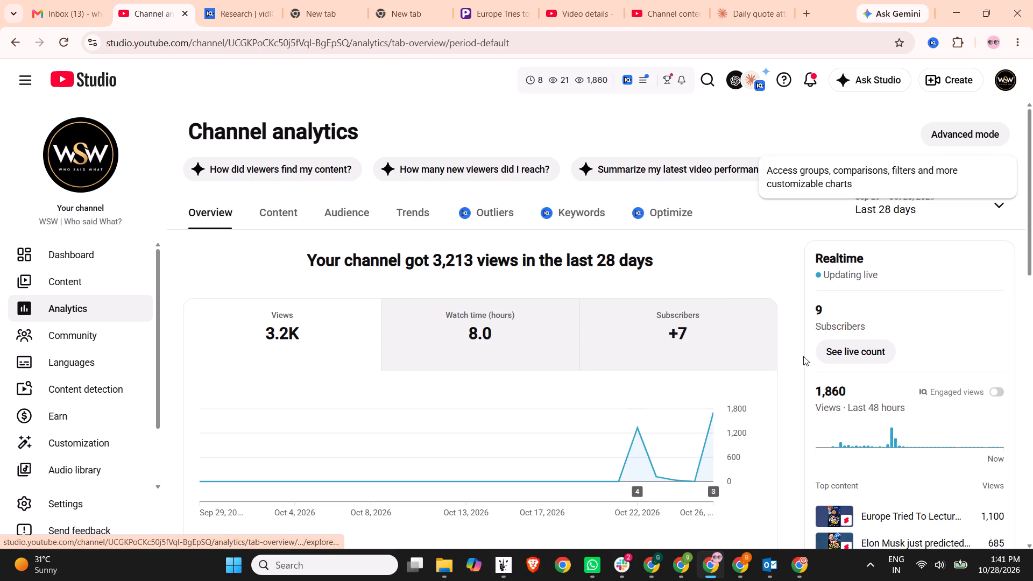
scroll(803, 356, "down", 2)
left_click(841, 332)
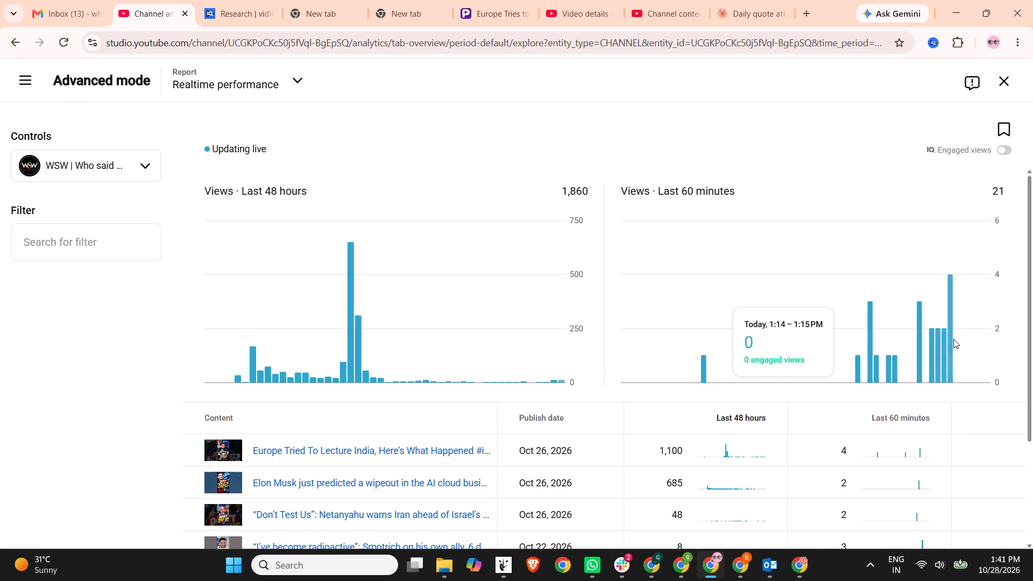
scroll(826, 302, "down", 2)
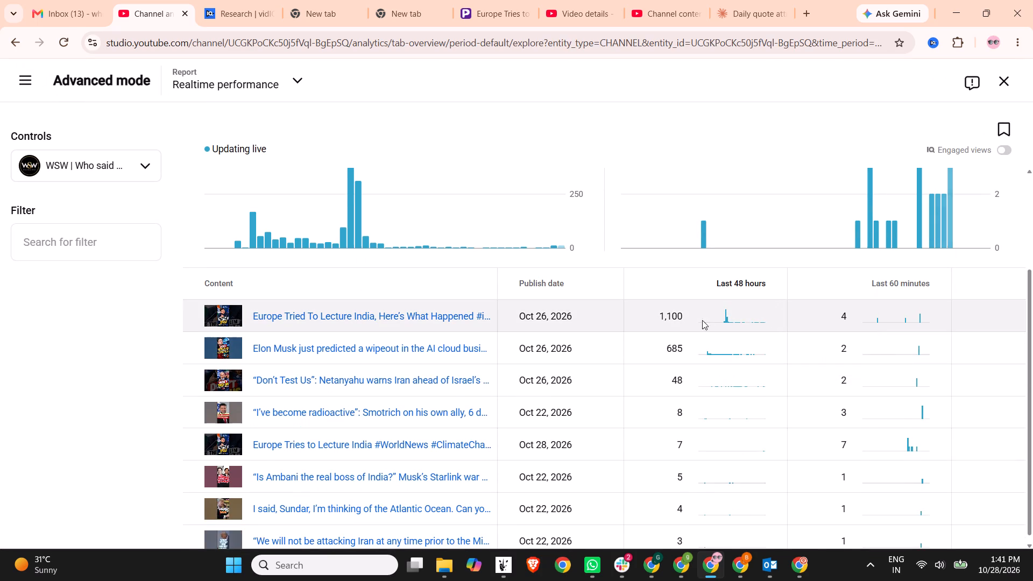
Look through the Realtime performance report's view charts and per-video rows, and return to the channel analytics overview.
scroll(677, 325, "down", 5)
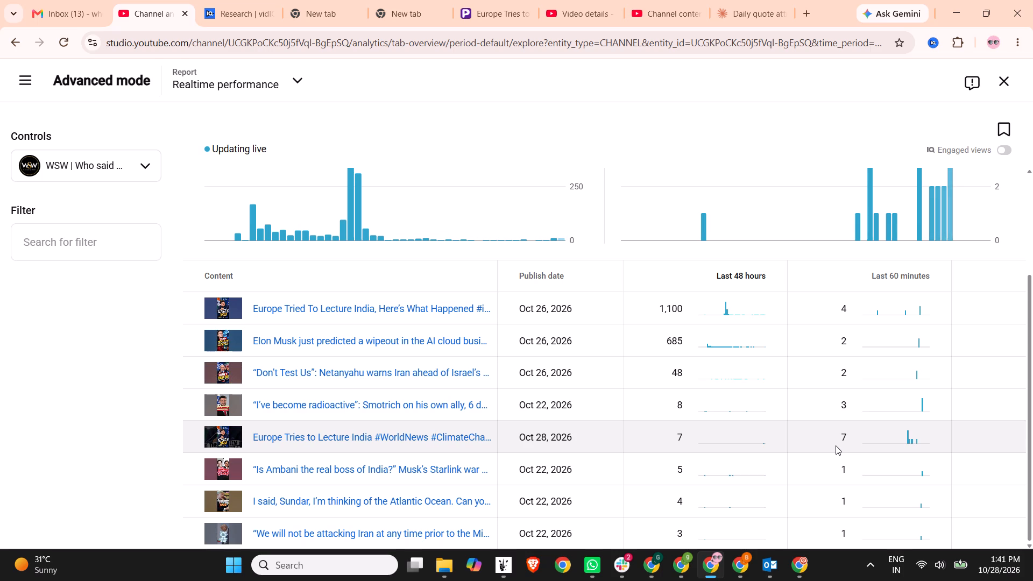
scroll(770, 306, "up", 8)
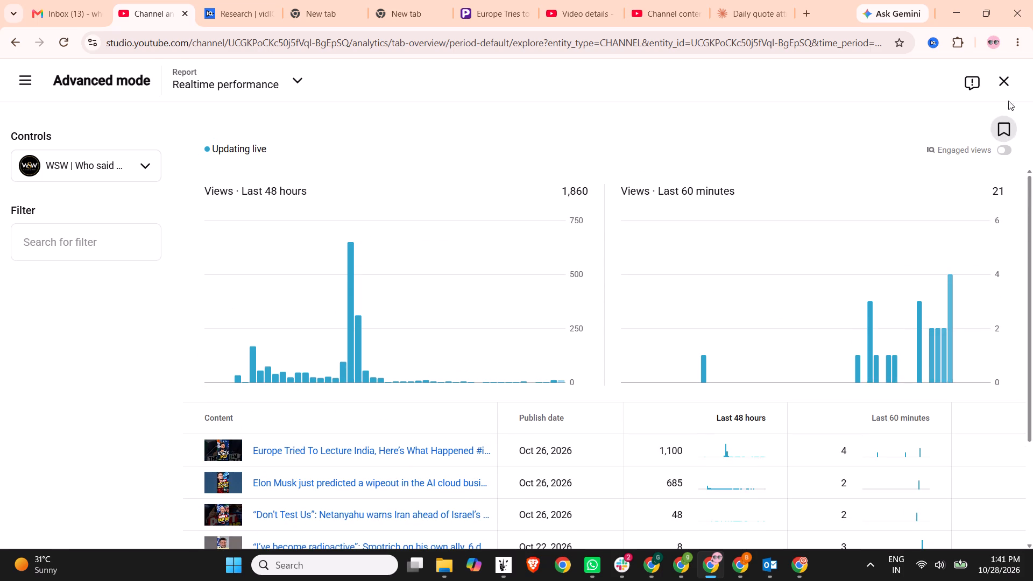
left_click(1009, 73)
Examine the channel overview for the last 28 days, comparing the Subscribers, Watch time and Views charts.
scroll(441, 292, "down", 1)
scroll(441, 292, "up", 11)
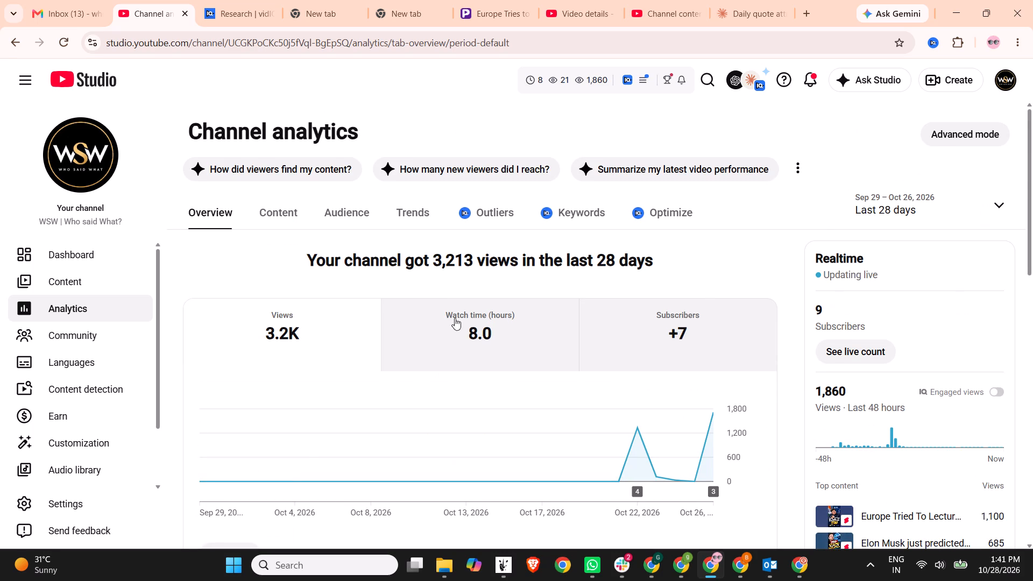
scroll(510, 308, "down", 4)
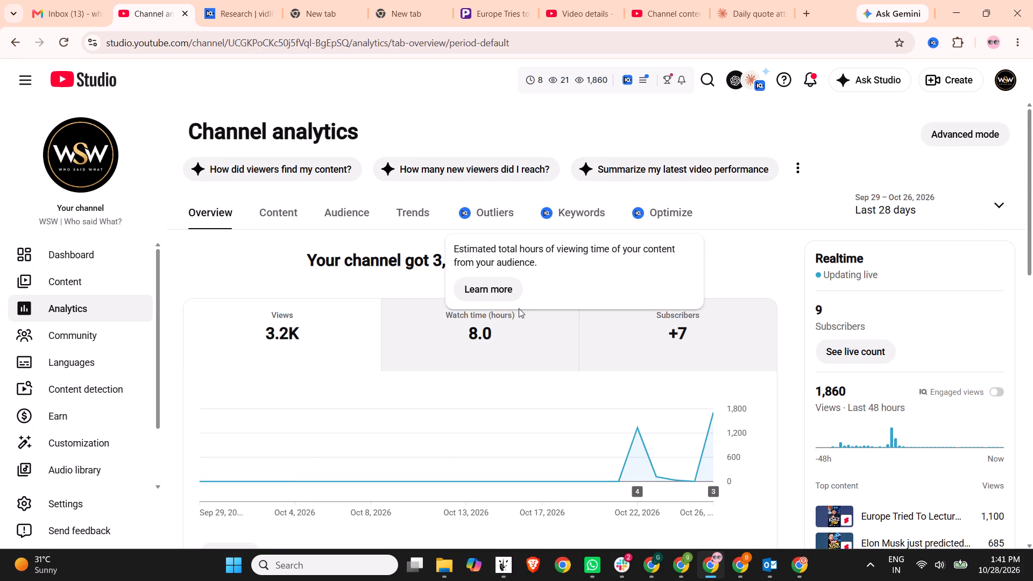
scroll(519, 308, "down", 2)
scroll(840, 364, "down", 8)
scroll(684, 380, "up", 8)
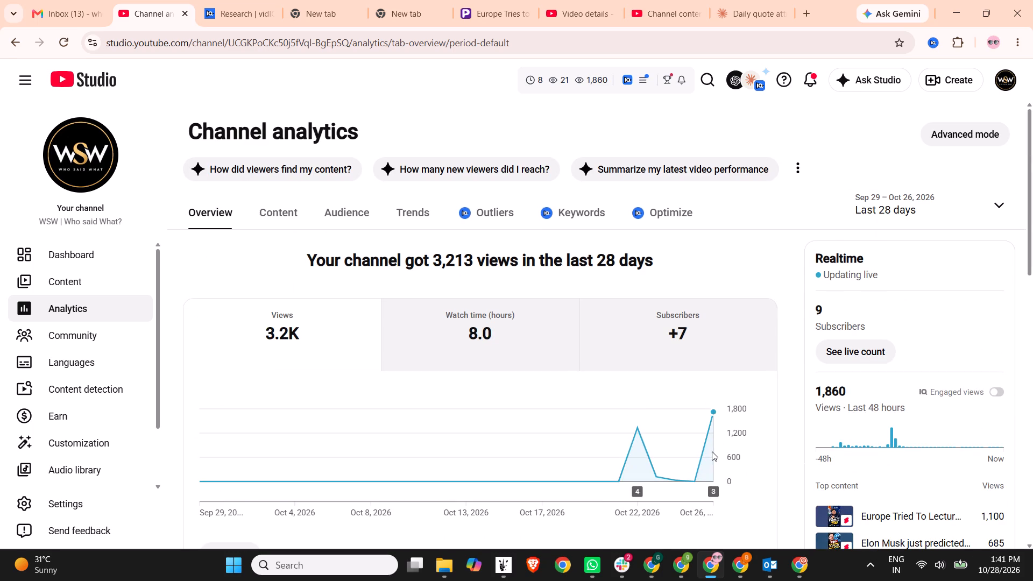
left_click(652, 323)
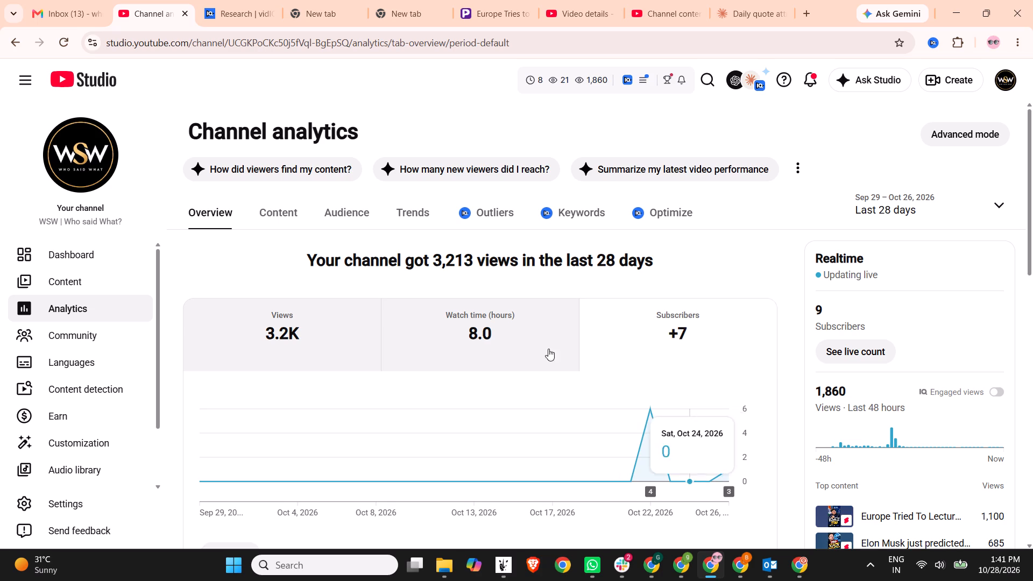
left_click(496, 312)
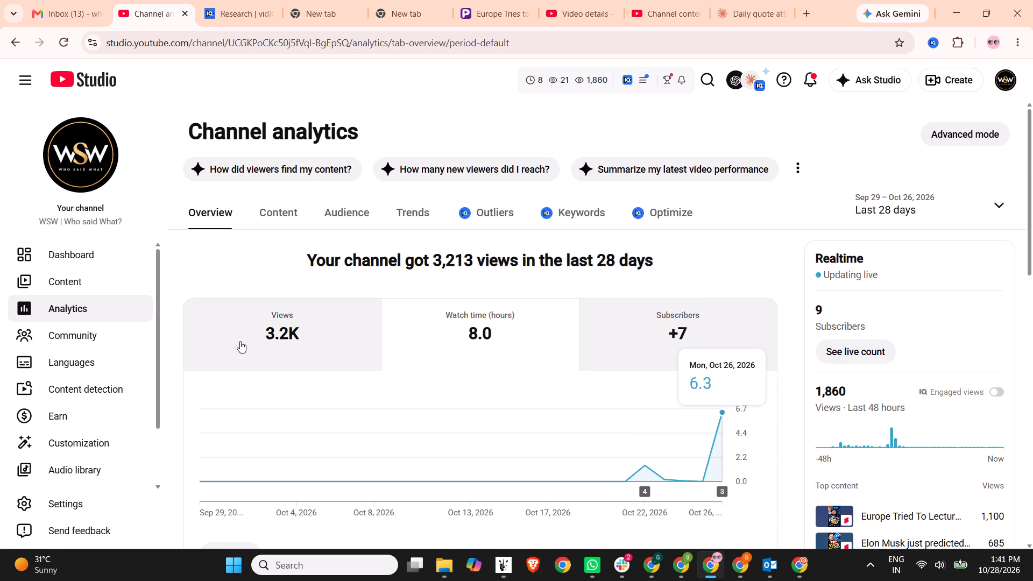
left_click(240, 341)
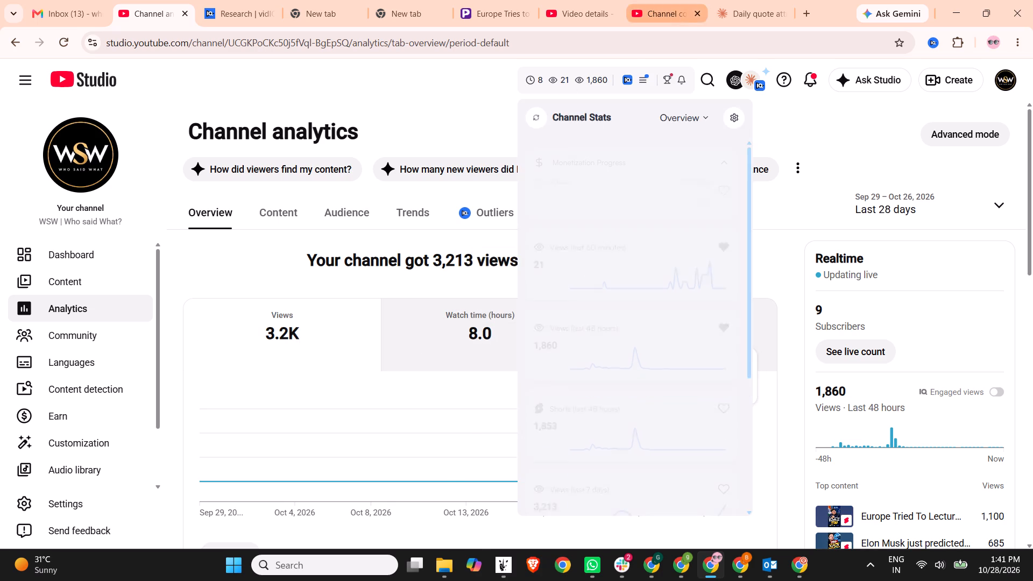
Switch to the channel content page with the list of Shorts.
left_click(627, 0)
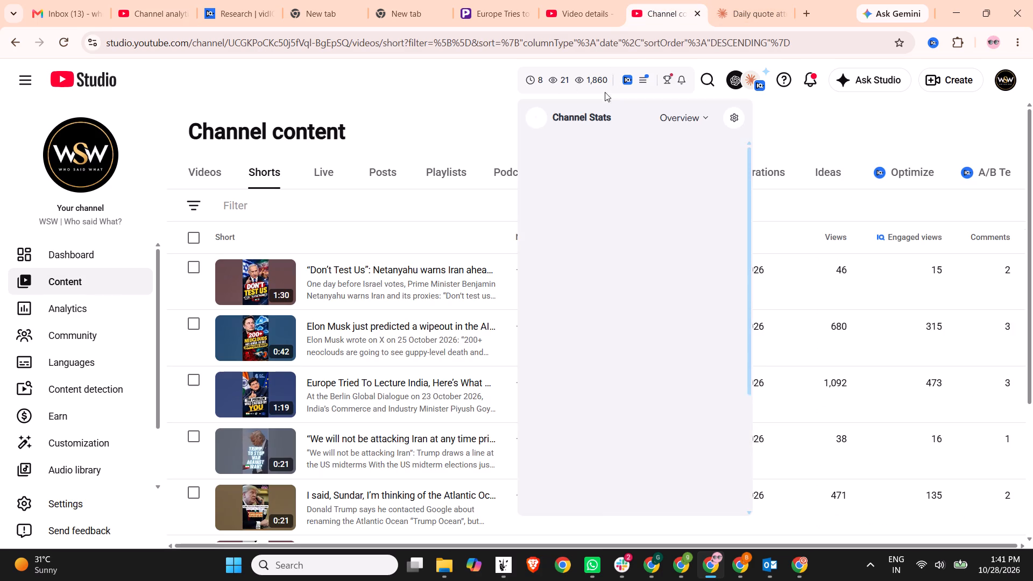
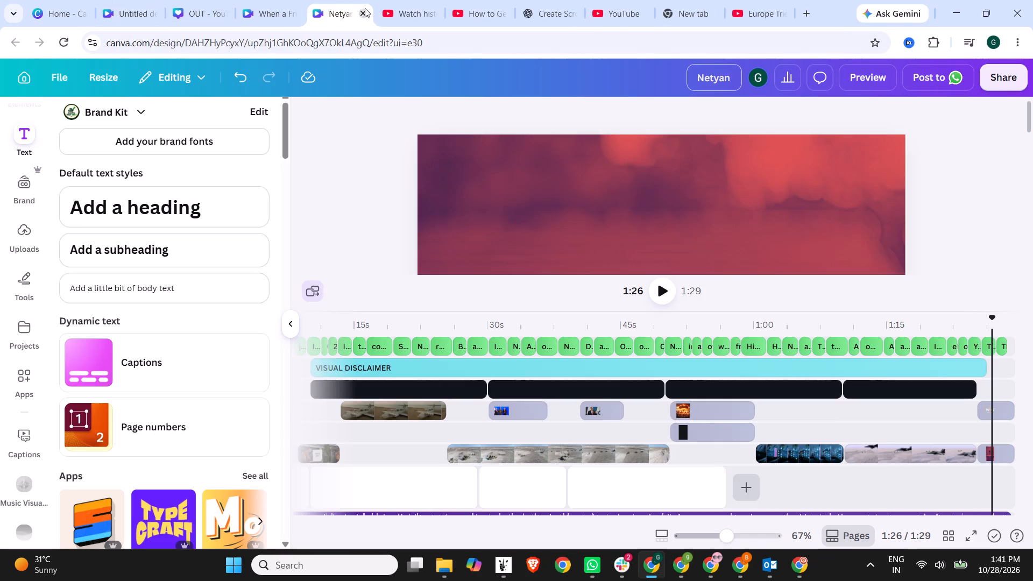
Close the finished Canva designs Netyan, OUT and When a Friendship Feels after checking which ones are open.
left_click(365, 10)
left_click(194, 0)
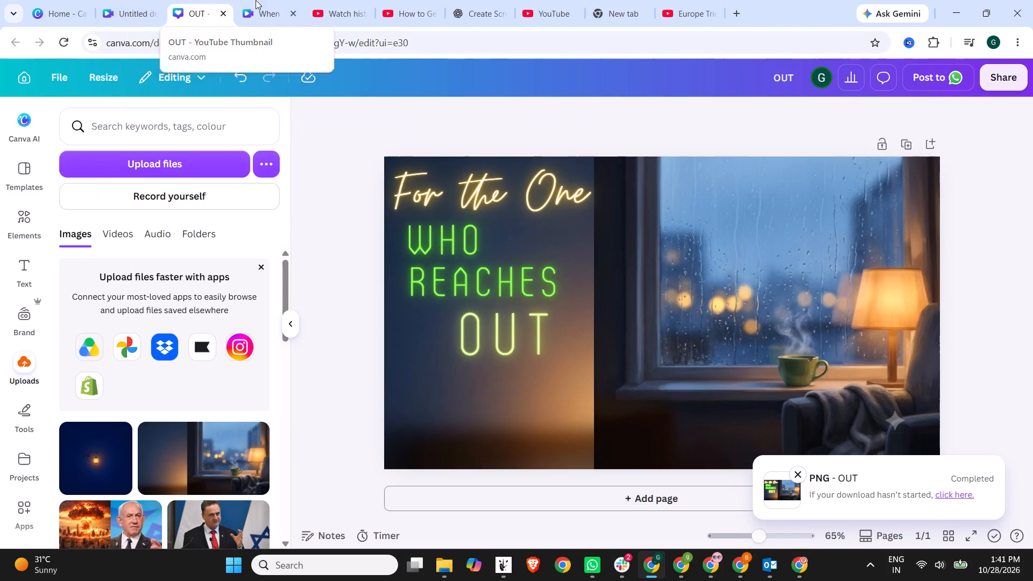
left_click(261, 0)
left_click(201, 0)
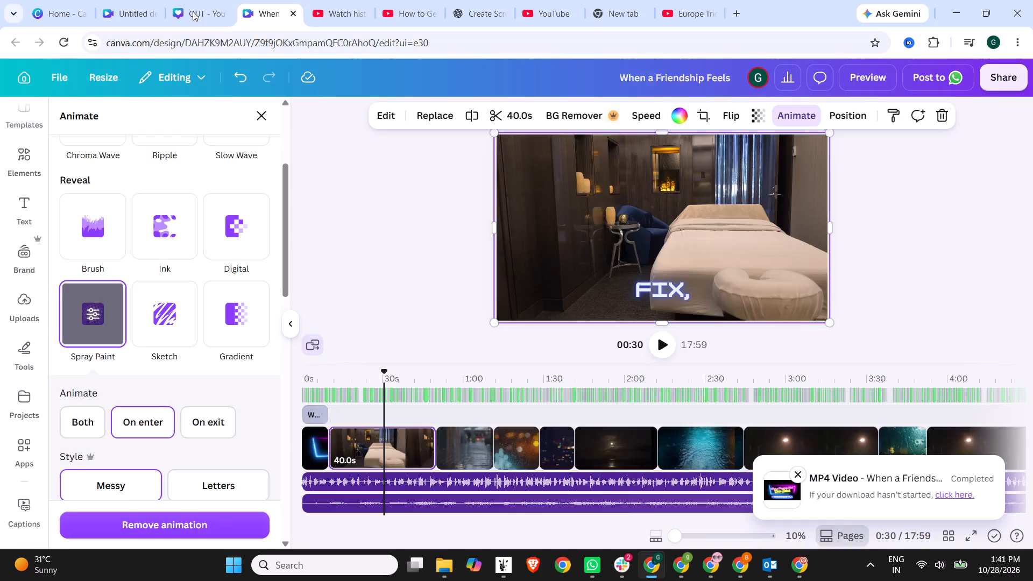
left_click(226, 12)
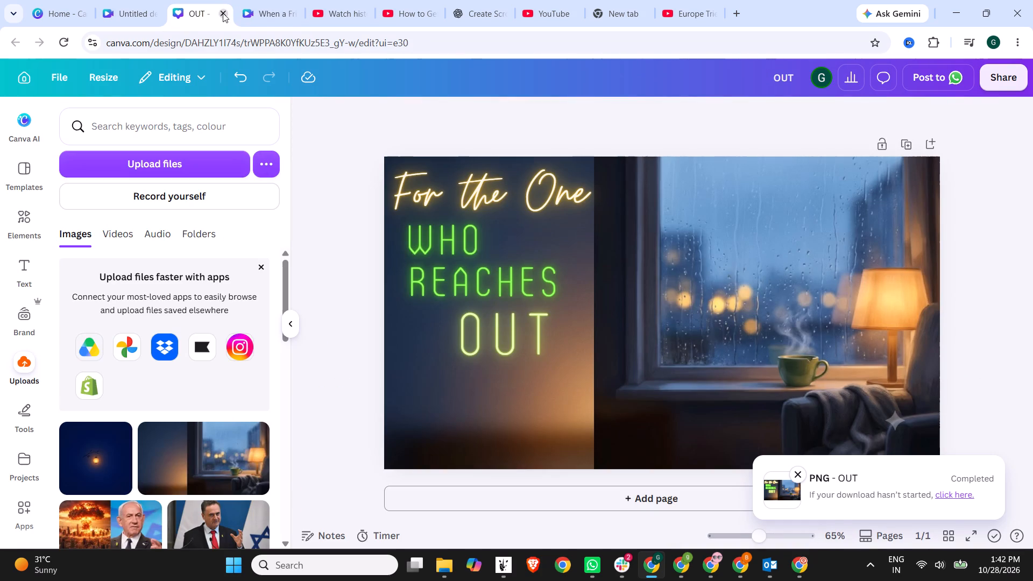
left_click(223, 13)
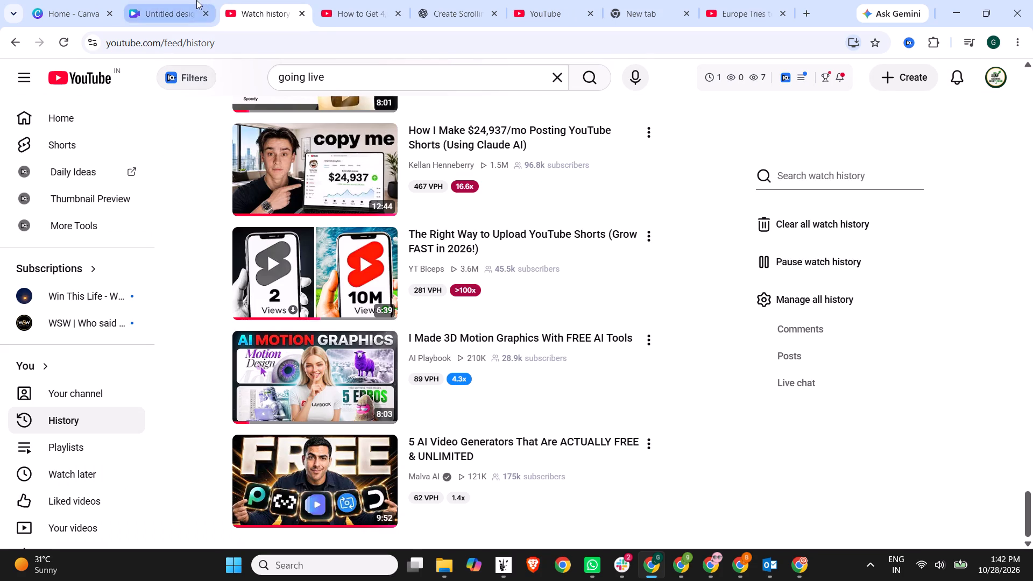
Return to the Canva home page and create a new blank Instagram Reel design.
left_click(196, 0)
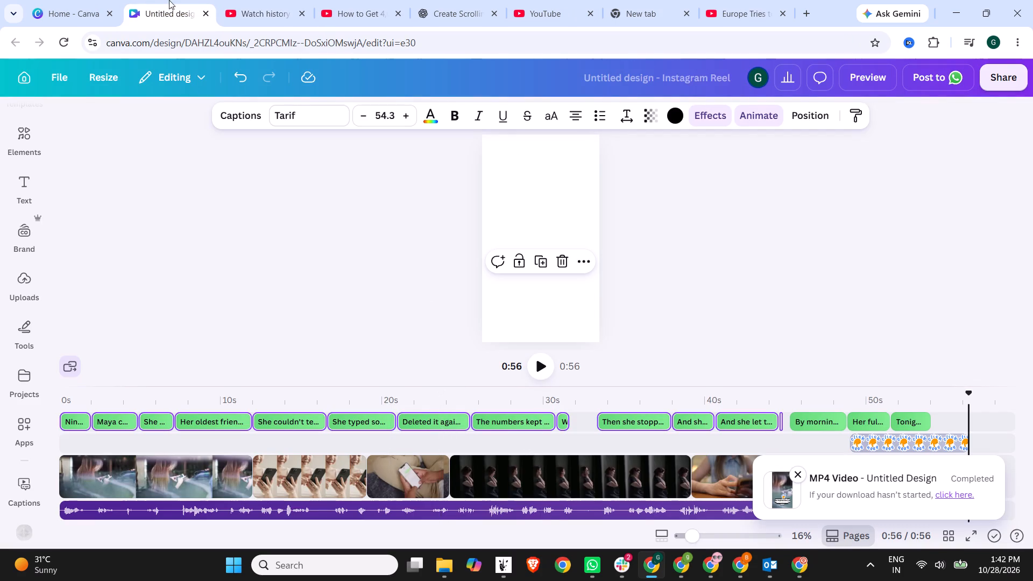
left_click(84, 0)
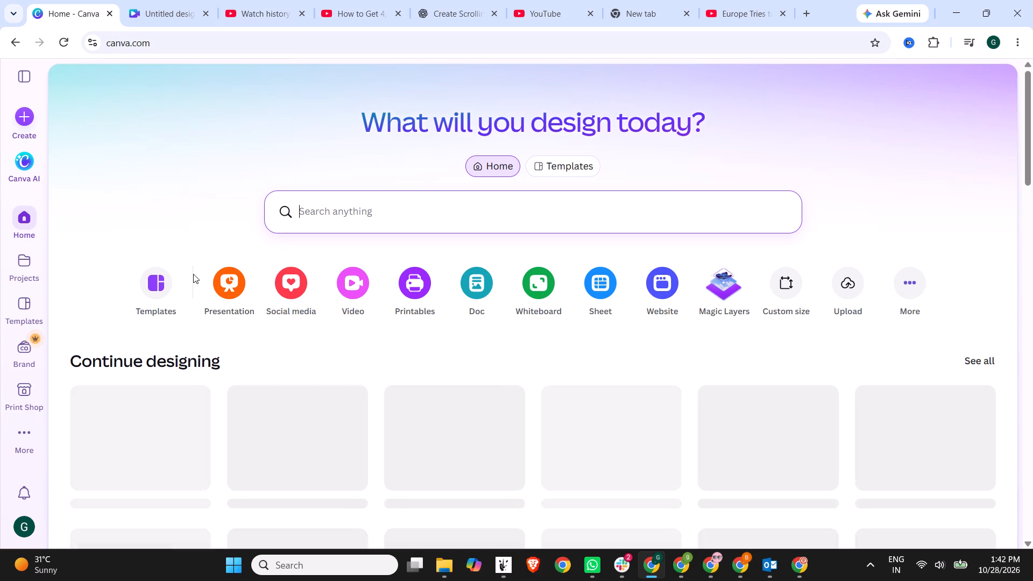
left_click(21, 111)
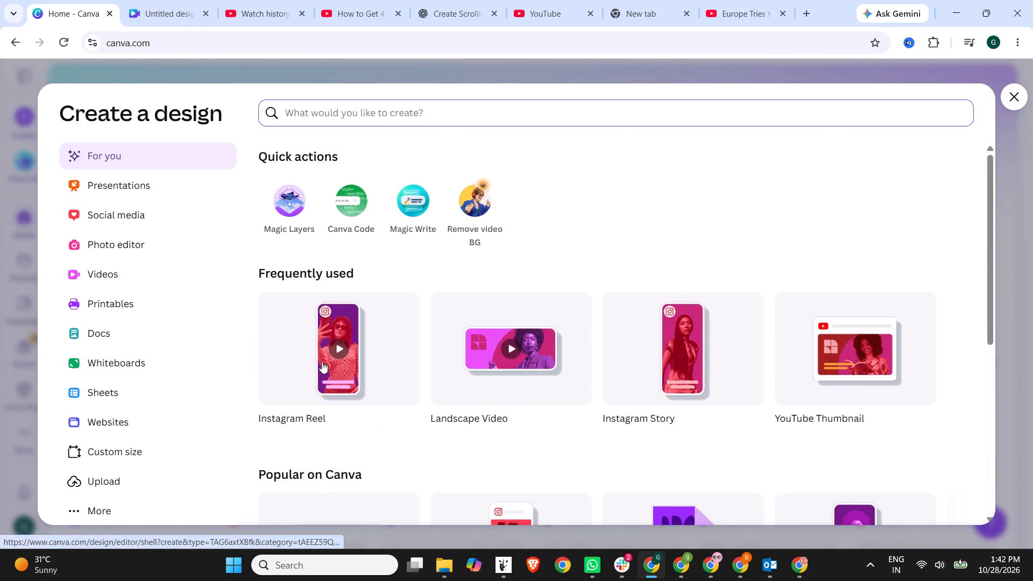
left_click(322, 362)
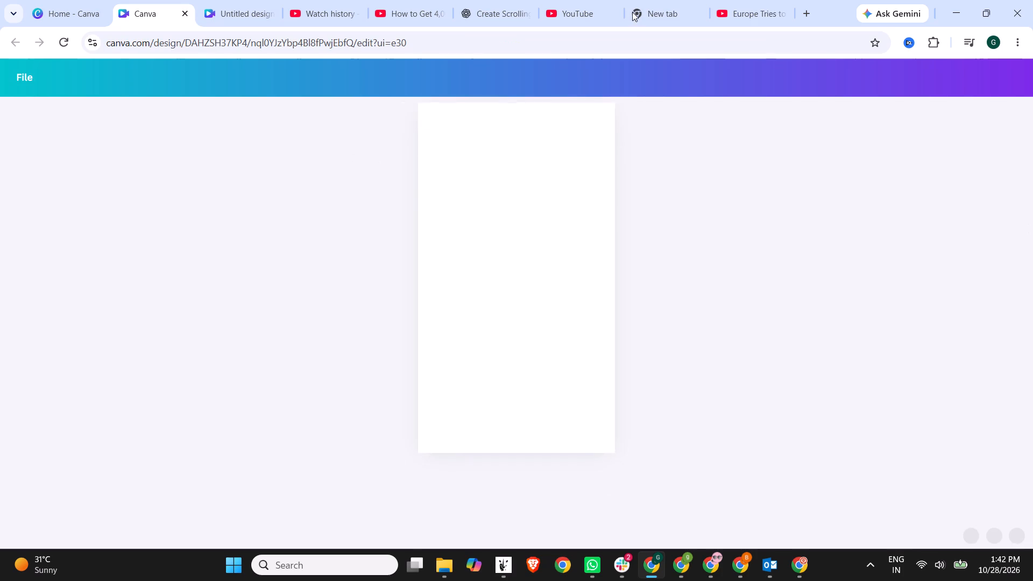
Close the leftover Europe Tries video page, the empty new tab and the YouTube home page.
left_click(767, 0)
left_click(784, 12)
left_click(699, 0)
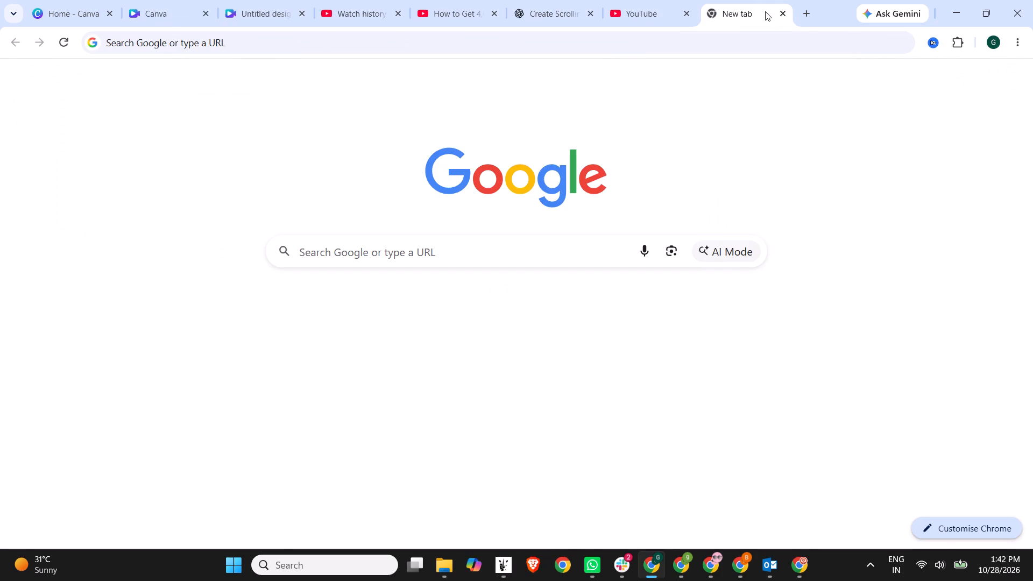
left_click(780, 11)
left_click(639, 0)
left_click(731, 12)
left_click(785, 13)
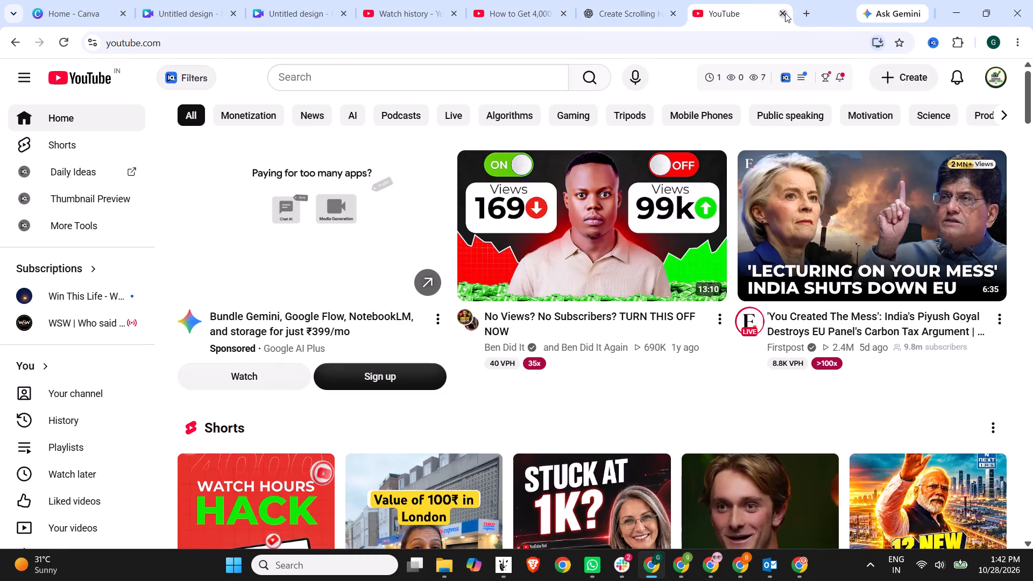
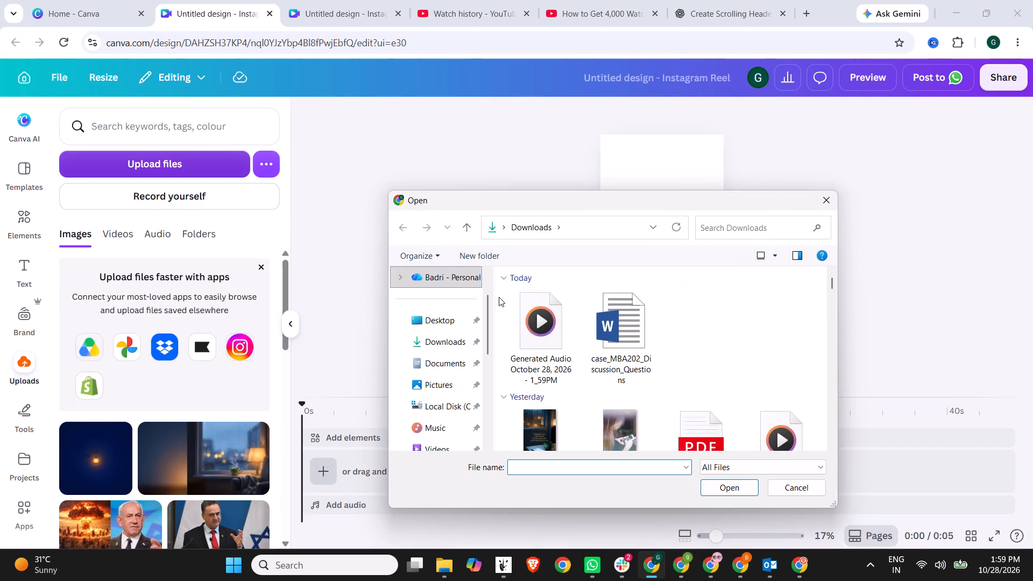
Upload the "Generated Audio October 28, 2026 - 1_59PM" voiceover file from Downloads and add it to the reel's audio track.
double_click(537, 326)
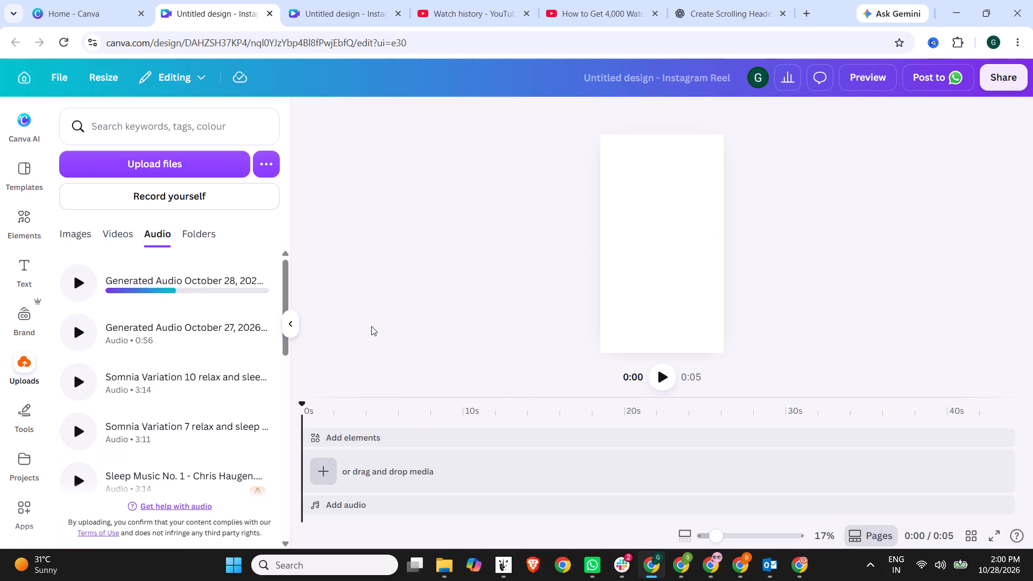
left_click(137, 293)
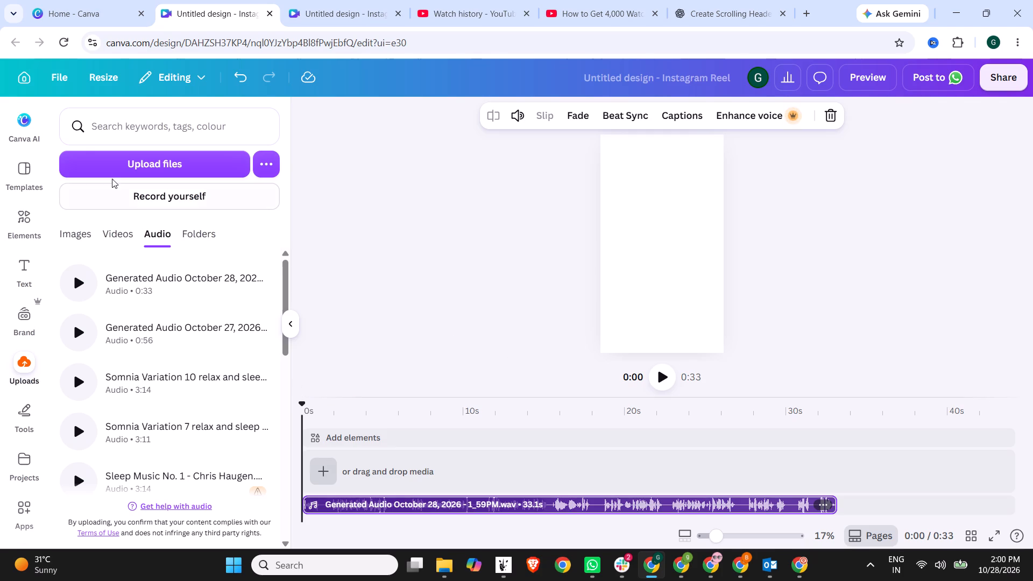
Open the elements library to find visuals for the blank reel page.
left_click(18, 206)
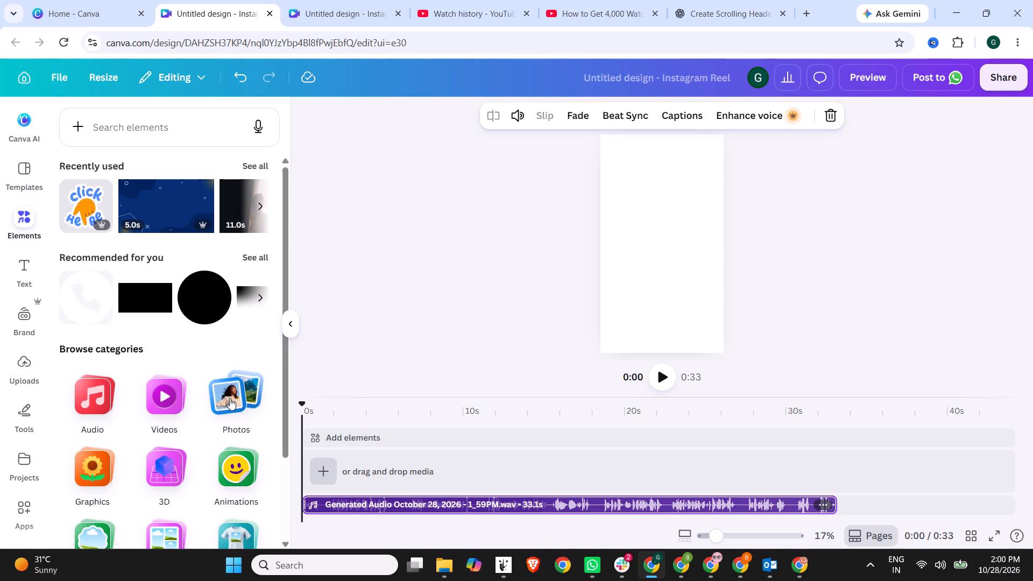
Add the recently used photo of a microphone on a podium so it fills the empty Reel page.
left_click(230, 398)
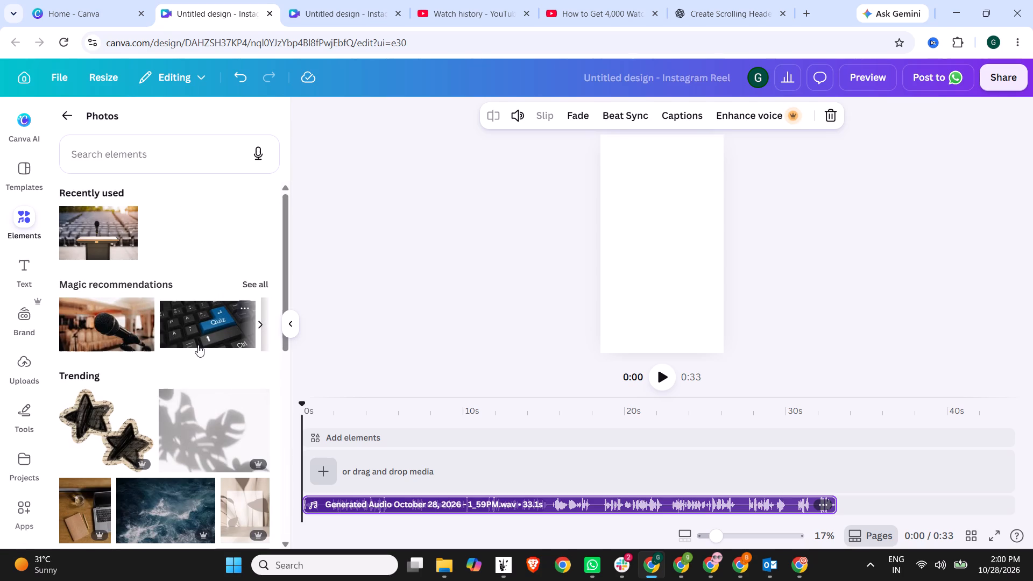
scroll(198, 345, "down", 2)
scroll(199, 346, "up", 4)
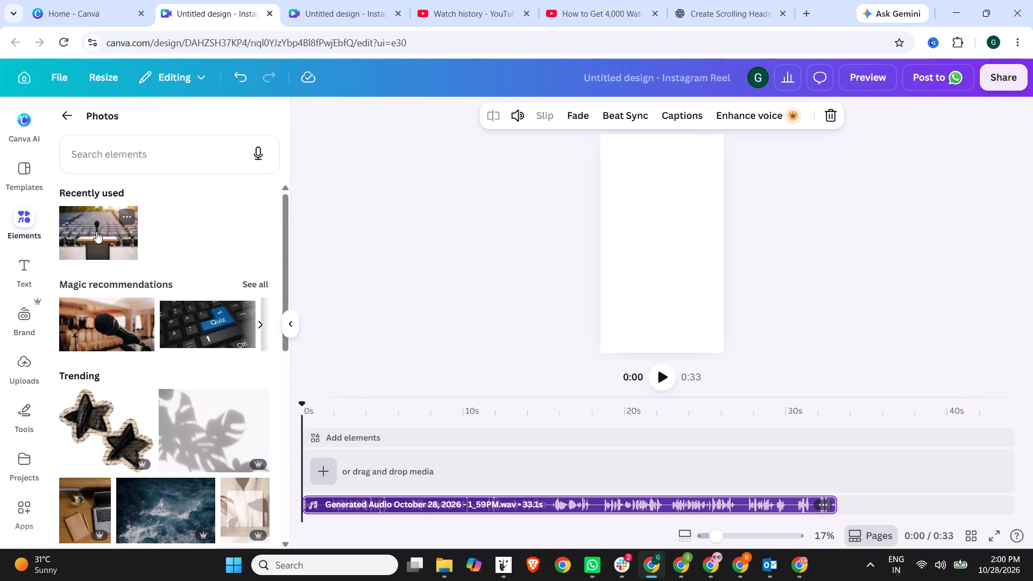
left_click(96, 231)
left_click(864, 266)
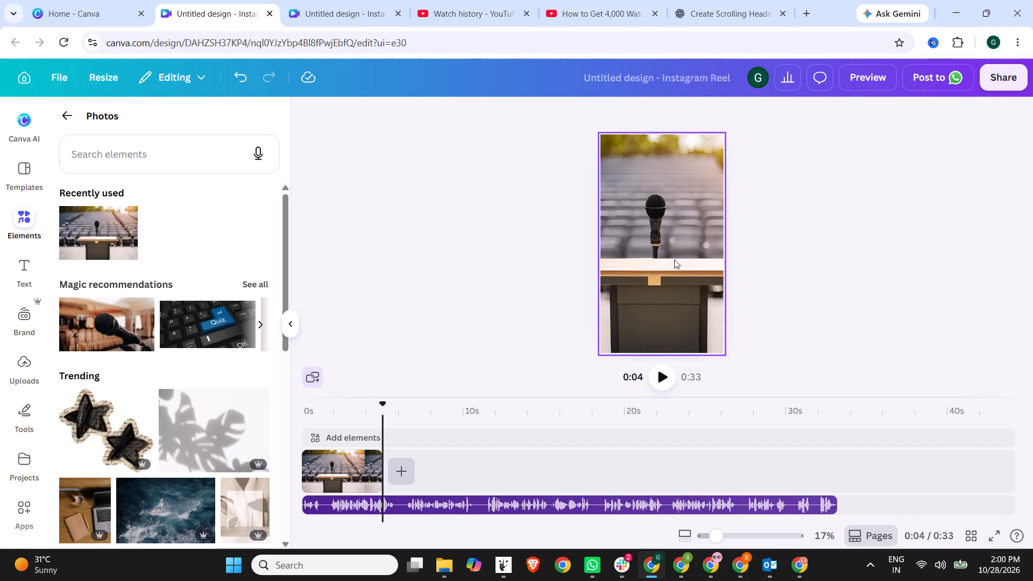
Reposition the podium photo within its crop so the microphone sits horizontally centred in the frame.
left_click_drag(674, 259, 689, 259)
left_click(633, 277)
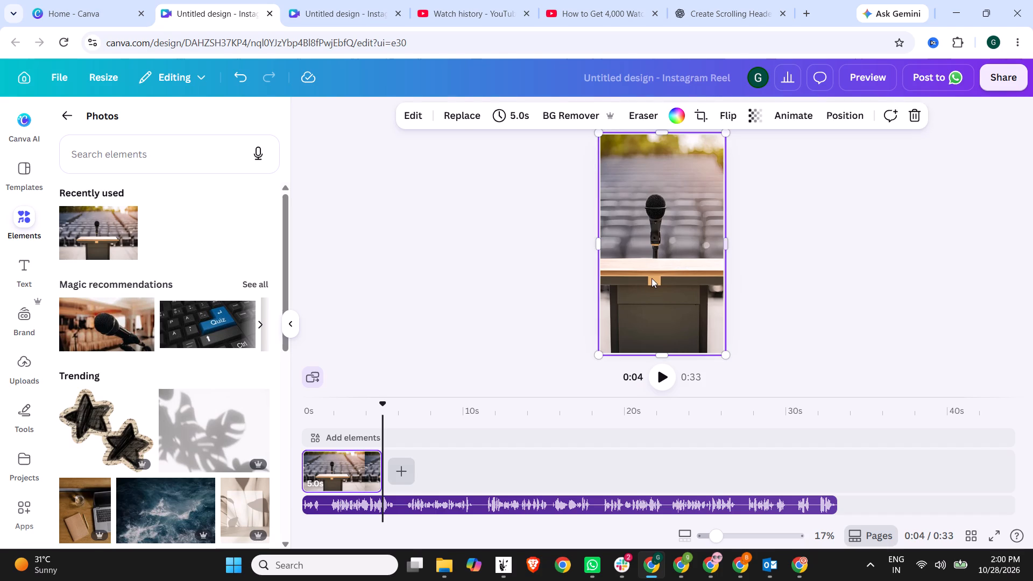
double_click(652, 278)
left_click_drag(632, 277, 646, 278)
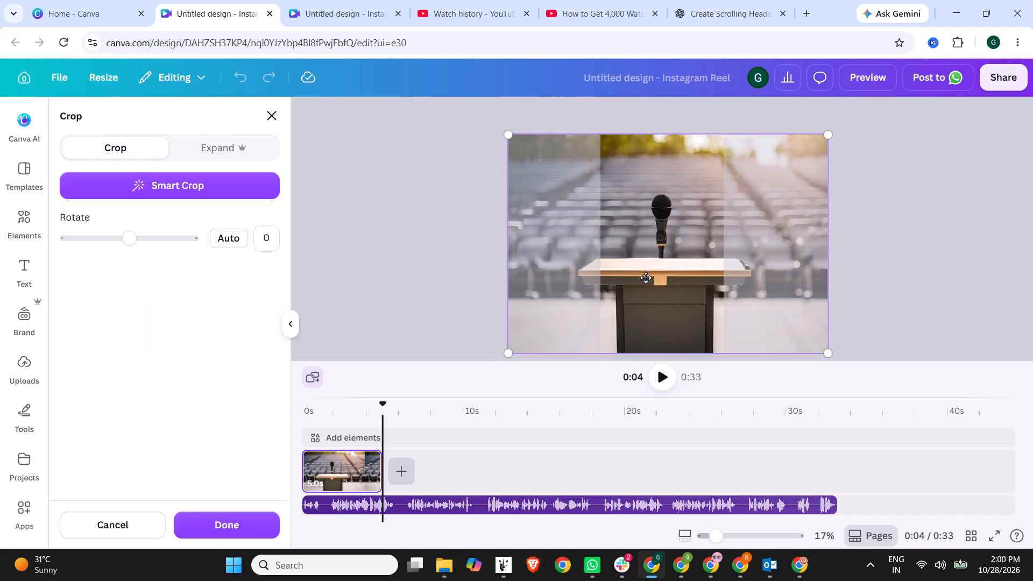
left_click(865, 278)
left_click(488, 291)
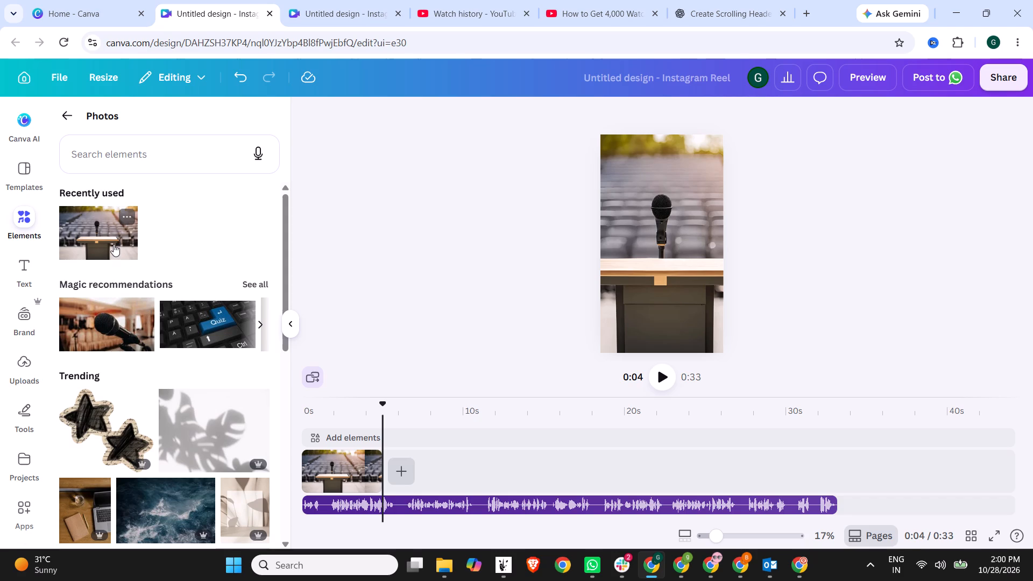
Trim the podium photo clip to 1.5 seconds and play the opening to check it against the voiceover.
left_click(342, 462)
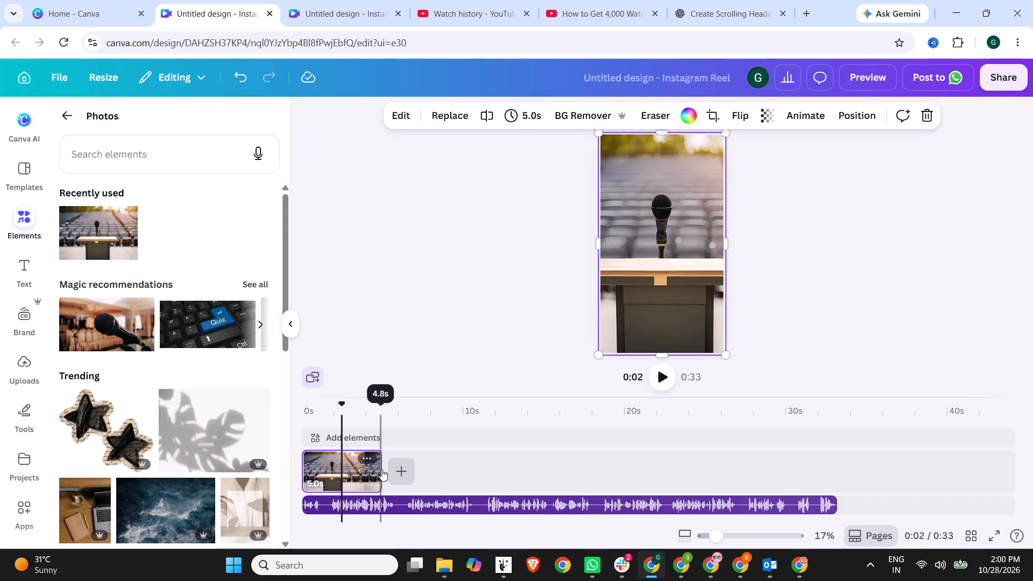
left_click_drag(378, 469, 322, 468)
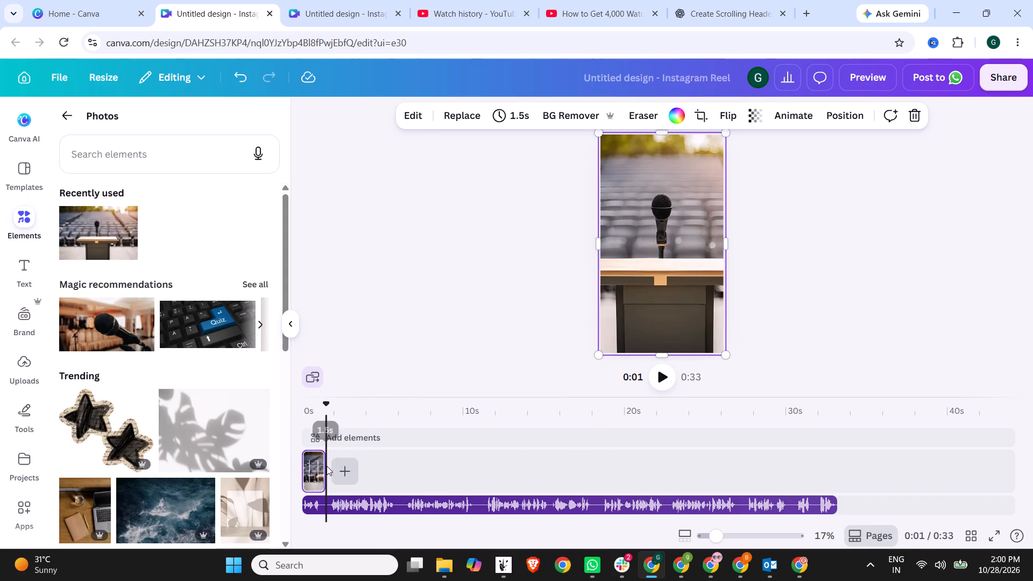
left_click(666, 382)
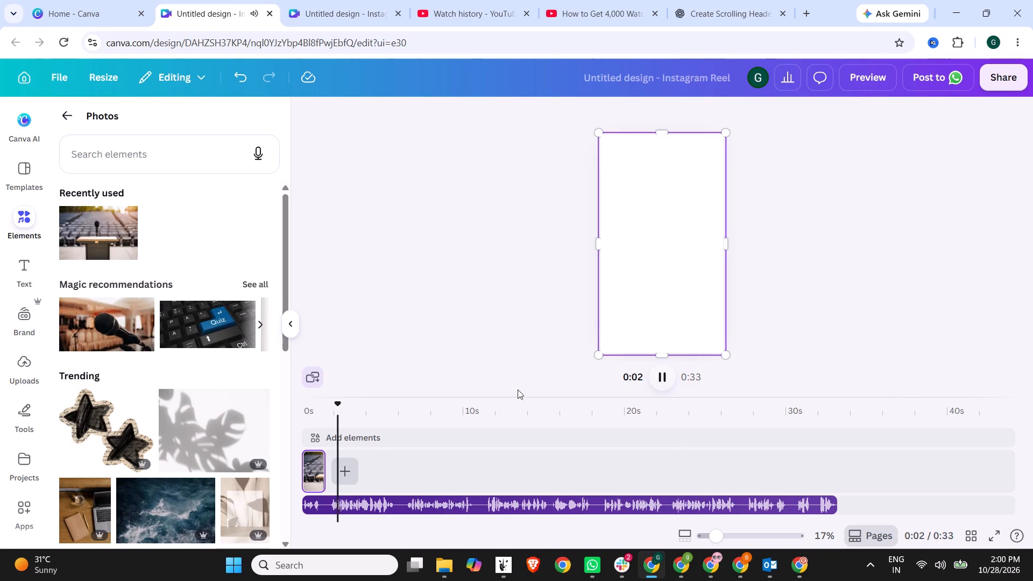
left_click(306, 412)
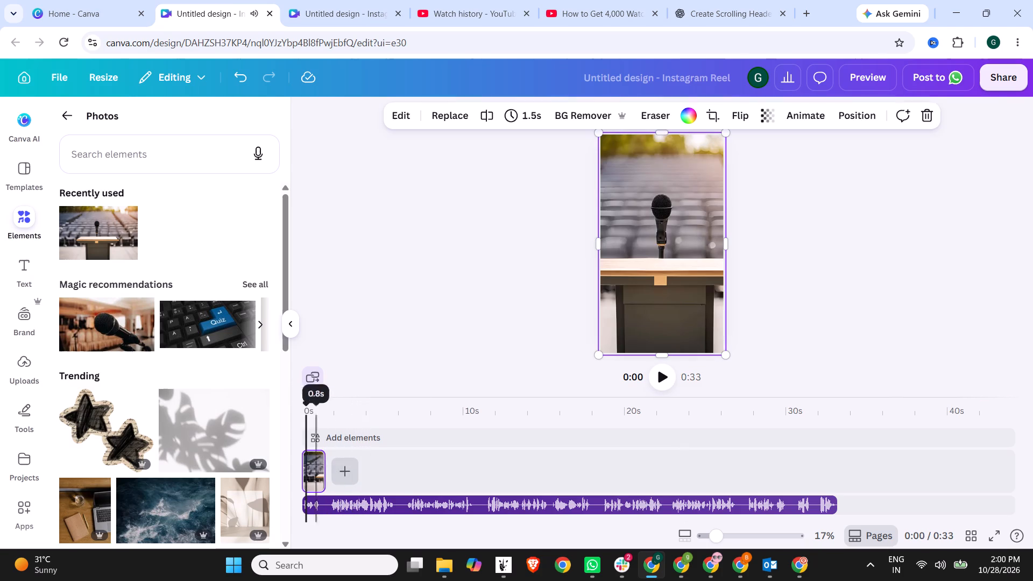
left_click(660, 384)
left_click(660, 384)
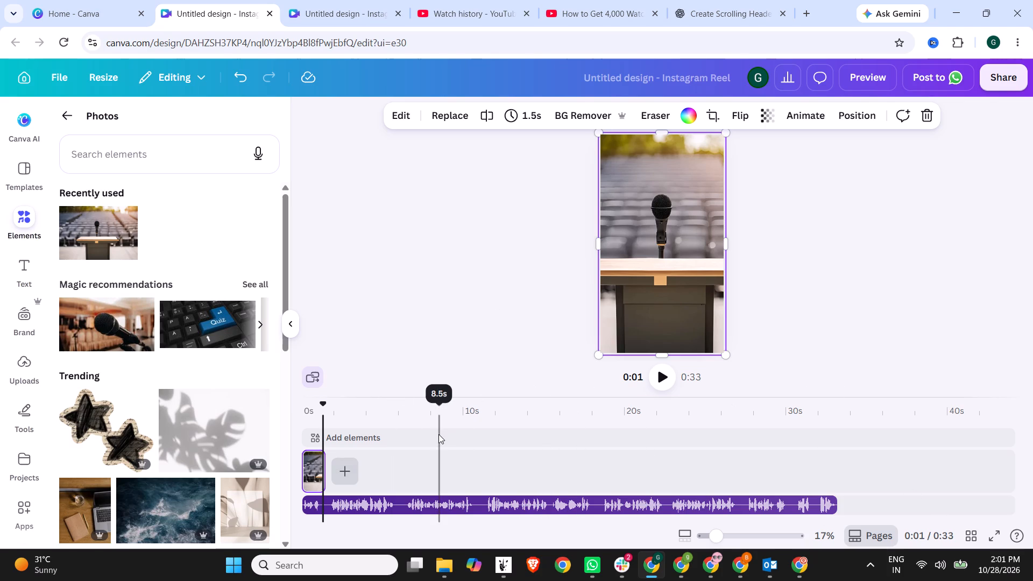
Search the photo library for "who said", browse the results for a suitable opening image, and clear the search.
scroll(53, 416, "down", 5)
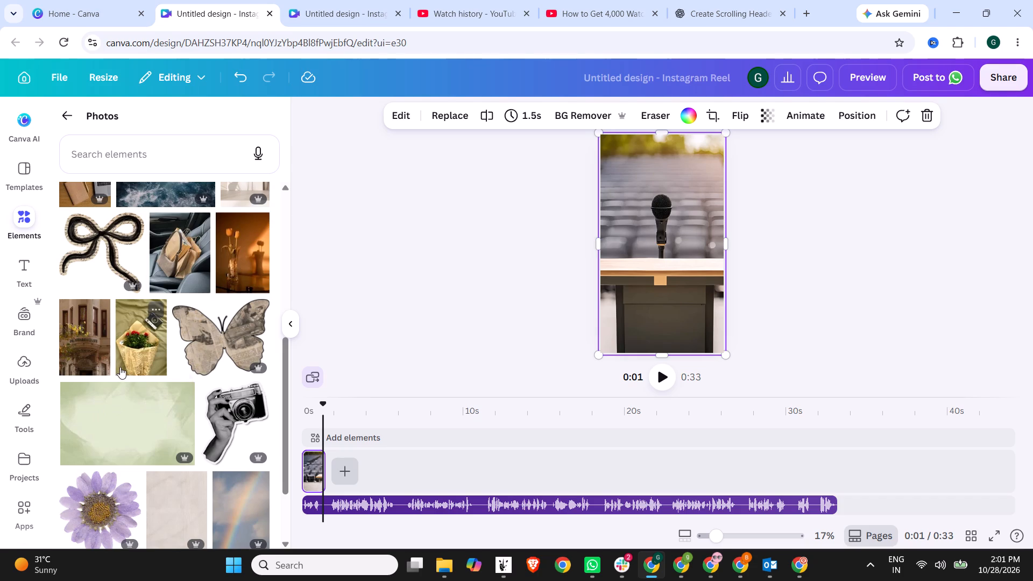
scroll(120, 367, "down", 5)
scroll(192, 369, "up", 15)
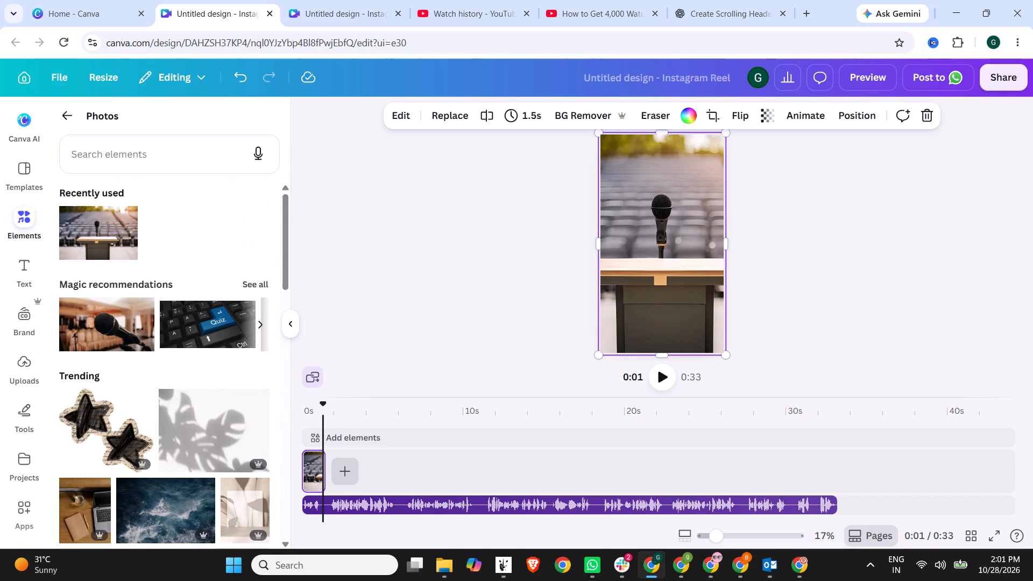
left_click(130, 152)
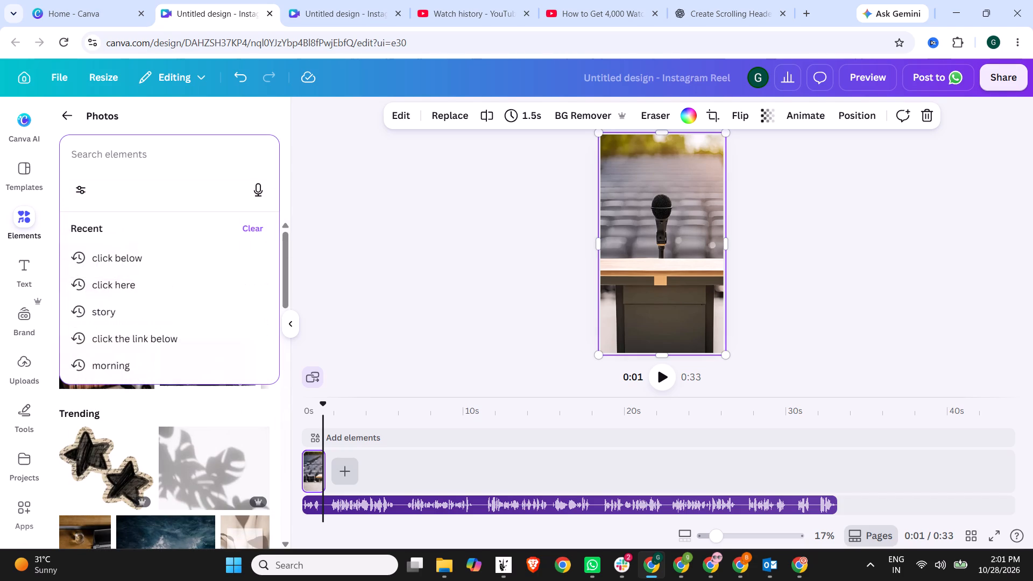
type("who said")
key("Return")
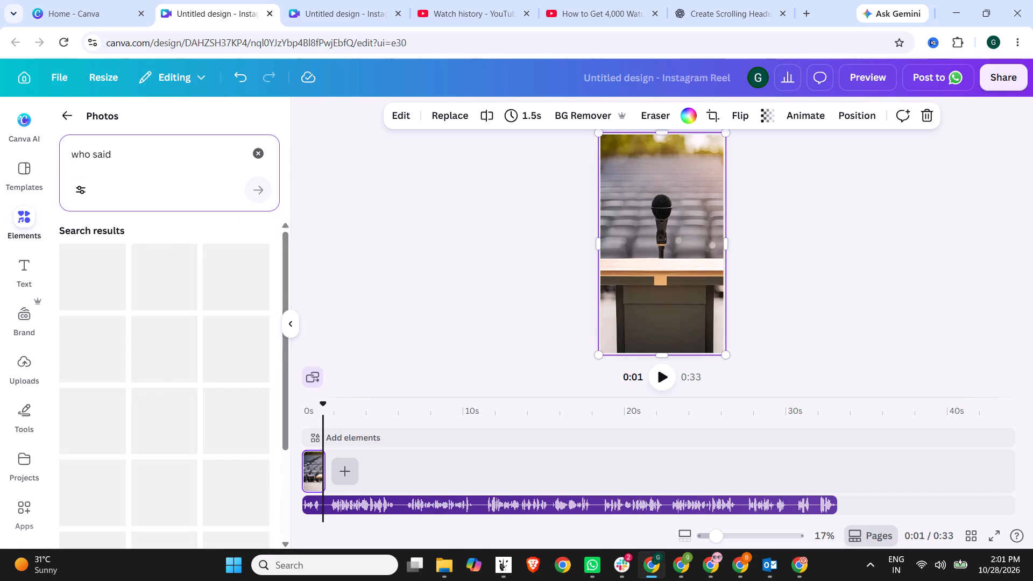
scroll(138, 297, "down", 4)
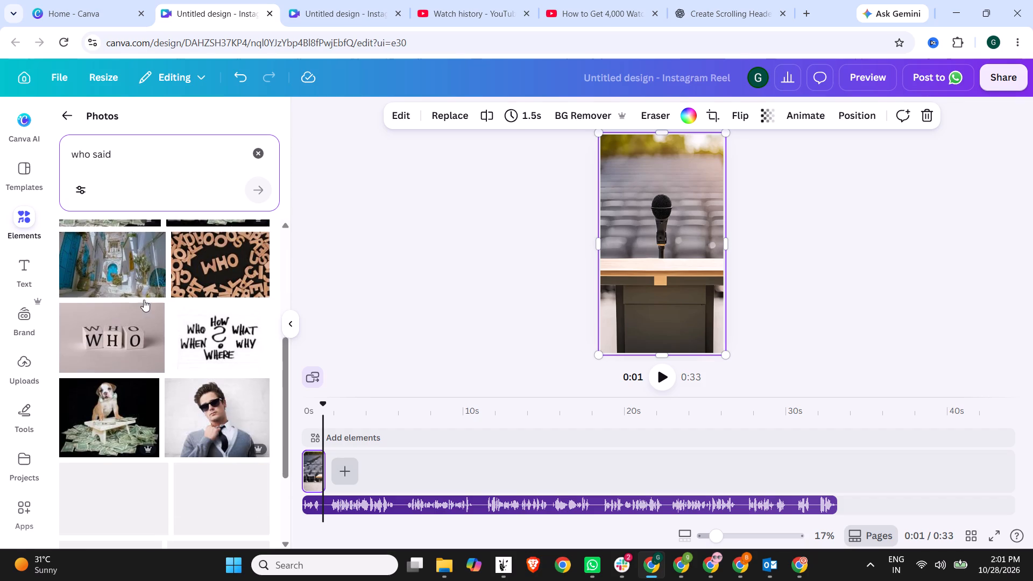
scroll(134, 325, "down", 3)
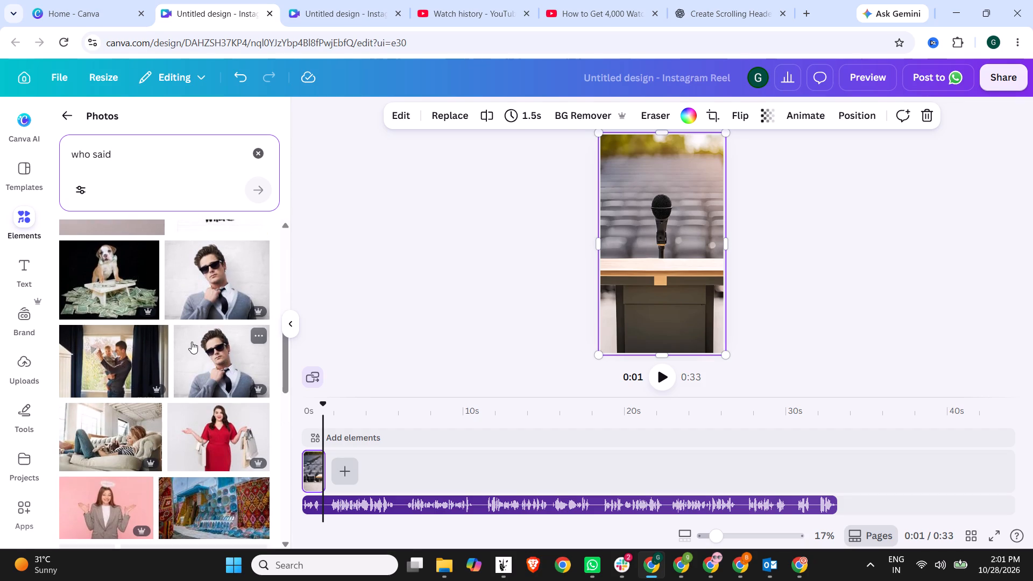
scroll(192, 341, "down", 5)
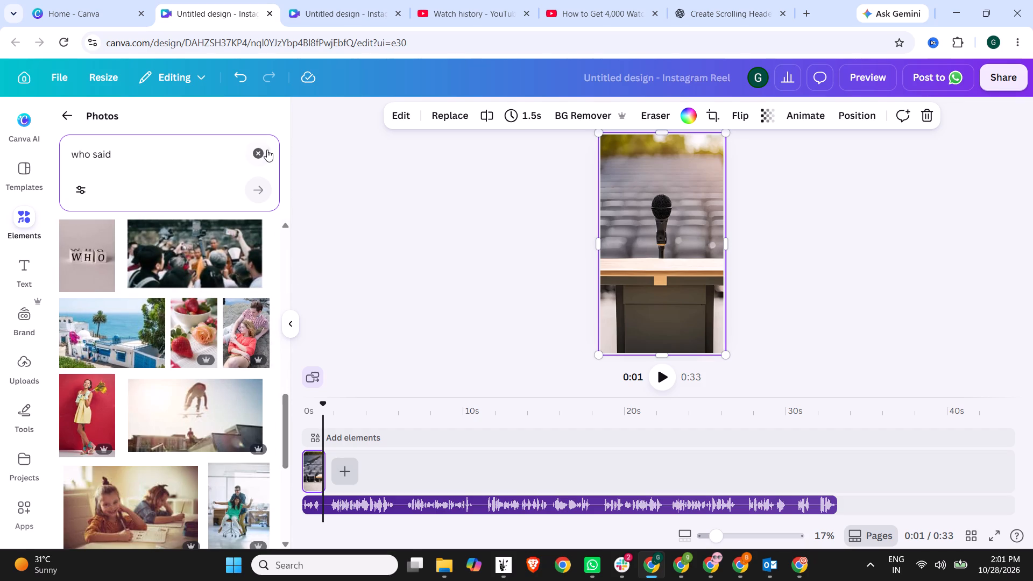
left_click(261, 150)
left_click(440, 256)
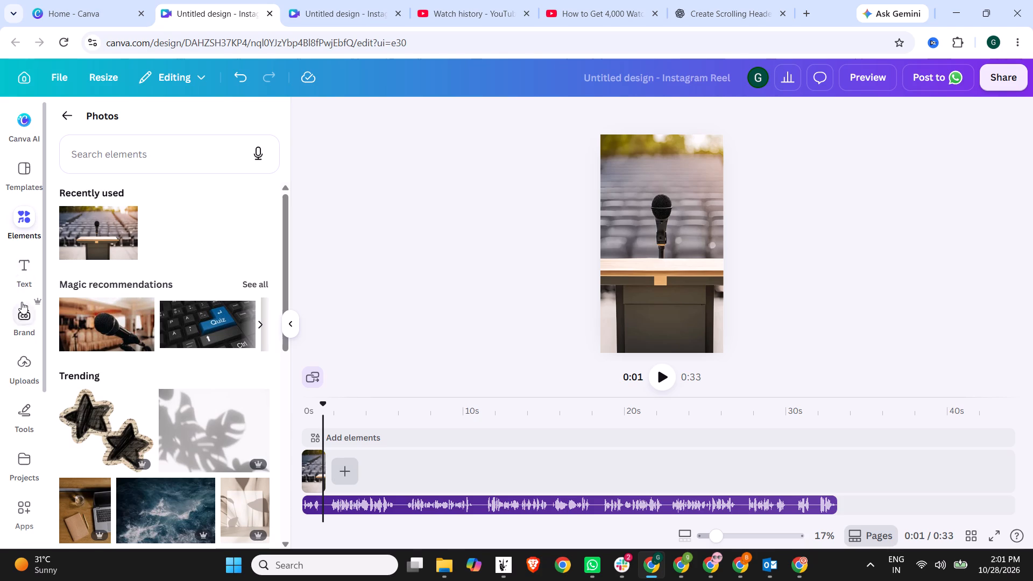
Generate captions from the voiceover for all suitable audio, using the Momentum caption style.
left_click(26, 267)
left_click(162, 517)
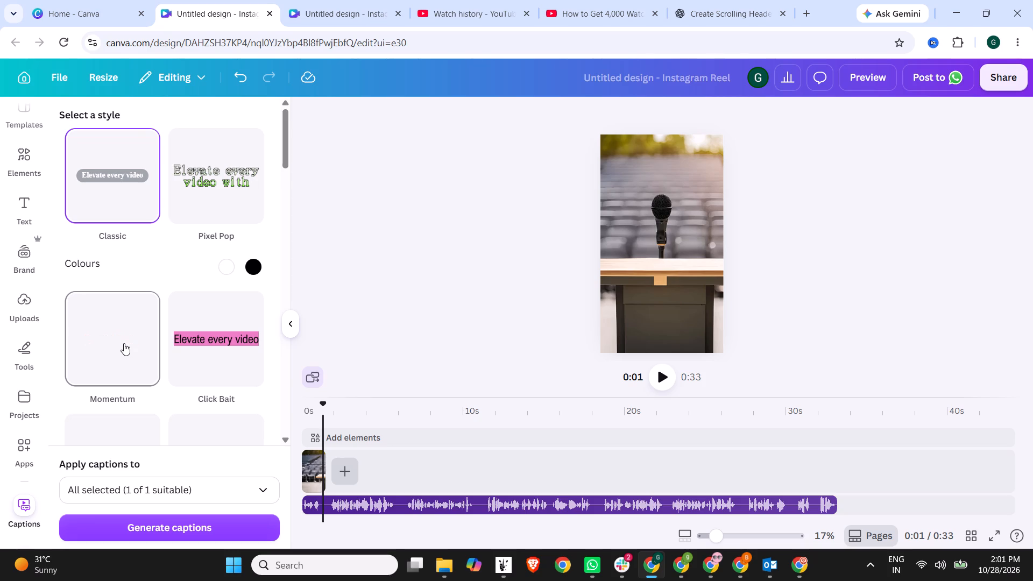
left_click(124, 343)
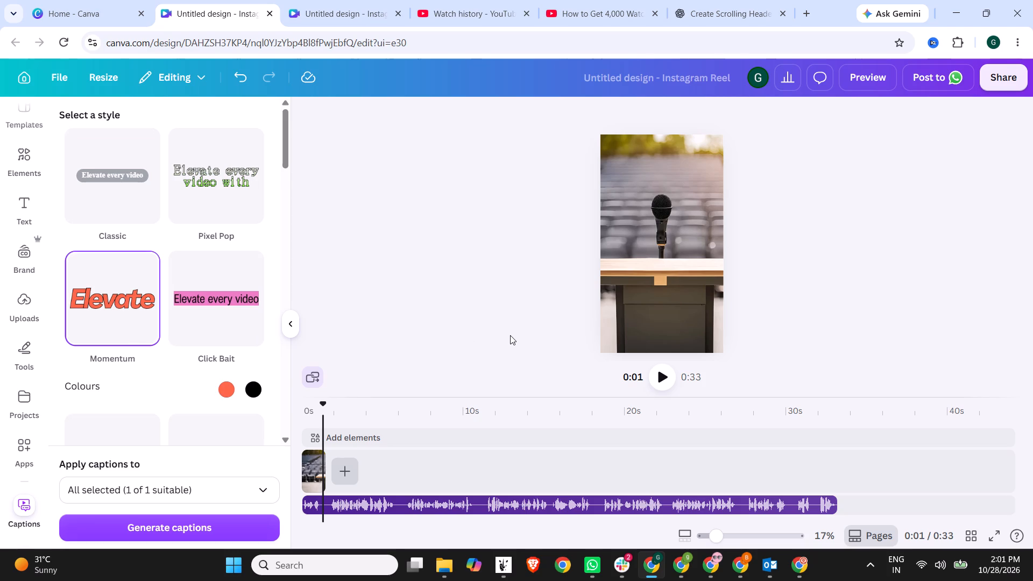
left_click(150, 527)
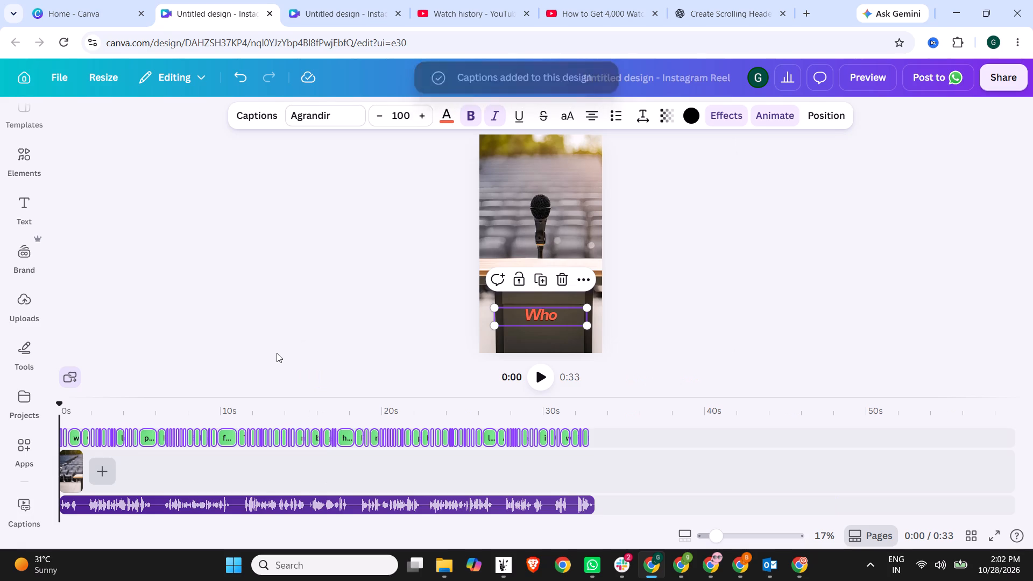
Play the captioned Reel and replay its opening to check the captions against the voiceover, pausing after the first few seconds.
left_click(544, 374)
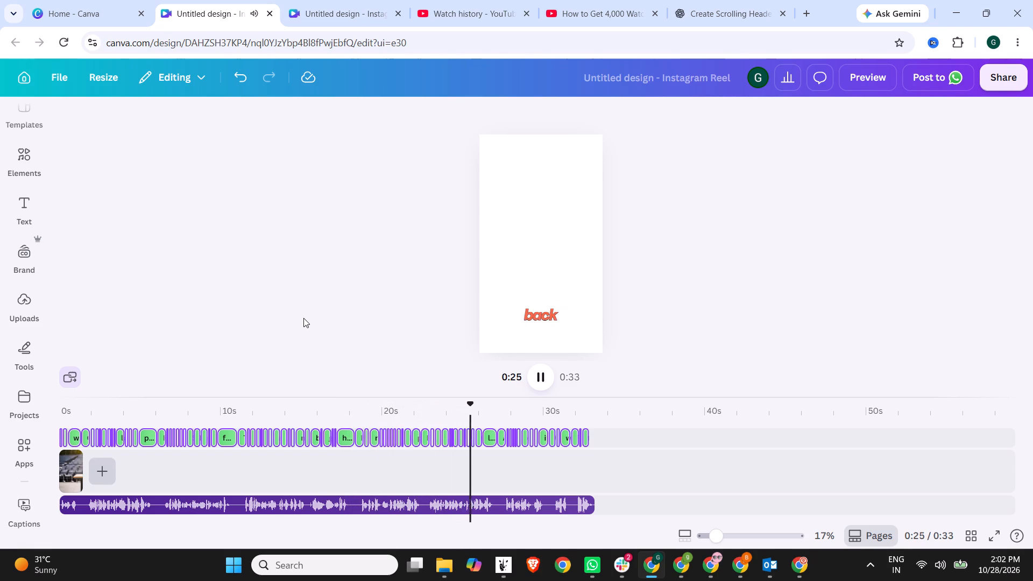
left_click(68, 414)
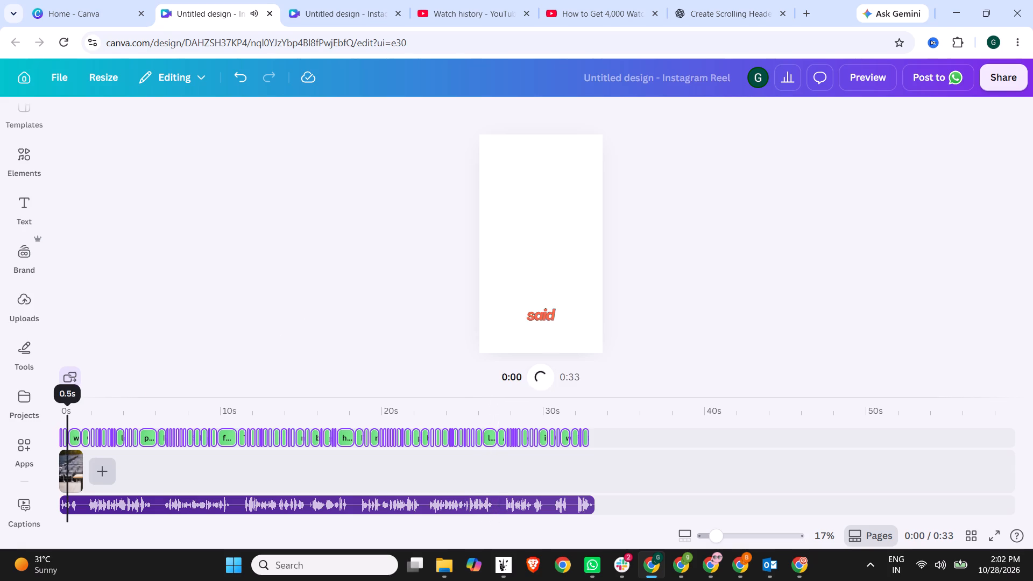
left_click(542, 375)
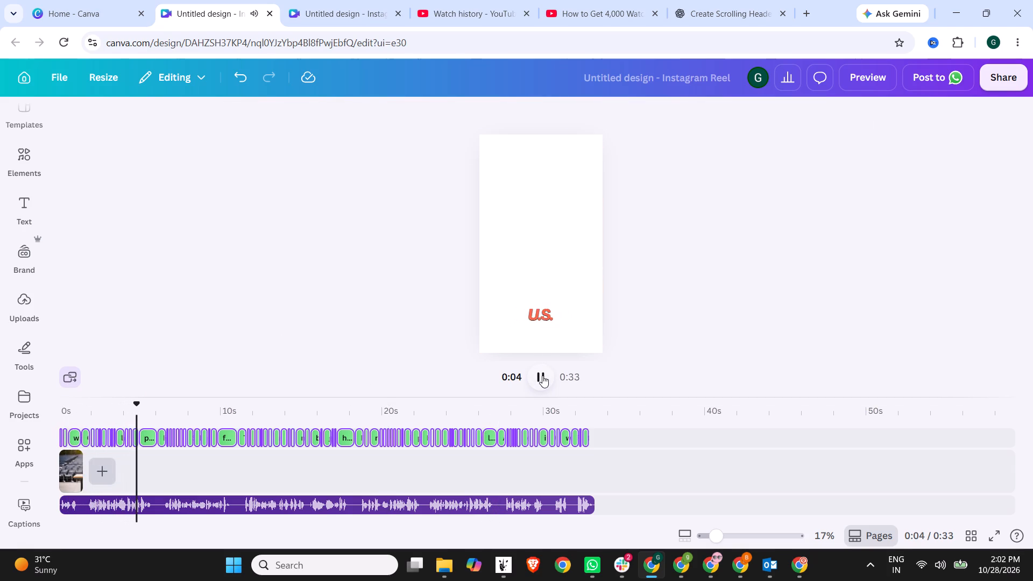
left_click(542, 375)
Search Google Images for "cheesecake factory" in a new tab and browse the pictures for one to use.
left_click(802, 6)
type("cheesecake factory")
key("Return")
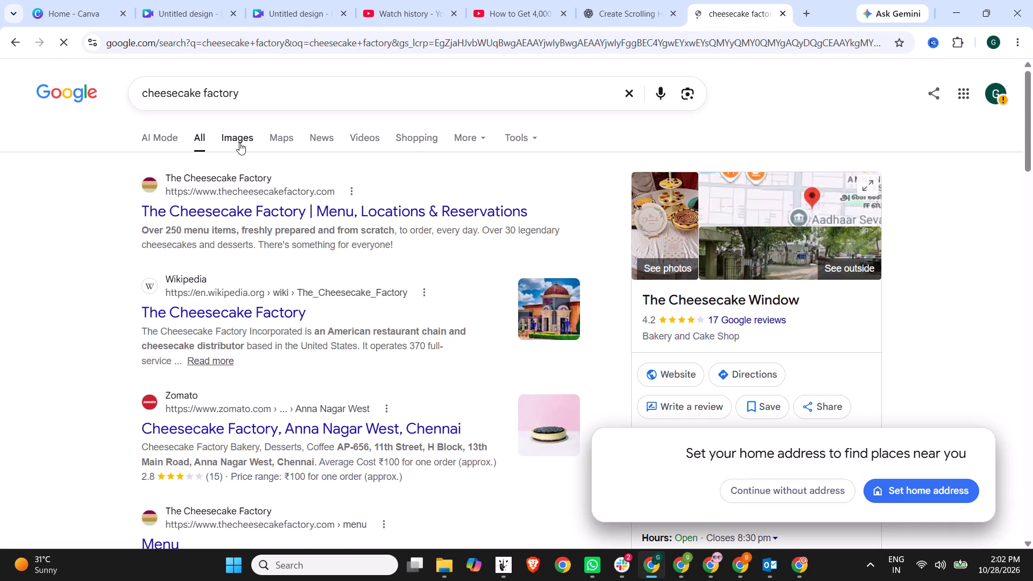
left_click(240, 137)
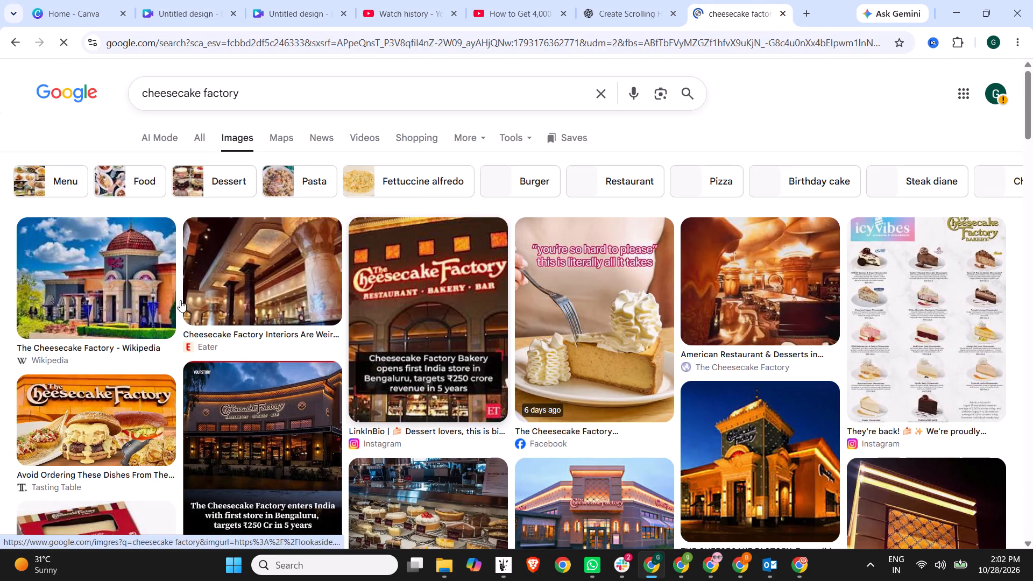
scroll(264, 296, "down", 2)
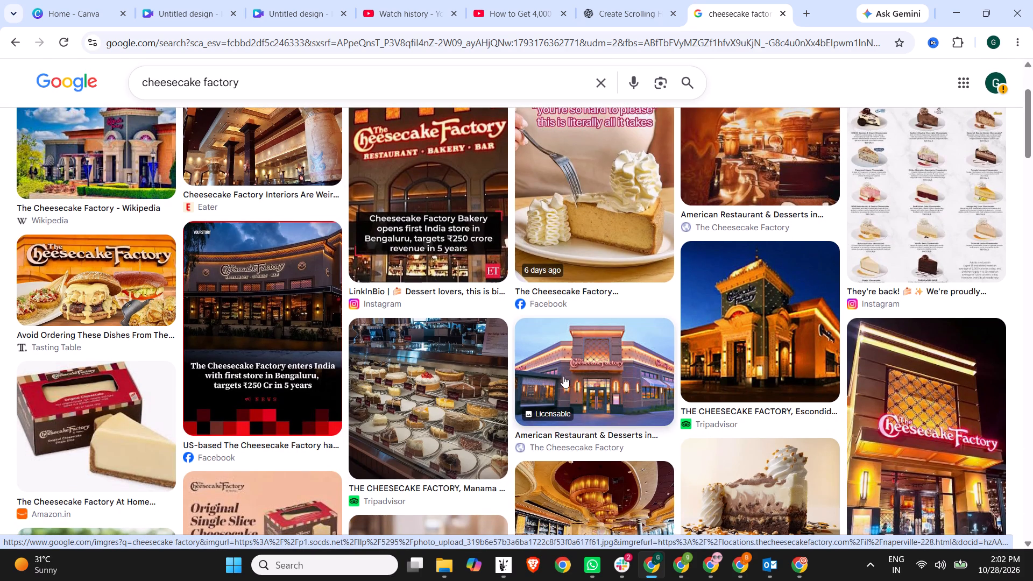
scroll(799, 371, "down", 5)
scroll(529, 323, "down", 4)
scroll(240, 327, "down", 3)
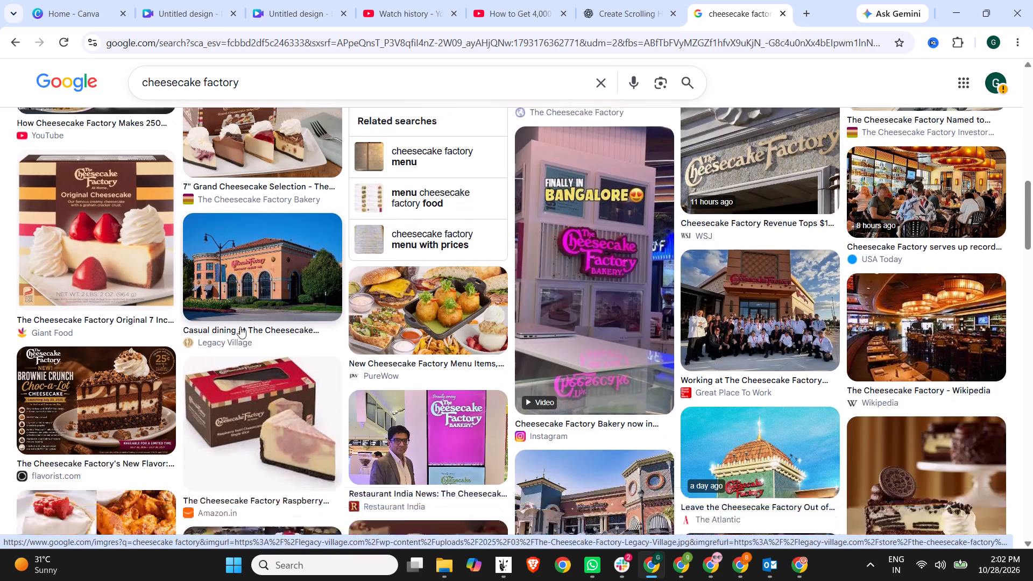
scroll(240, 327, "down", 6)
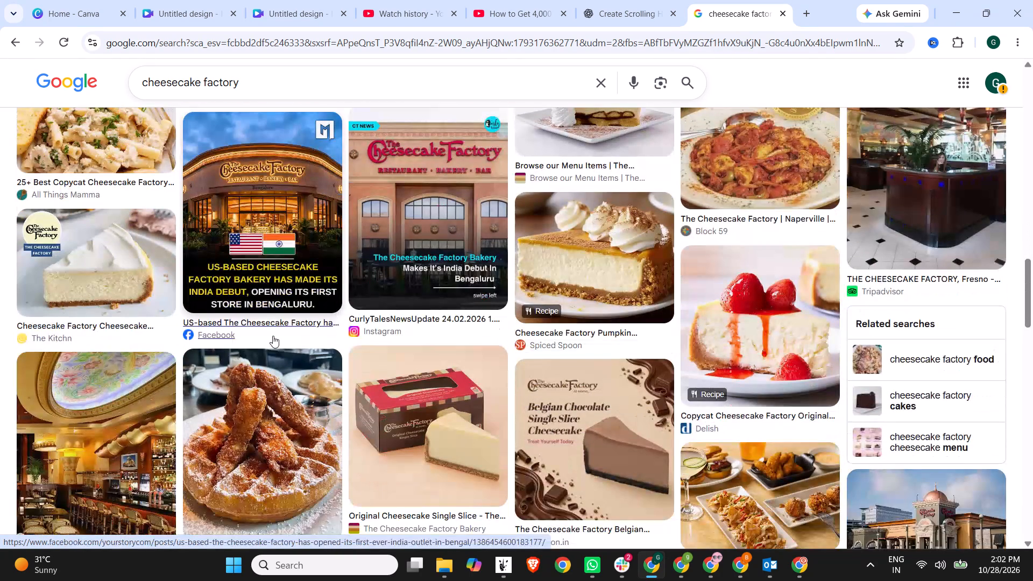
Search the web for "obama says cheesecake factory" in a new tab, read the results, and close that tab.
left_click(813, 14)
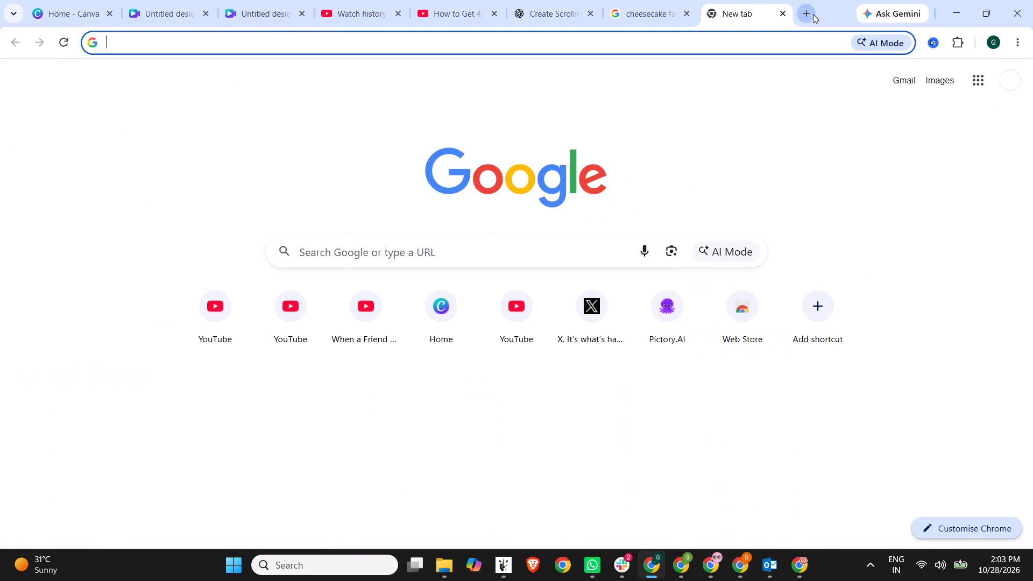
type("obmaa")
key("space")
key("BackSpace")
key("BackSpace")
key("BackSpace")
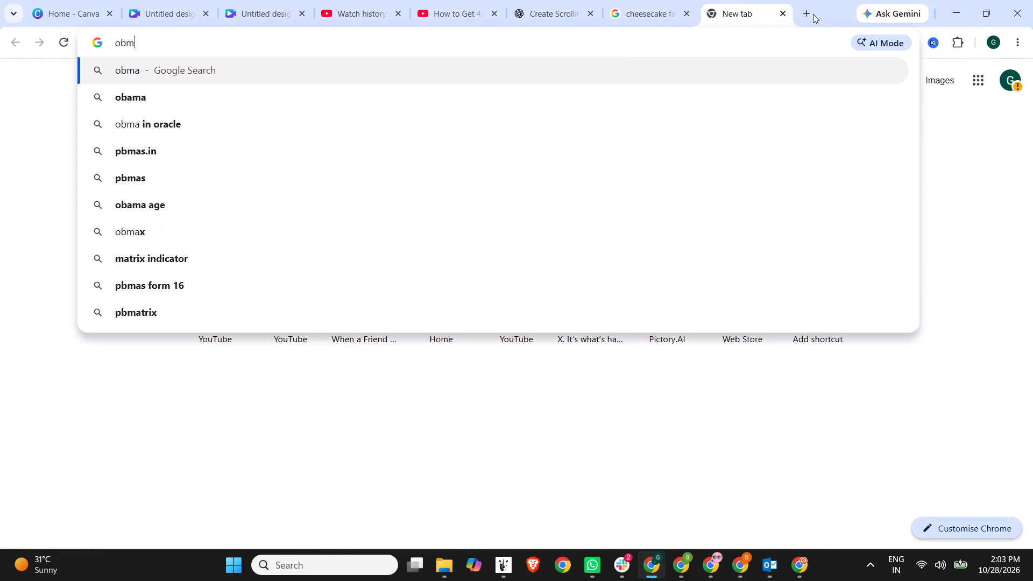
key("BackSpace")
type("ama says s")
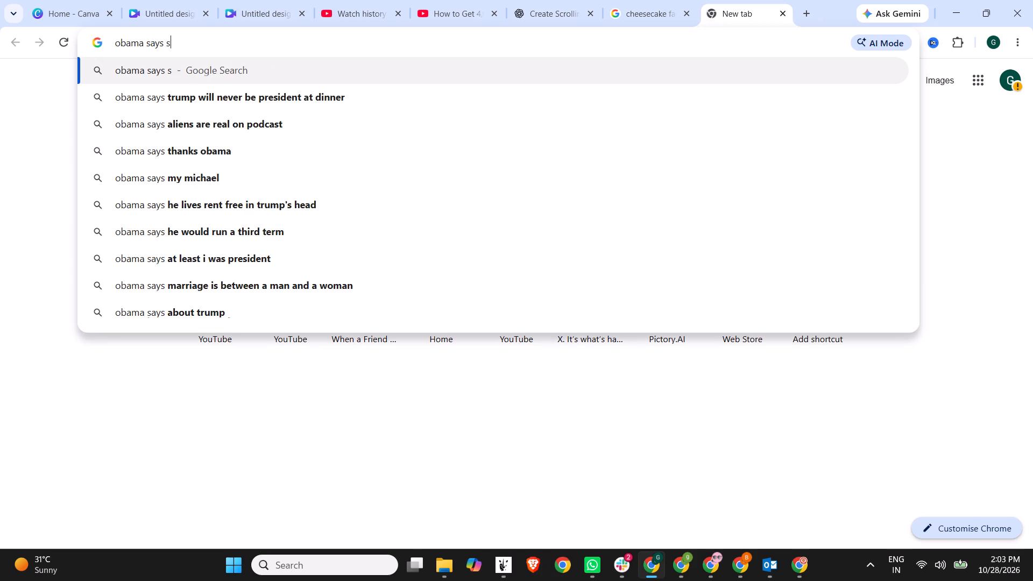
key("BackSpace")
type("cheese")
key("space")
key("BackSpace")
key("BackSpace")
type("ca")
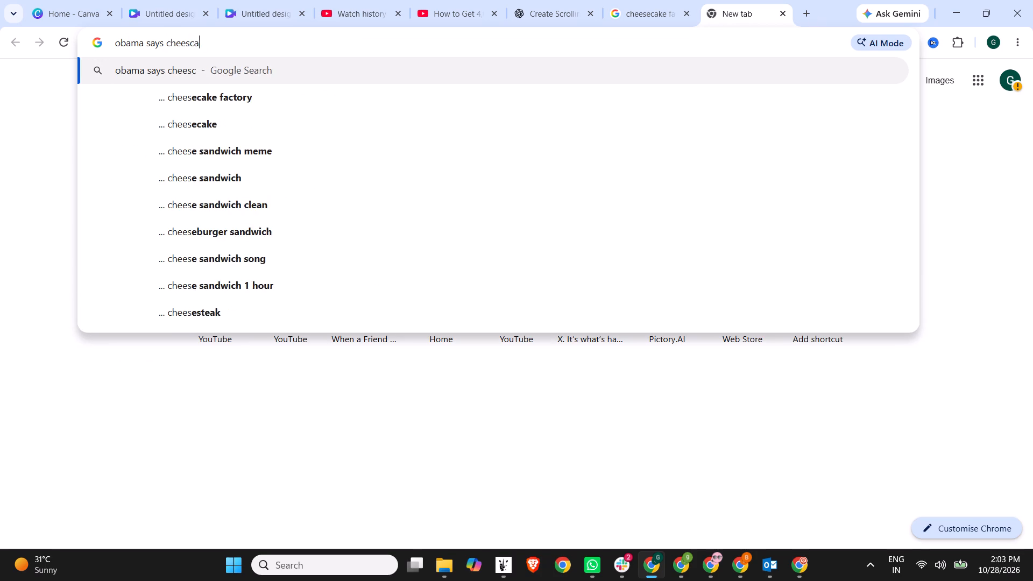
key("BackSpace")
key("BackSpace")
type("ecake factory")
key("Return")
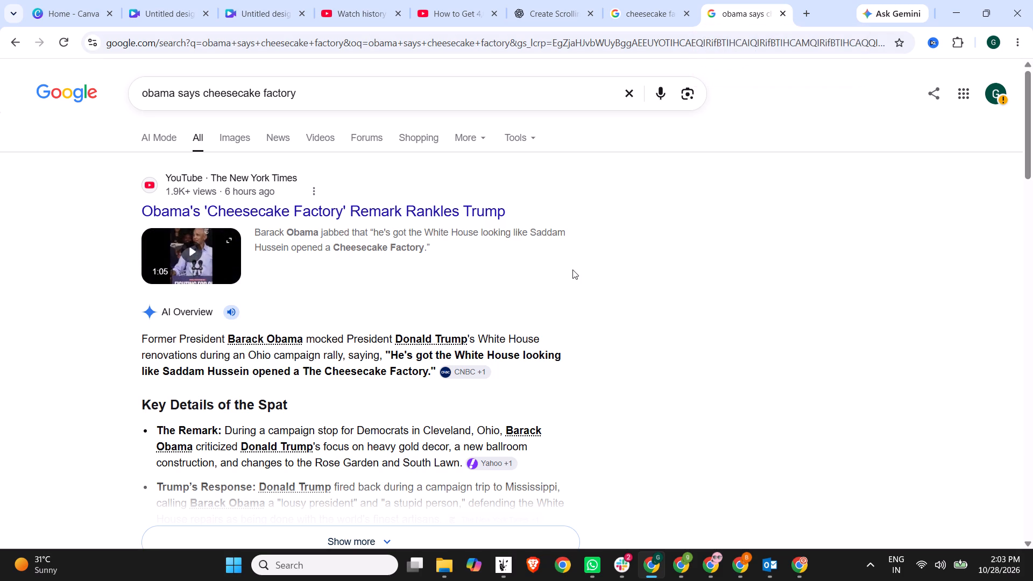
left_click(781, 14)
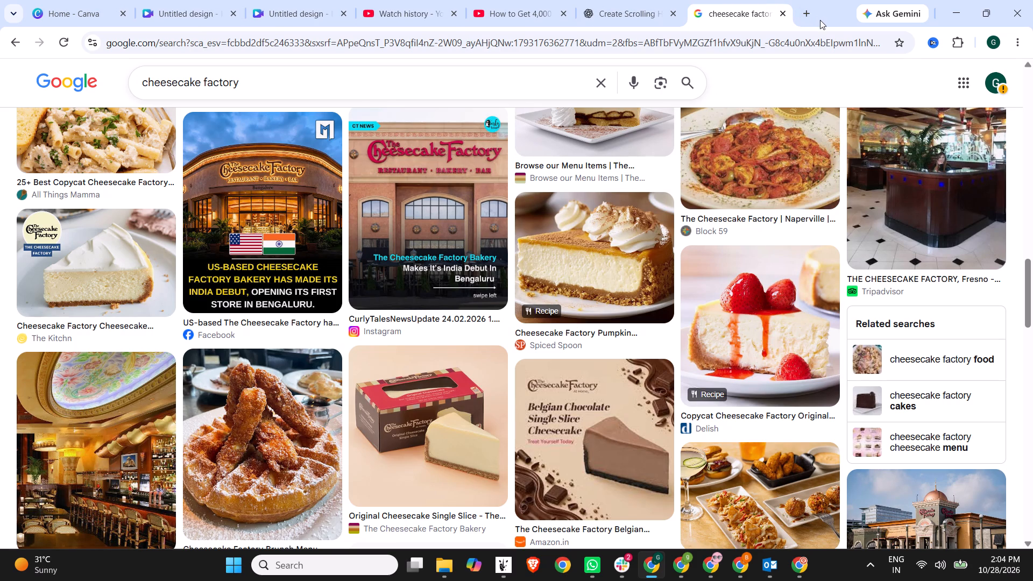
Search Google Images for "white house" in a new tab.
left_click(805, 13)
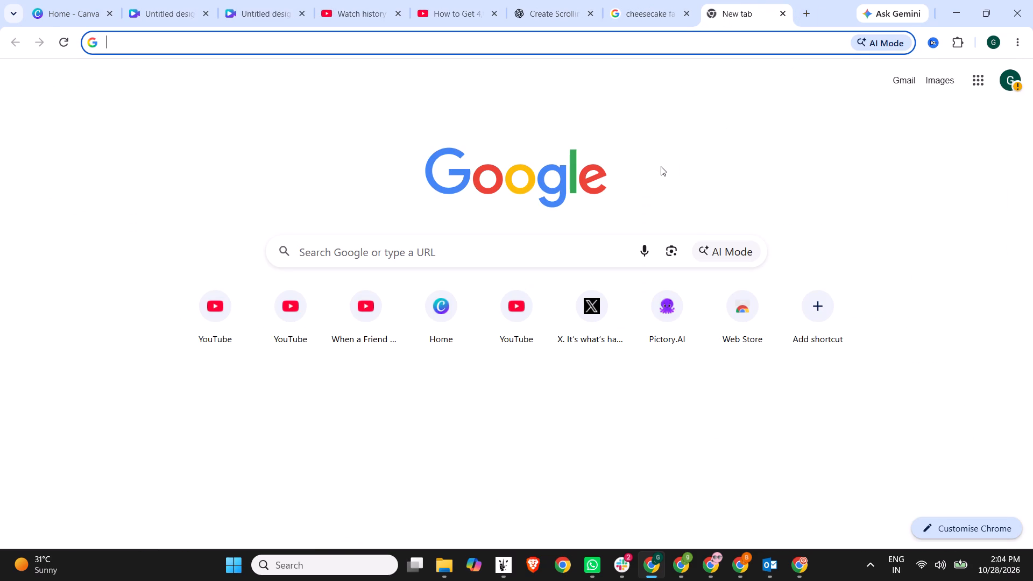
type("white hou")
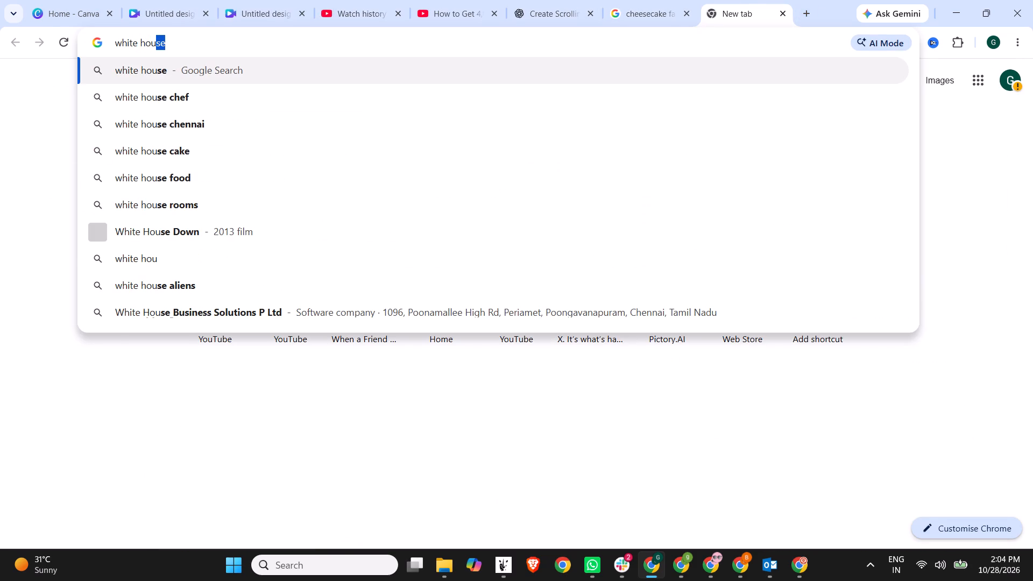
key("Return")
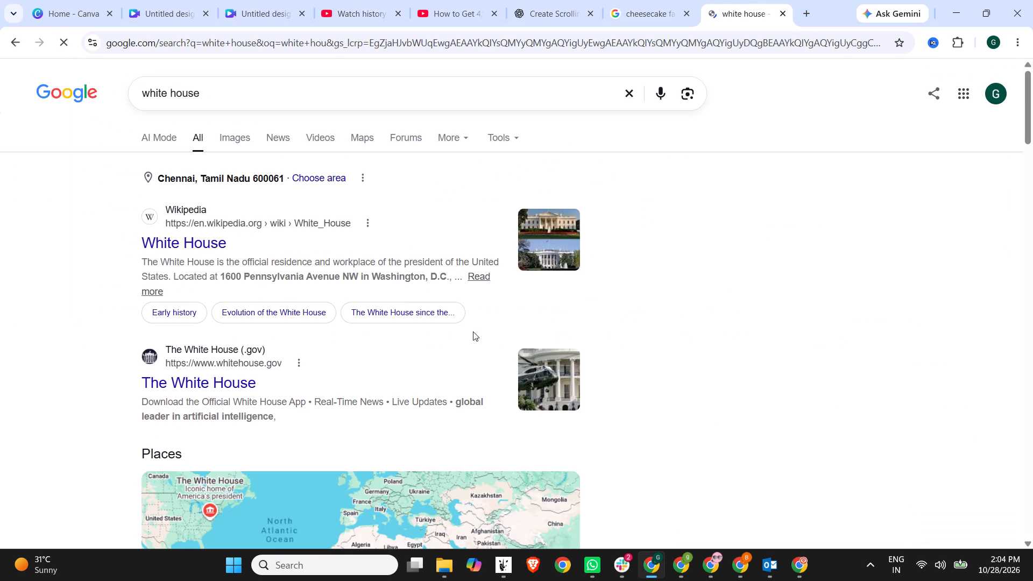
left_click(240, 128)
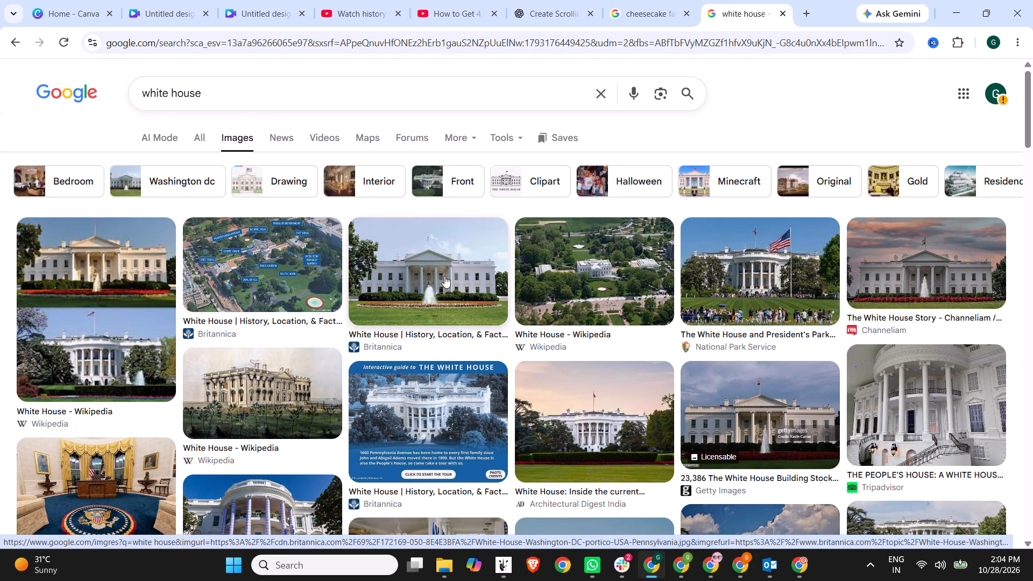
Browse the White House image results and copy the 1,200 × 1,200 Tripadvisor photo of the White House Visitors Center.
left_click(28, 353)
scroll(486, 343, "down", 6)
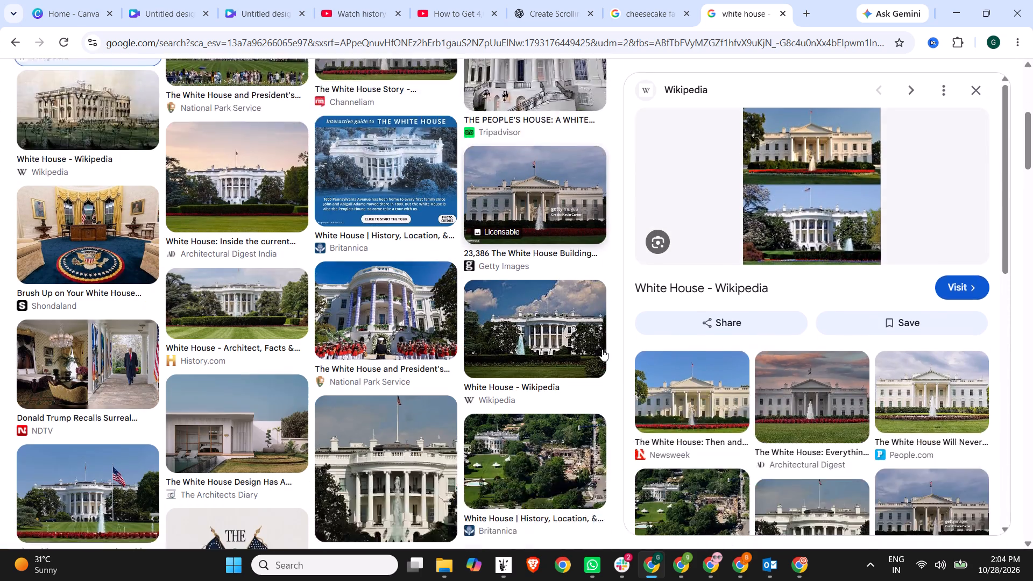
scroll(673, 357, "down", 4)
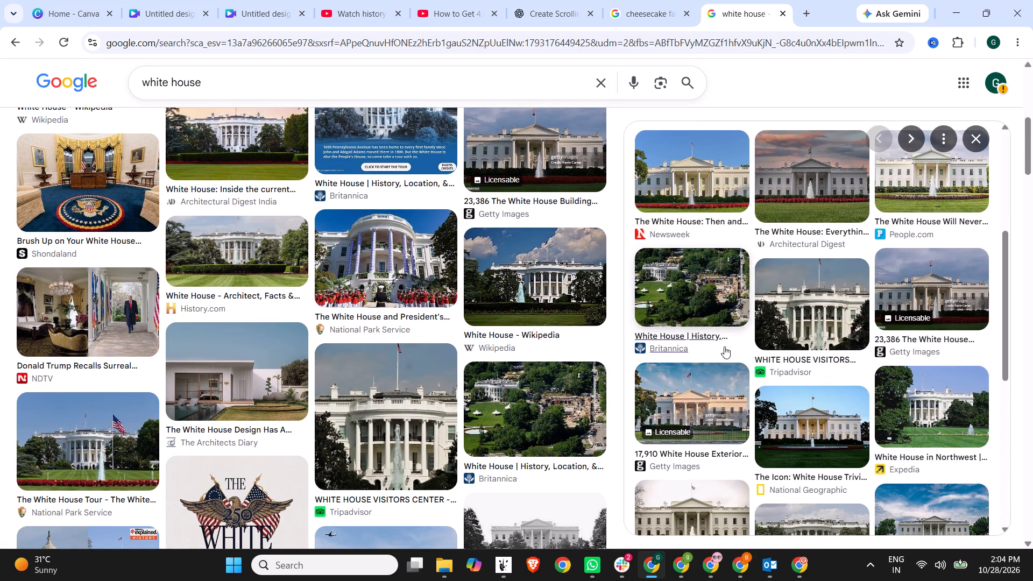
left_click(363, 431)
right_click(815, 264)
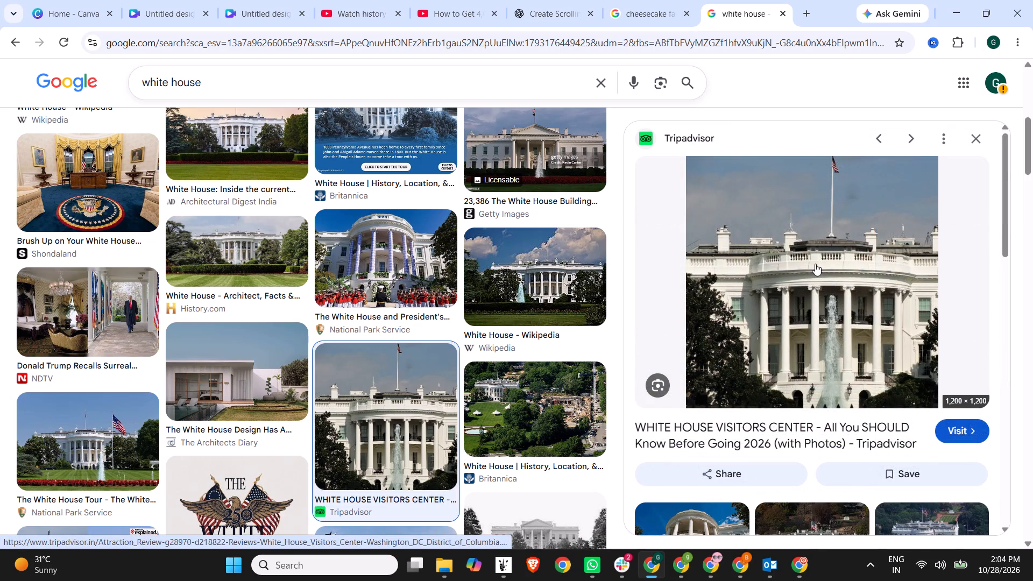
left_click(873, 465)
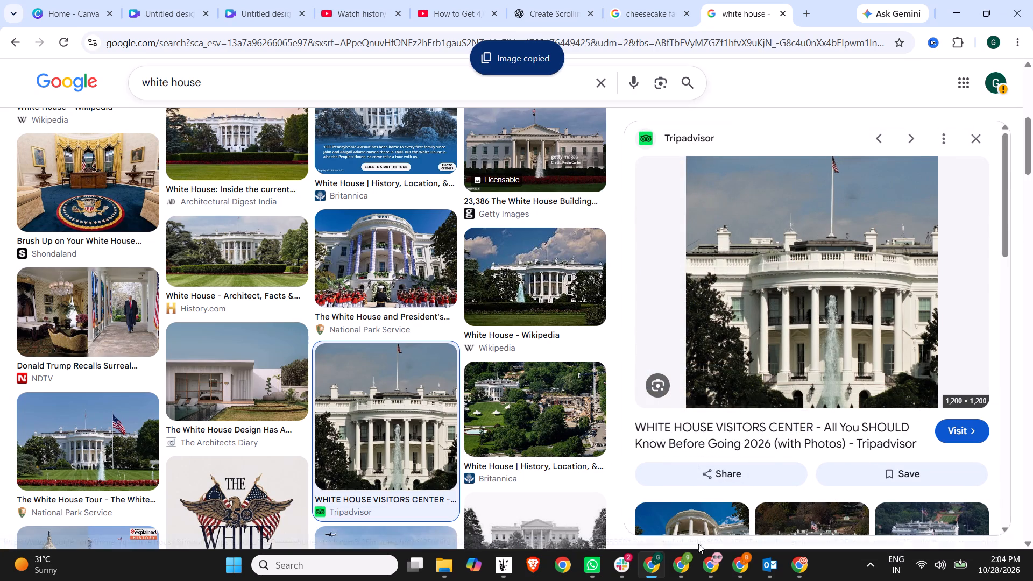
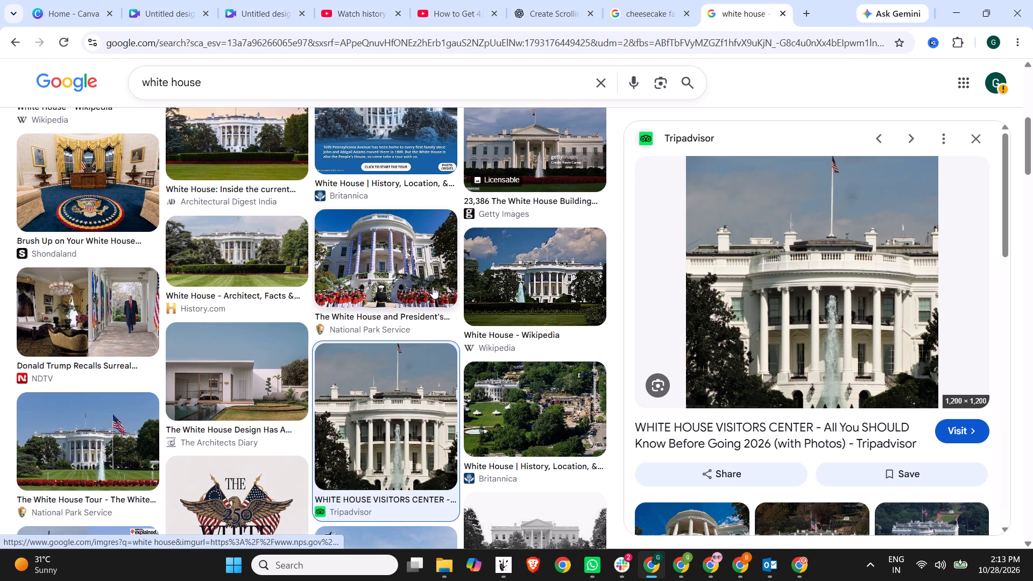
Browse the "white house" image results for a suitable picture of the building.
scroll(433, 287, "down", 3)
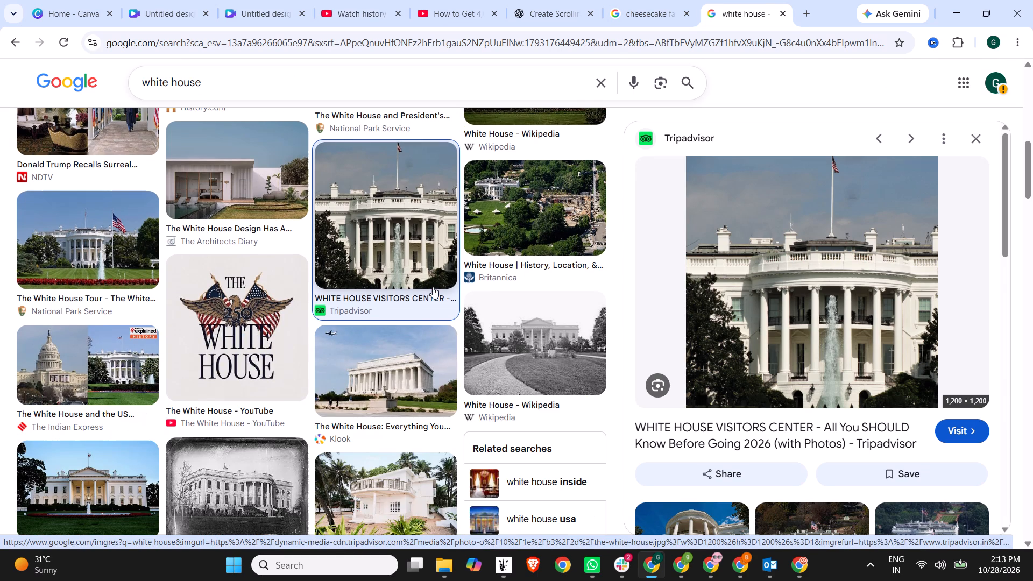
scroll(433, 287, "down", 2)
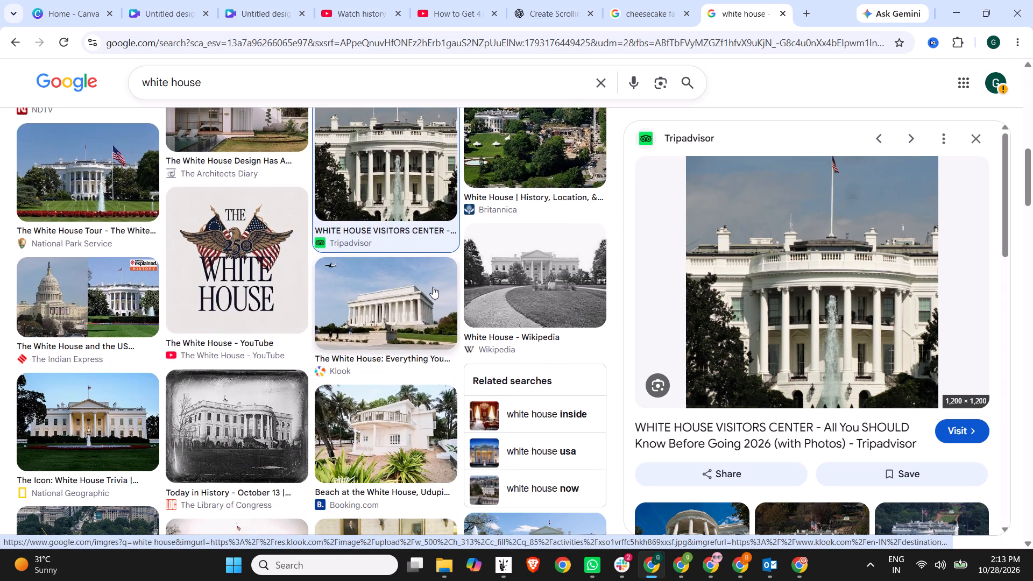
scroll(507, 284, "down", 4)
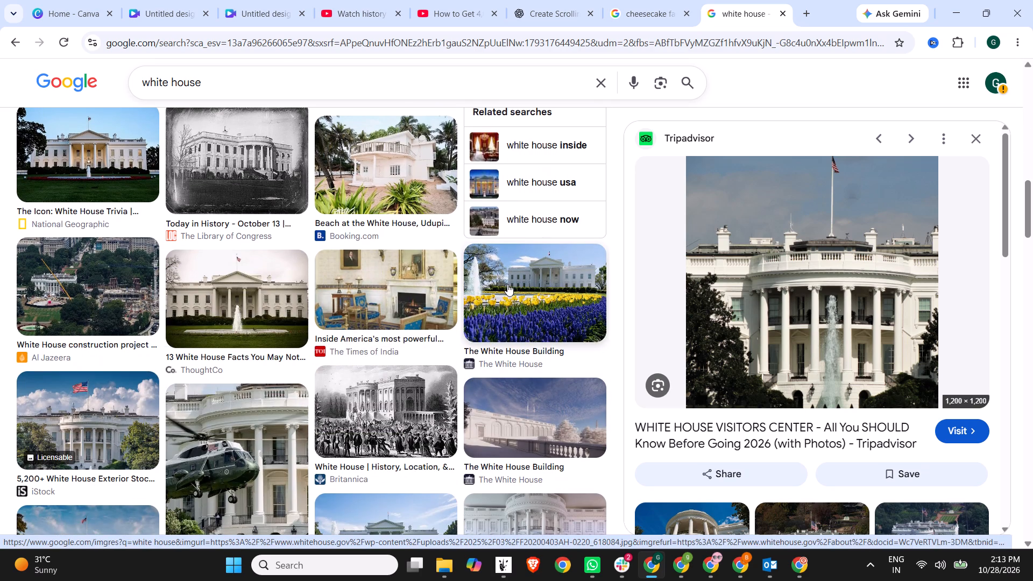
scroll(507, 284, "down", 2)
Switch to the Instagram Reel design in Canva and search the photo elements for "white house".
left_click(56, 0)
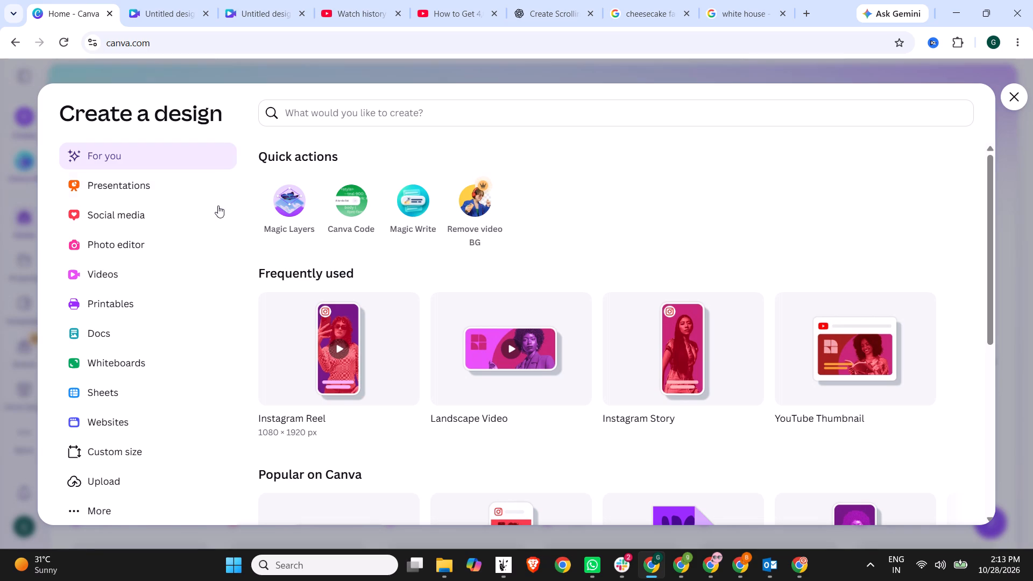
left_click(201, 0)
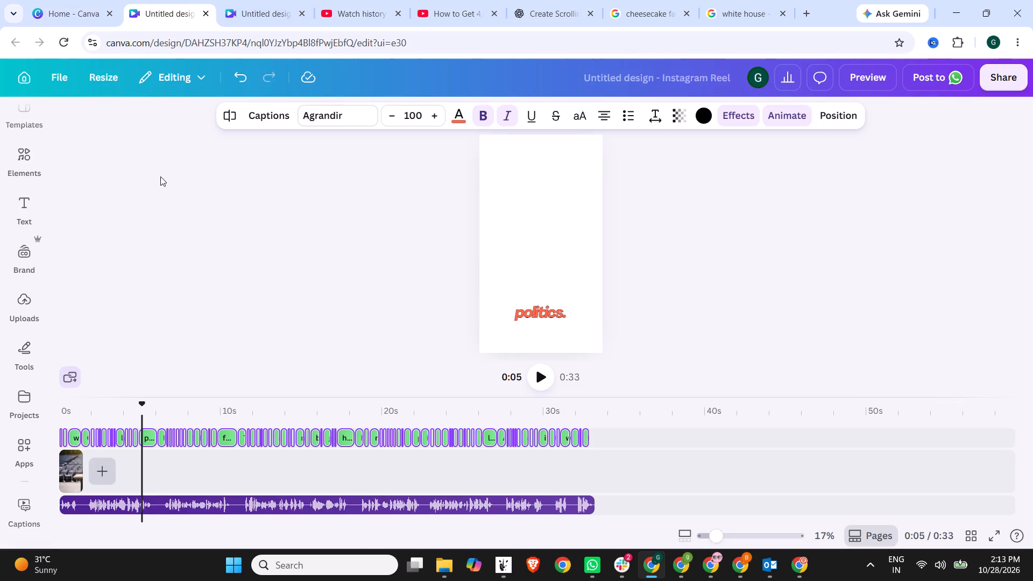
left_click(33, 161)
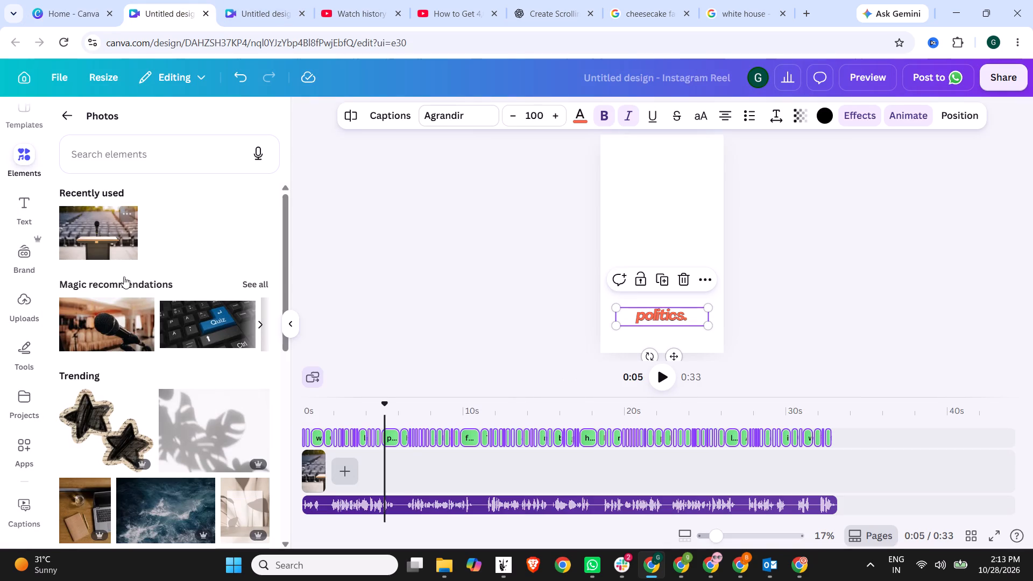
left_click(24, 300)
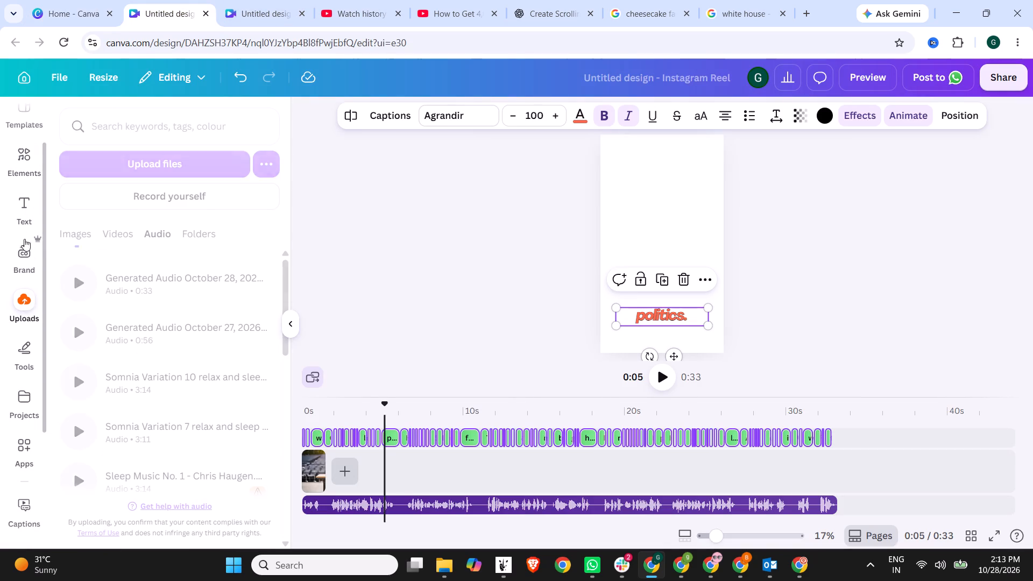
left_click(20, 165)
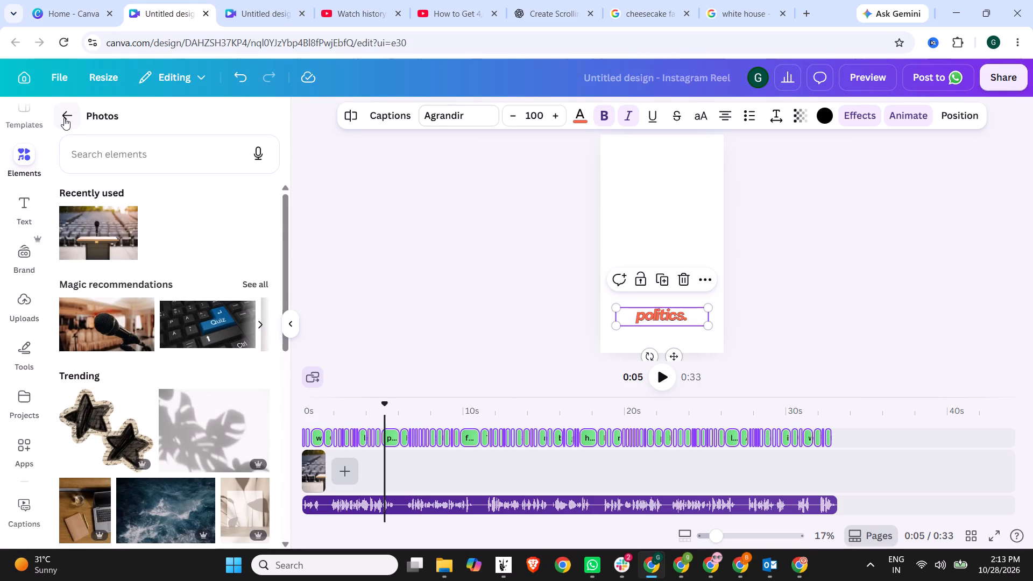
left_click(145, 155)
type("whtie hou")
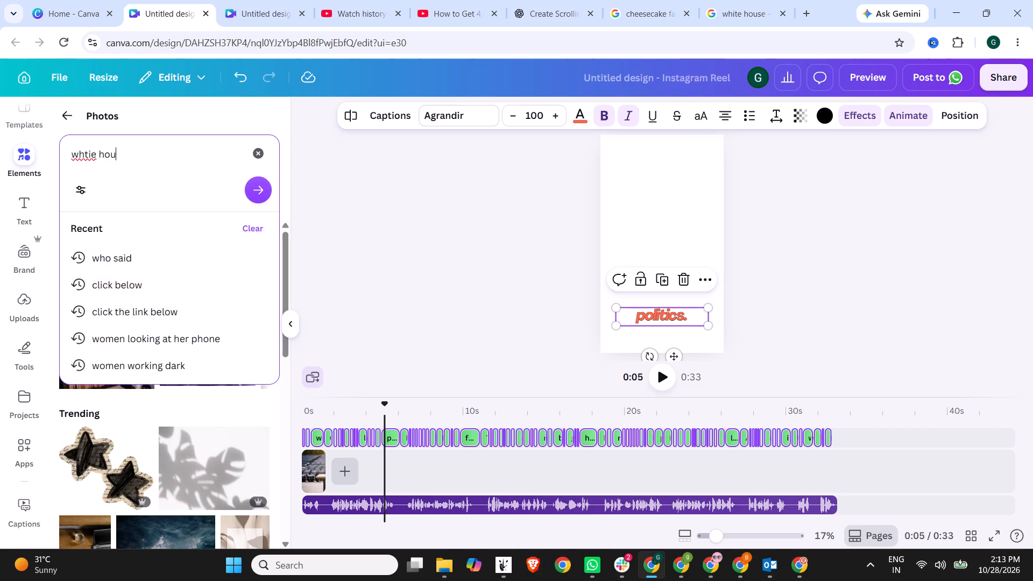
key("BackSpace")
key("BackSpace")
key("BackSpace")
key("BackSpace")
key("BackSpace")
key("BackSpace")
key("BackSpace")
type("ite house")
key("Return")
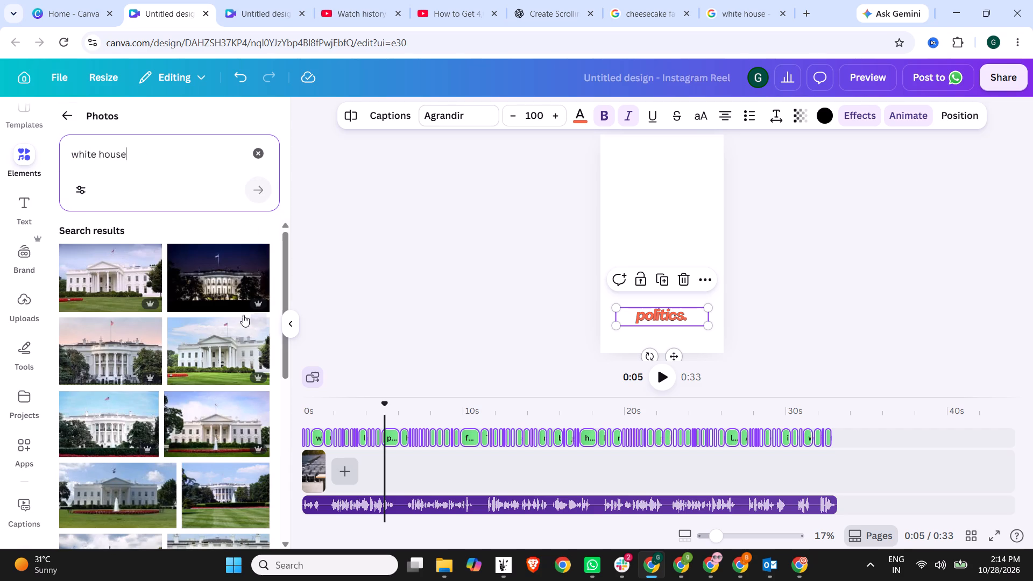
Add the night-time White House photo from the "white house" results as a full-frame clip following the podium photo.
left_click(227, 277)
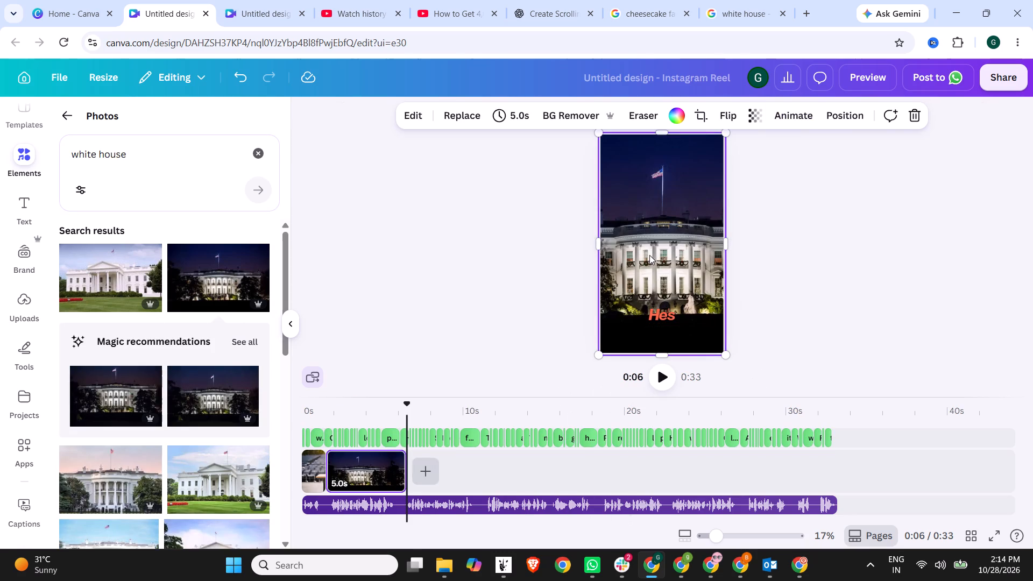
double_click(649, 255)
left_click(401, 254)
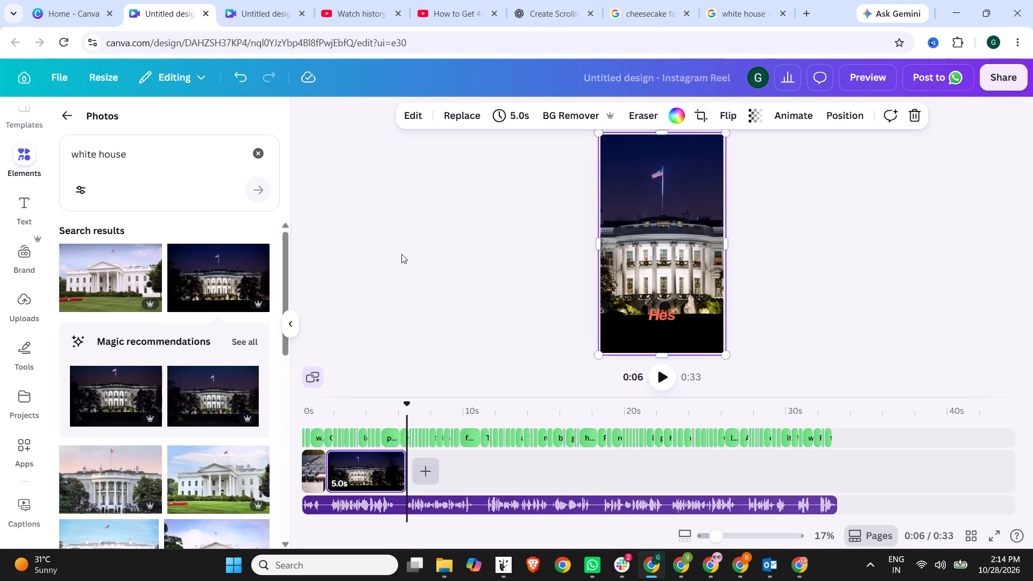
Move the captions slightly lower on the page, using the "He's" caption over the White House photo.
double_click(663, 315)
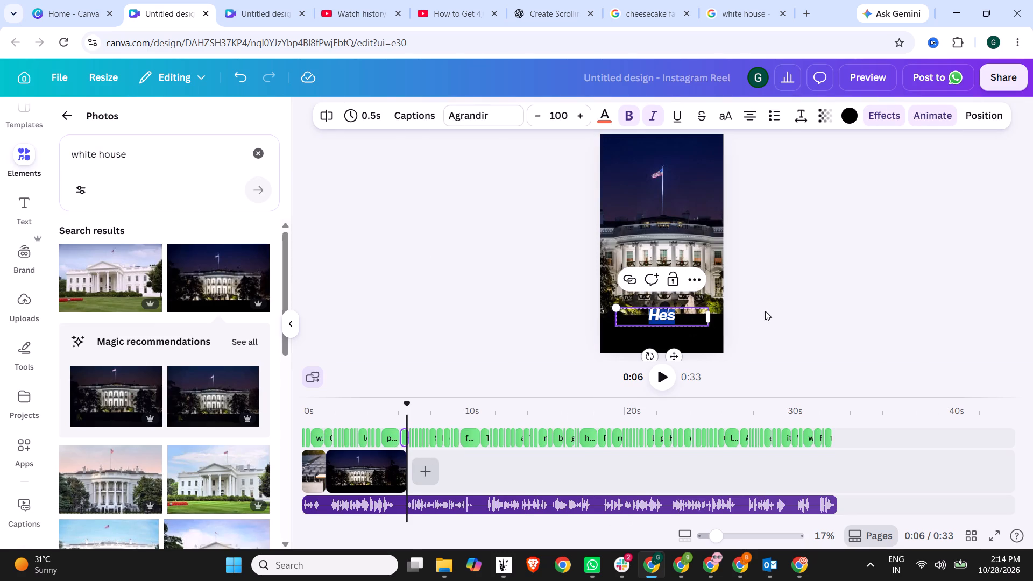
left_click(782, 308)
left_click_drag(667, 313, 667, 320)
left_click(881, 306)
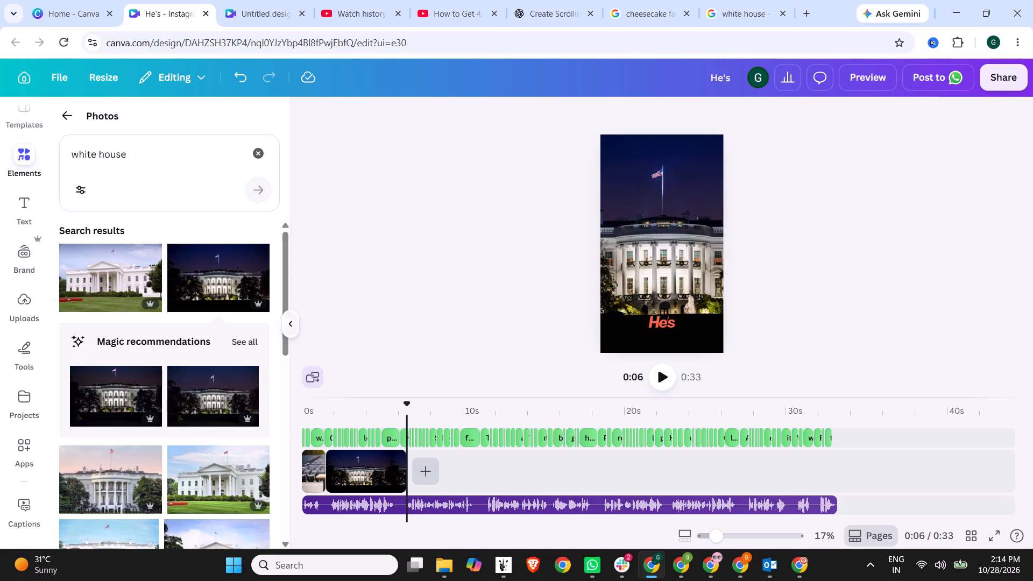
Play the reel from the start of the White House clip, at about 0:01, to check the captions and voiceover.
left_click(327, 414)
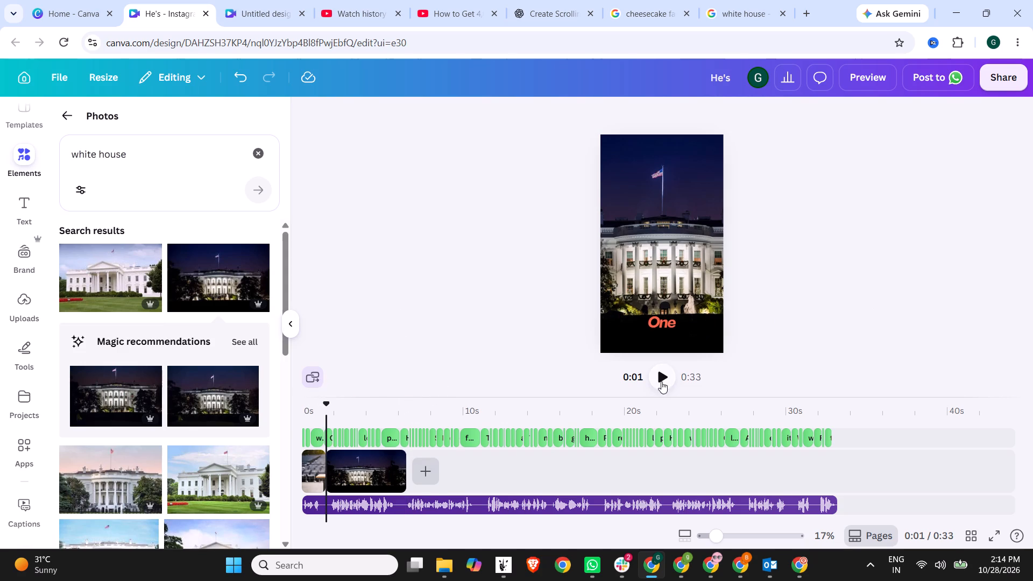
left_click(662, 380)
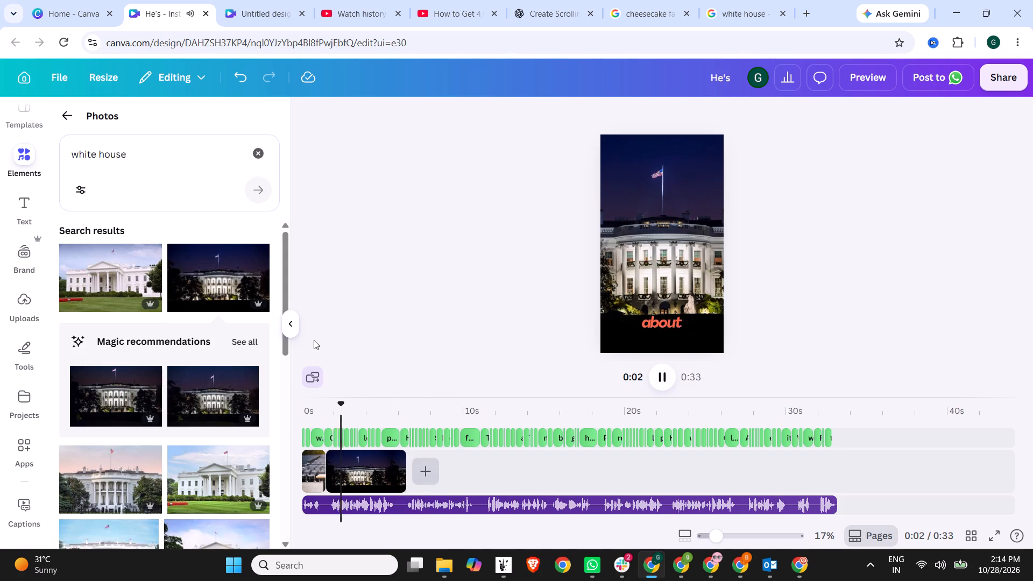
left_click(667, 378)
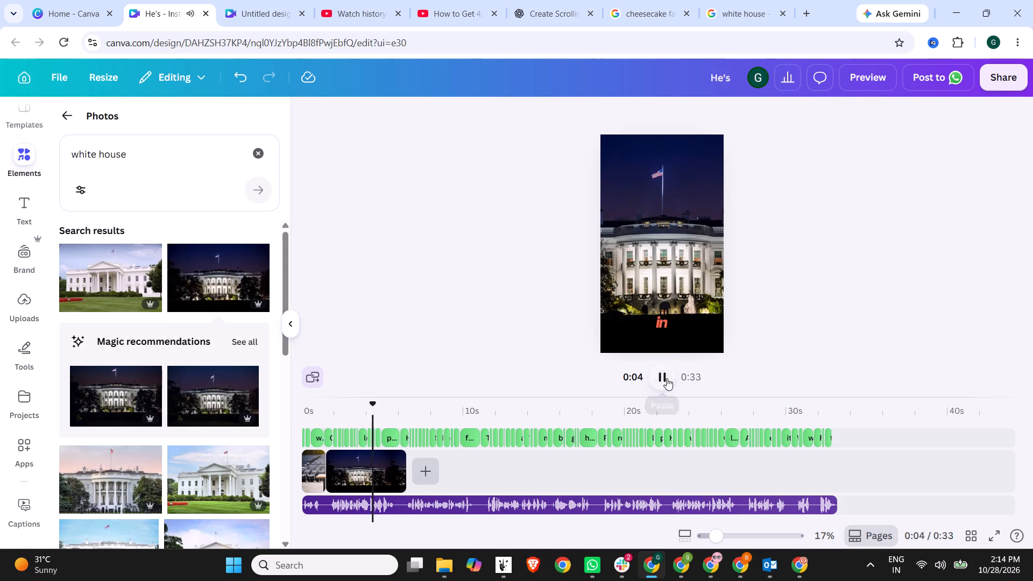
Replace the "white house" image search with "cheesecake factory" and browse the pictures for one to use.
left_click(748, 0)
left_click_drag(225, 81, 64, 80)
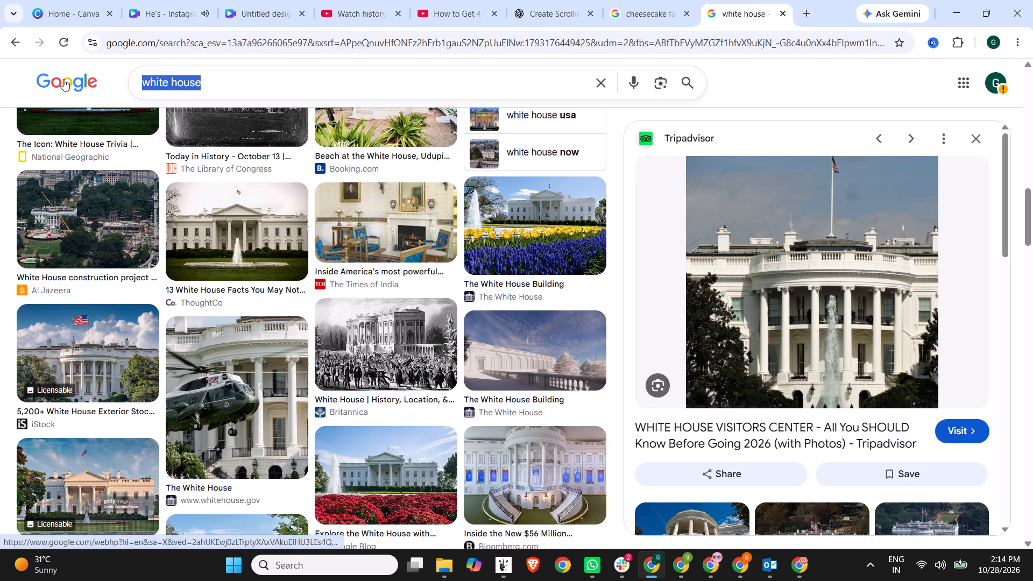
type("Cheese")
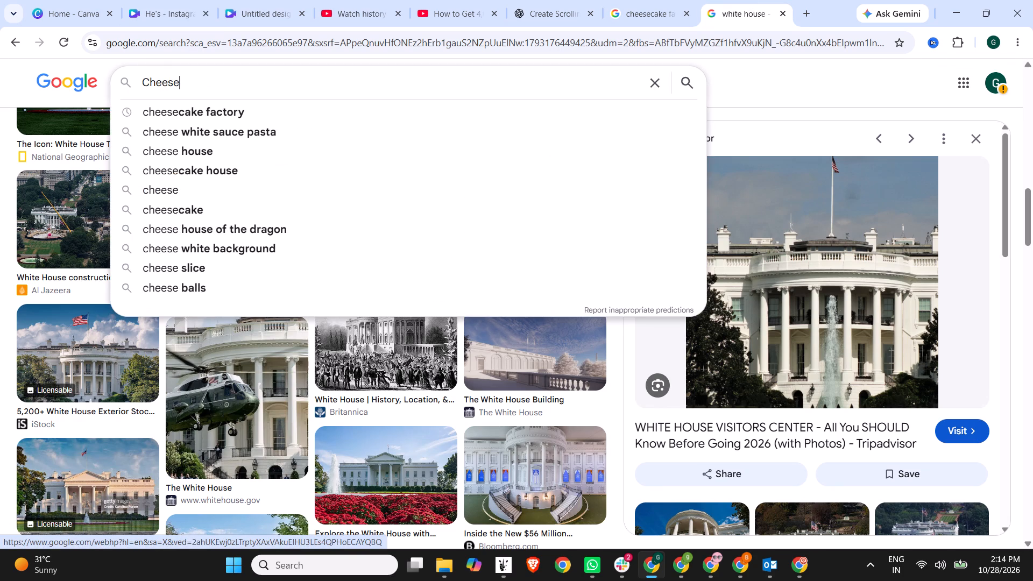
key("Down")
key("Return")
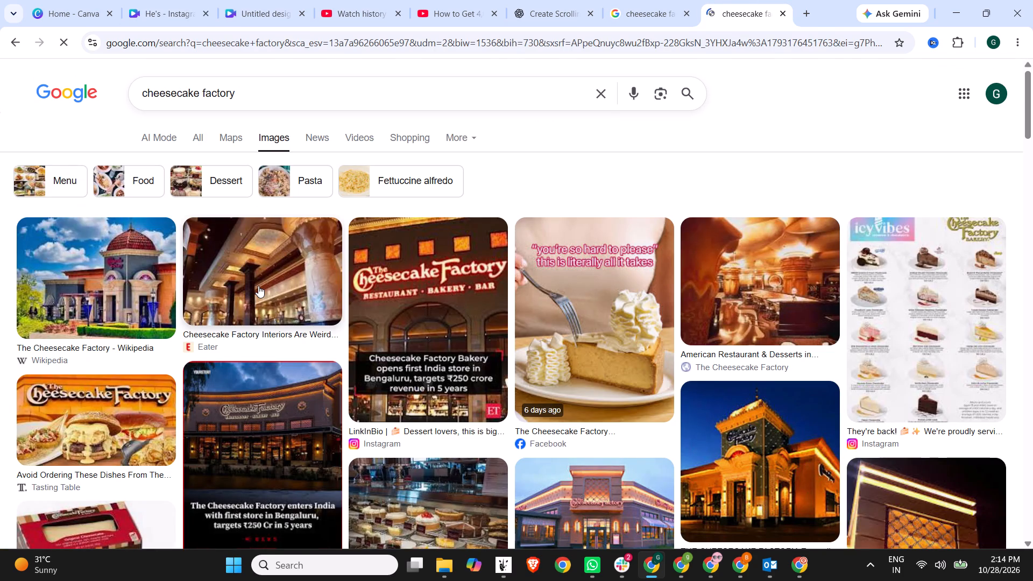
scroll(258, 286, "down", 4)
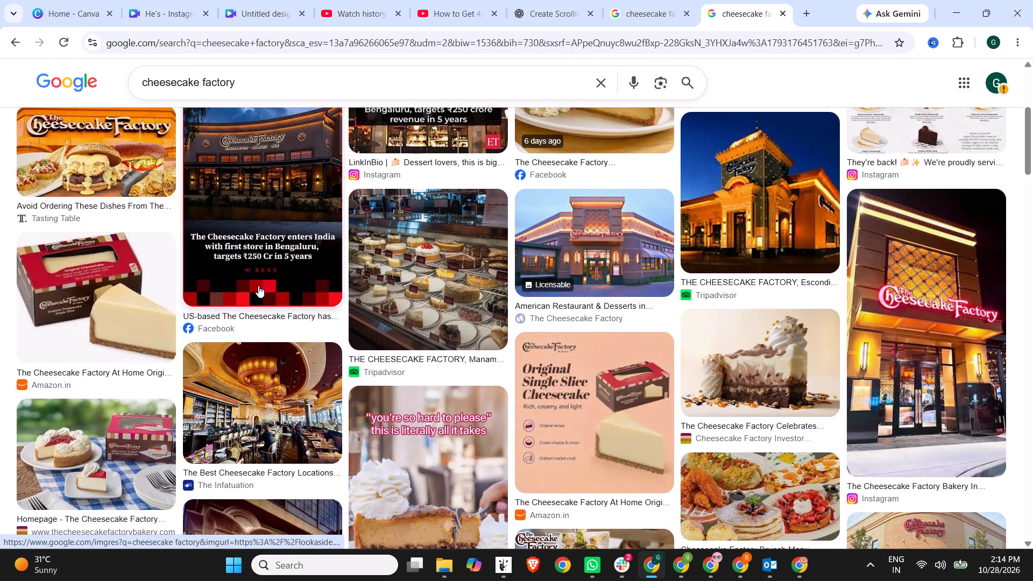
scroll(75, 387, "down", 2)
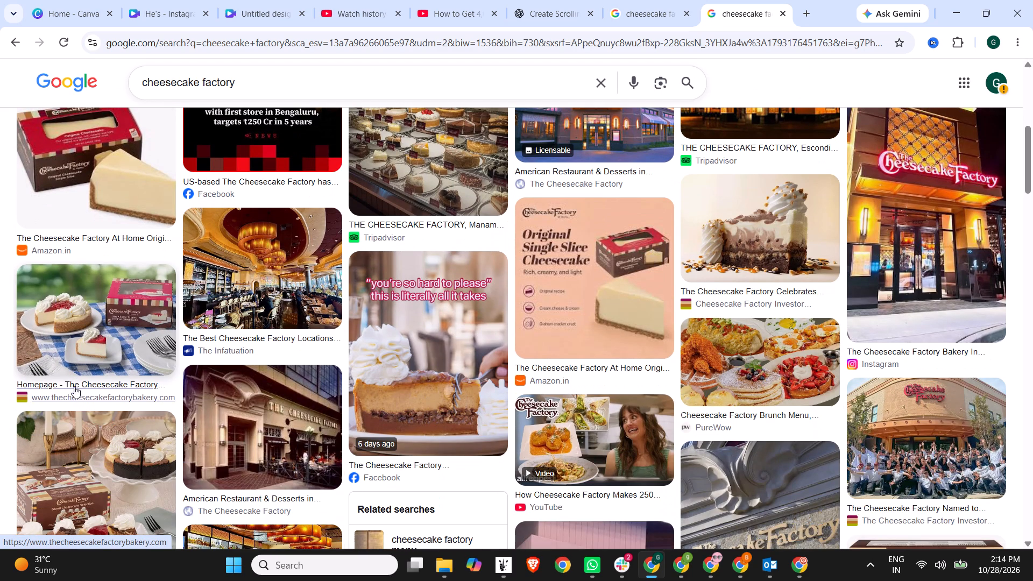
scroll(81, 335, "down", 4)
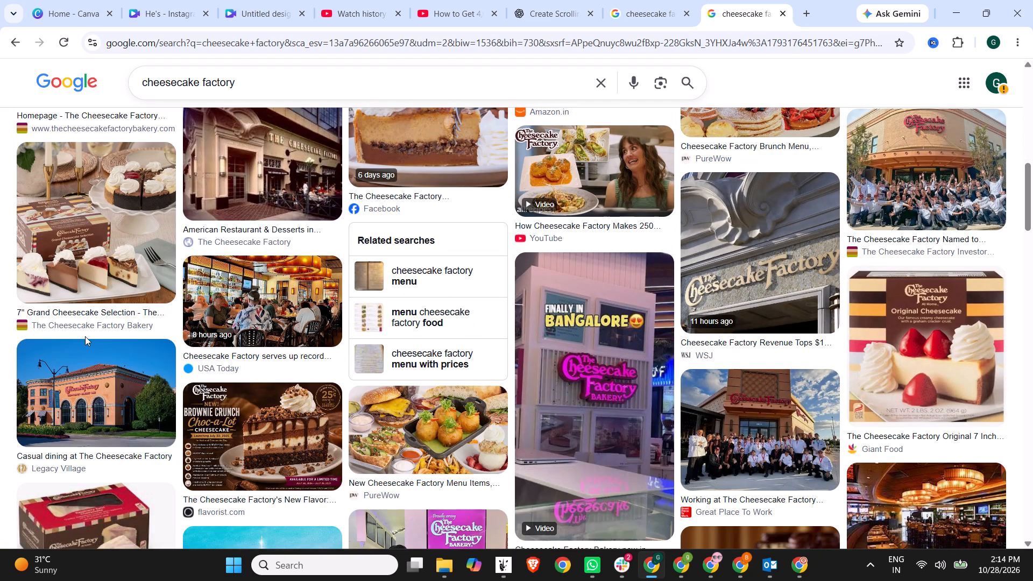
scroll(85, 336, "down", 3)
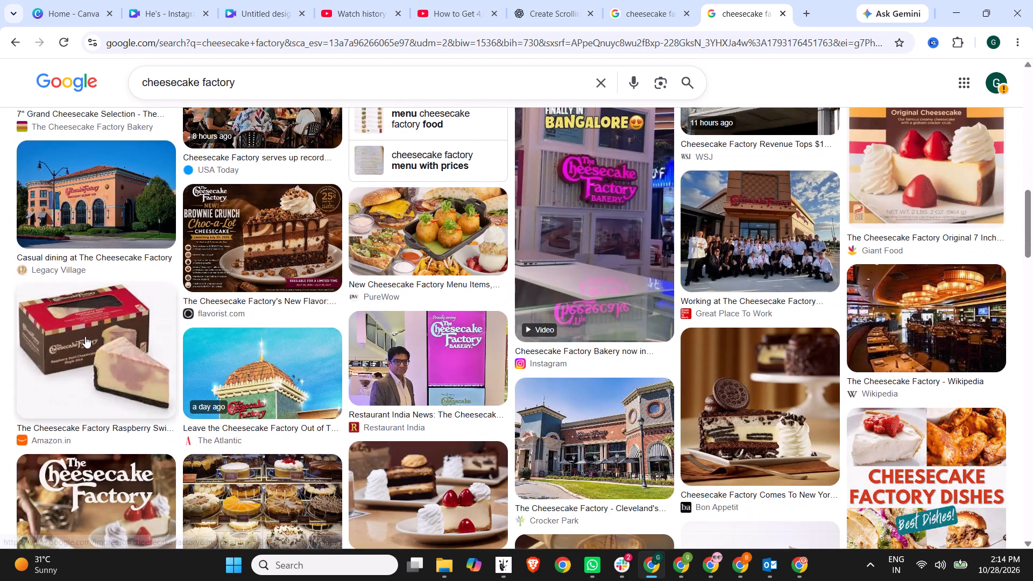
scroll(85, 336, "down", 5)
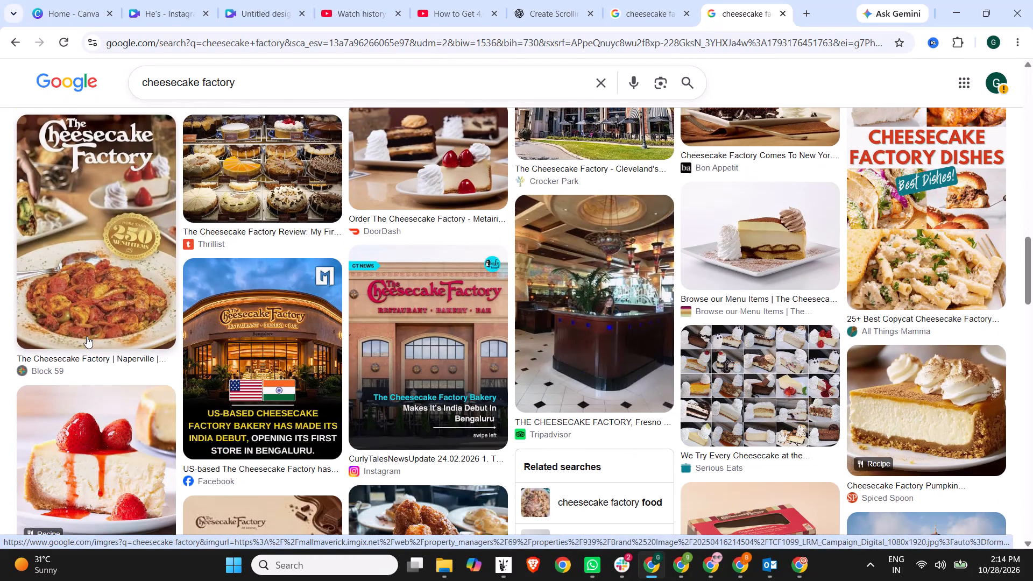
scroll(87, 336, "down", 4)
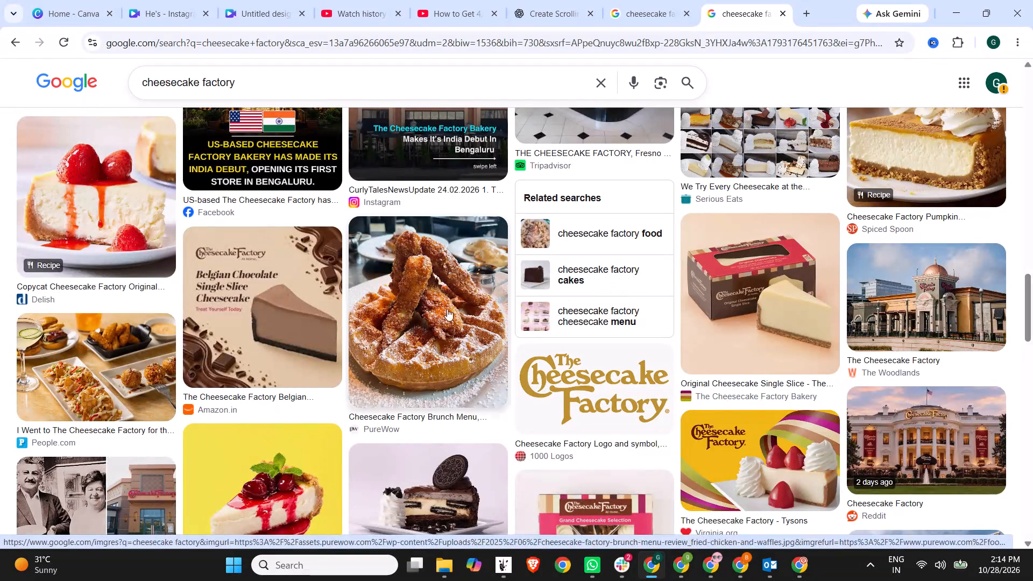
scroll(441, 310, "up", 3)
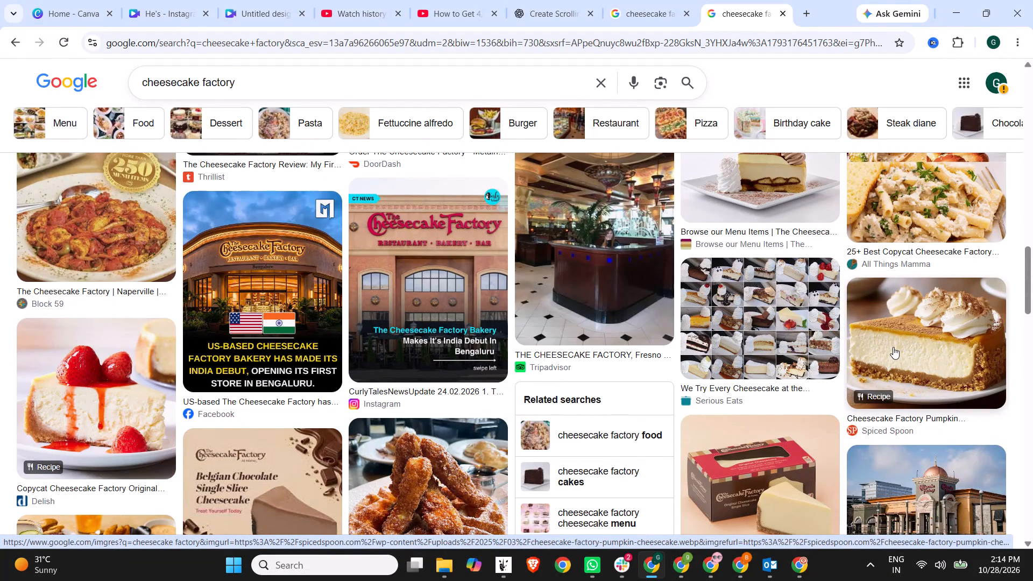
scroll(892, 347, "down", 4)
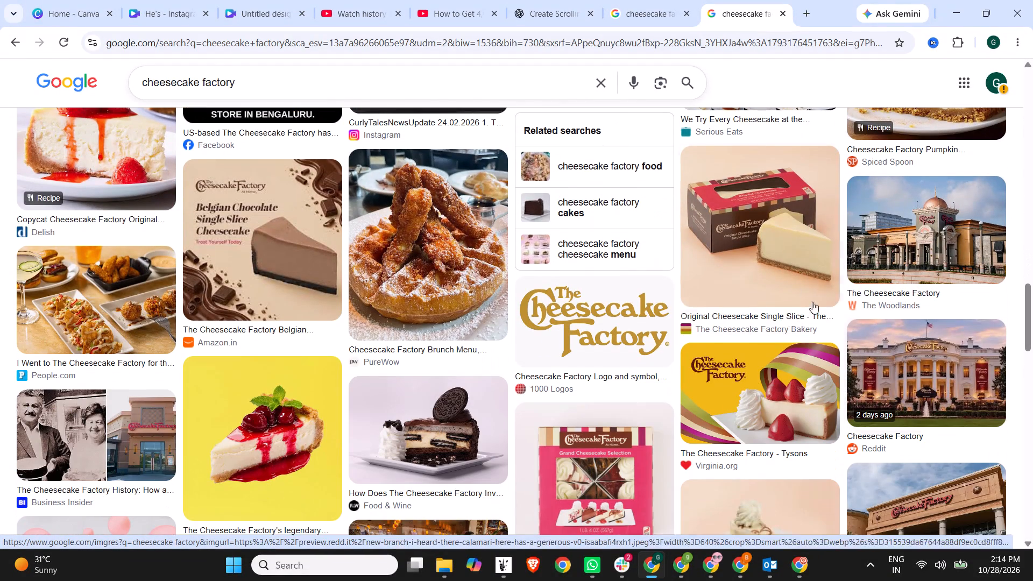
Shorten the Google Images search to "cheesecake".
left_click_drag(260, 82, 195, 83)
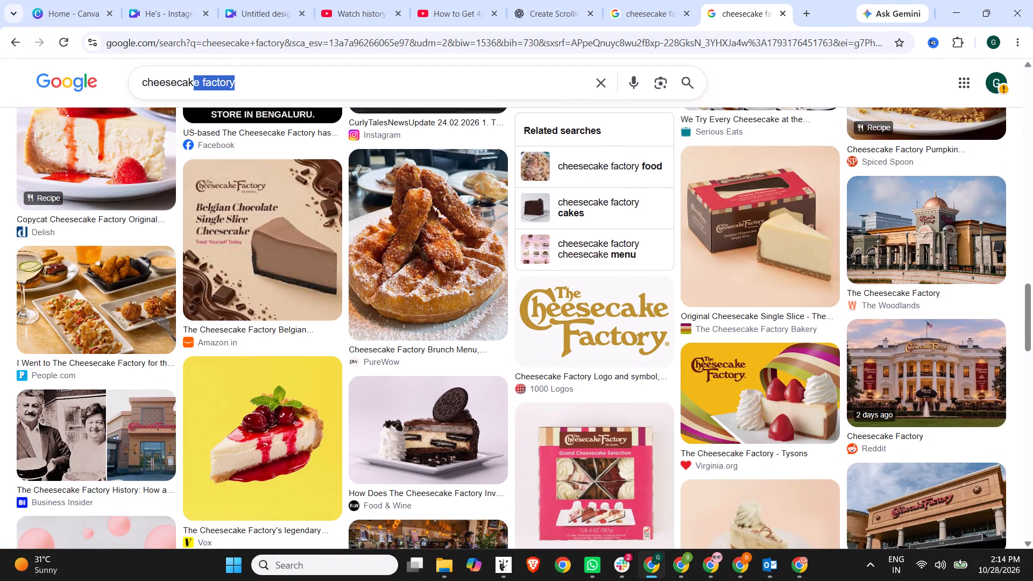
left_click_drag(195, 83, 201, 82)
key("BackSpace")
key("Return")
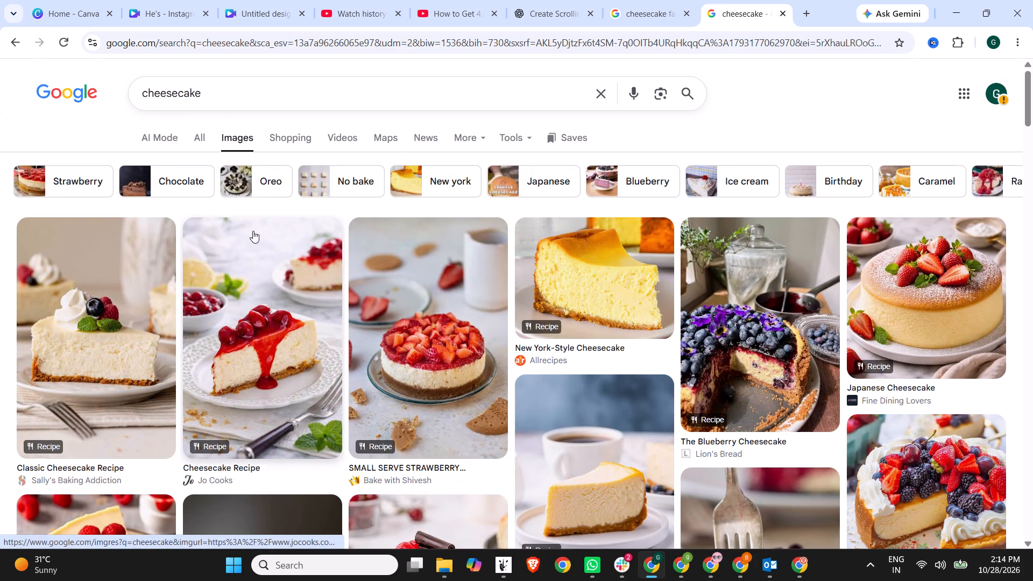
Refine the image search to "cheesecake stock image" and open the iStock picture of the strawberry-topped cheesecake slice.
left_click(259, 96)
key("space")
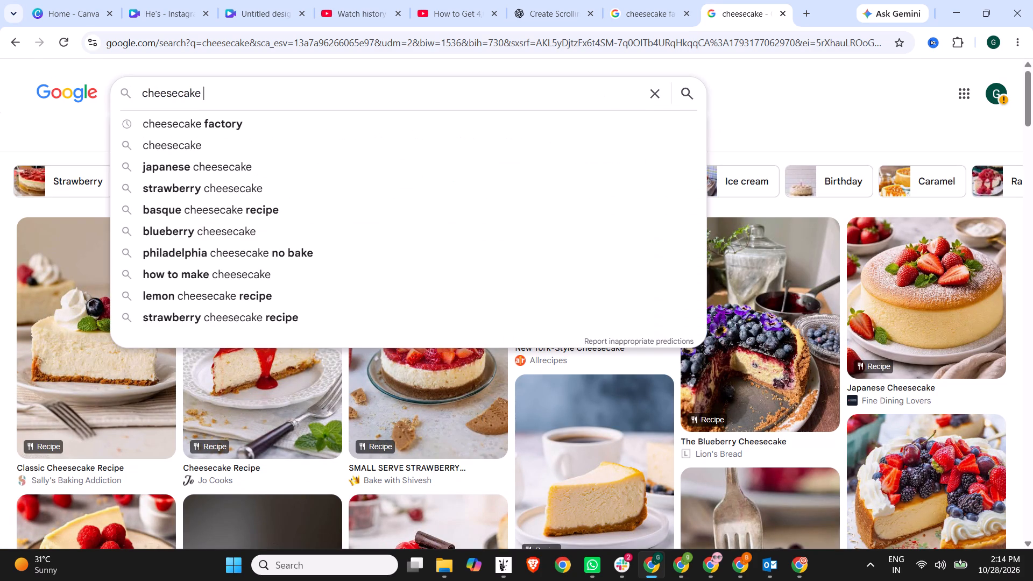
type("stock image")
key("Return")
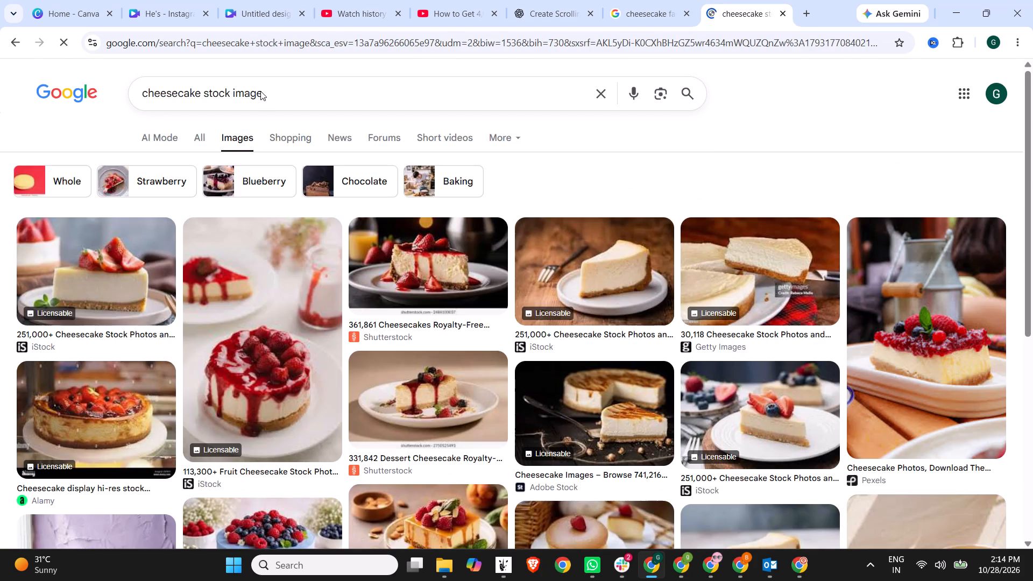
left_click(103, 286)
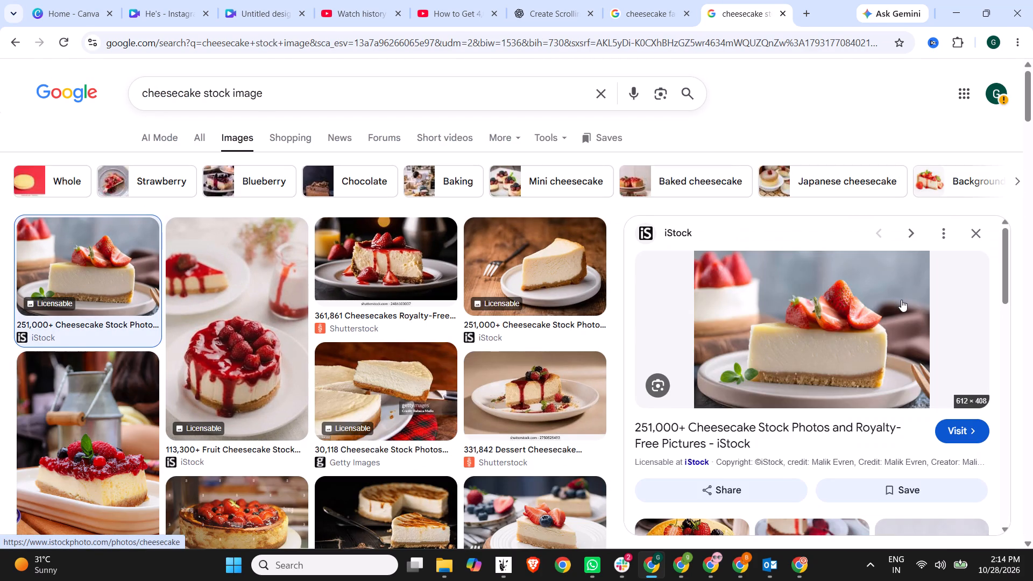
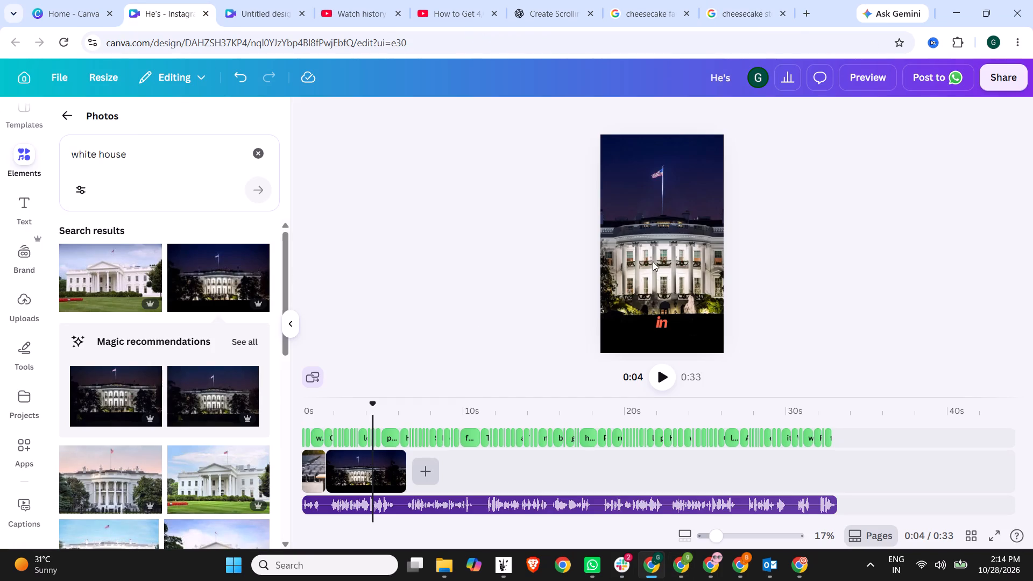
Add the copied cheesecake picture over the White House page at 0:04 and place it near the top of the frame.
left_click(567, 262)
left_click_drag(659, 239, 656, 185)
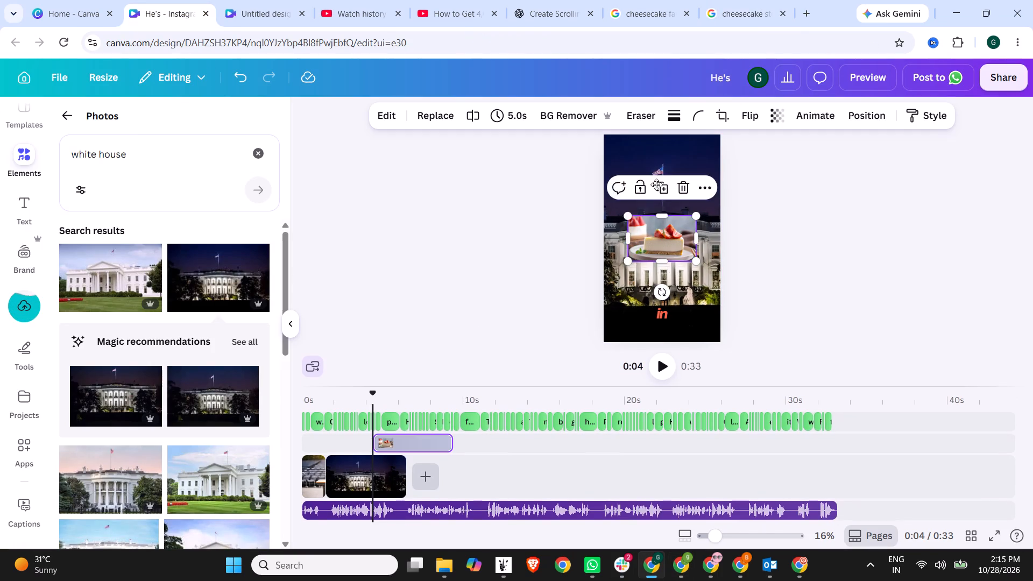
left_click_drag(656, 185, 656, 172)
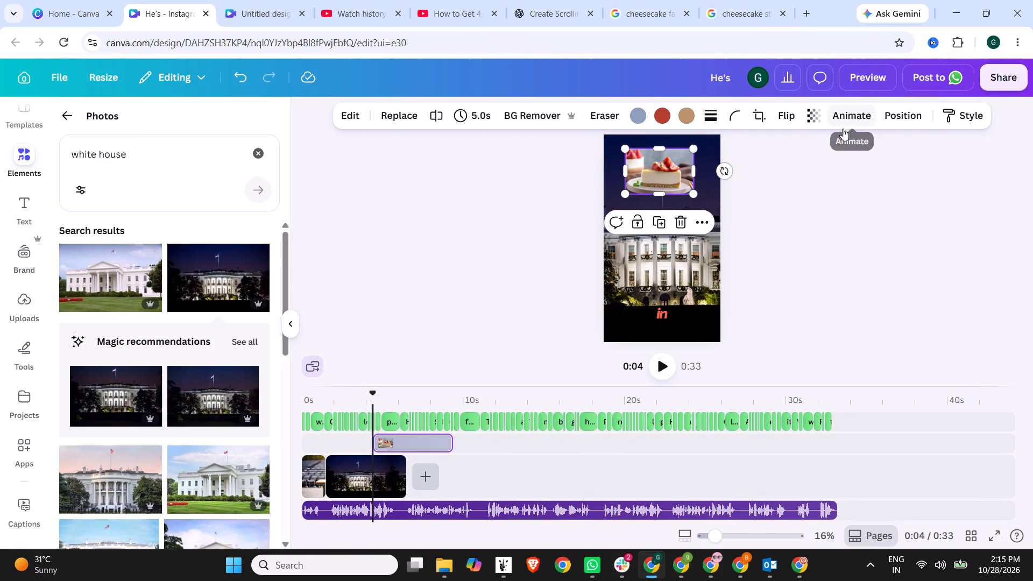
Remove the cheesecake picture's background and move the cutout down over the White House roof.
left_click(816, 114)
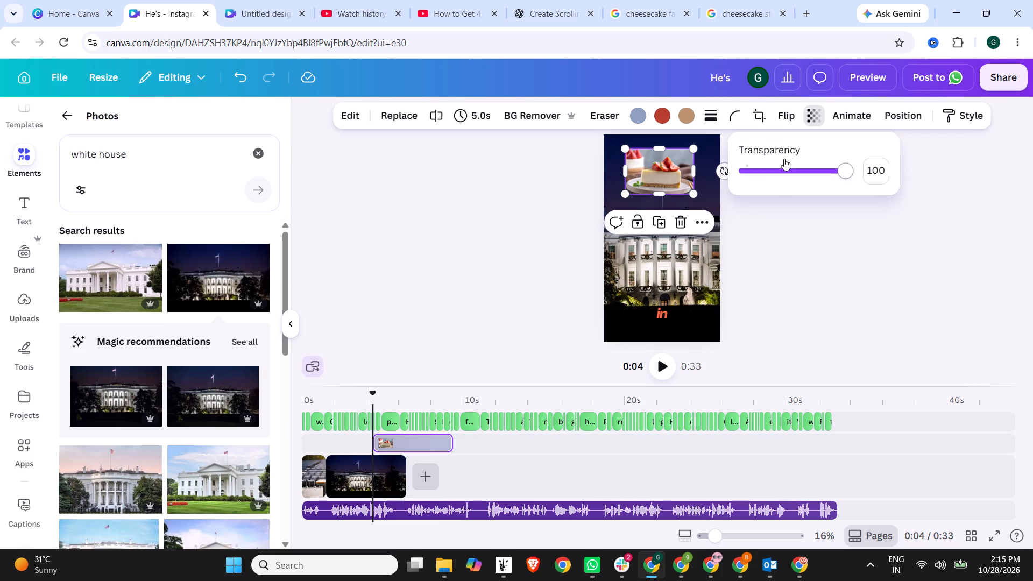
left_click(540, 113)
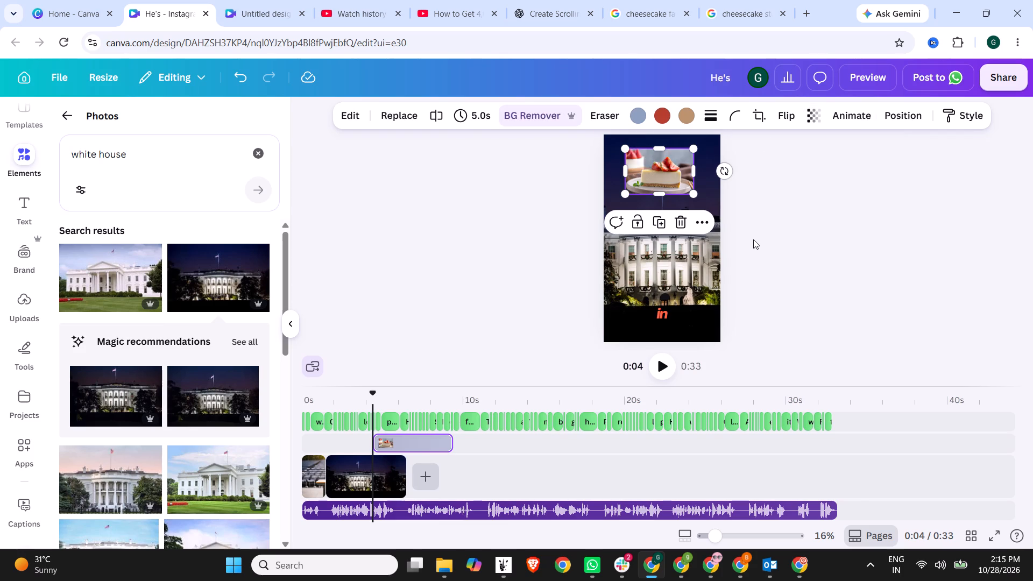
left_click(753, 239)
left_click(655, 181)
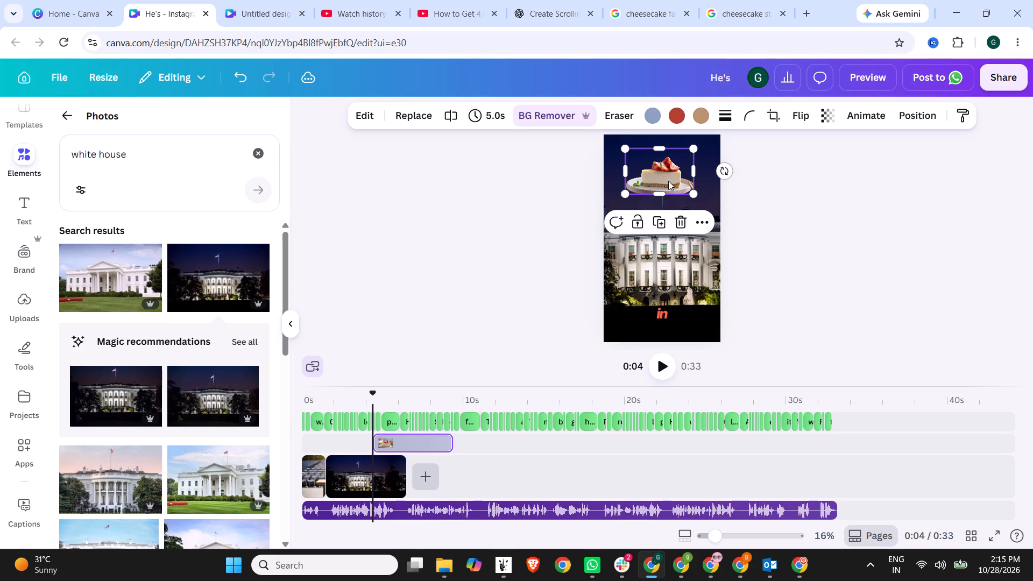
left_click_drag(665, 180, 665, 233)
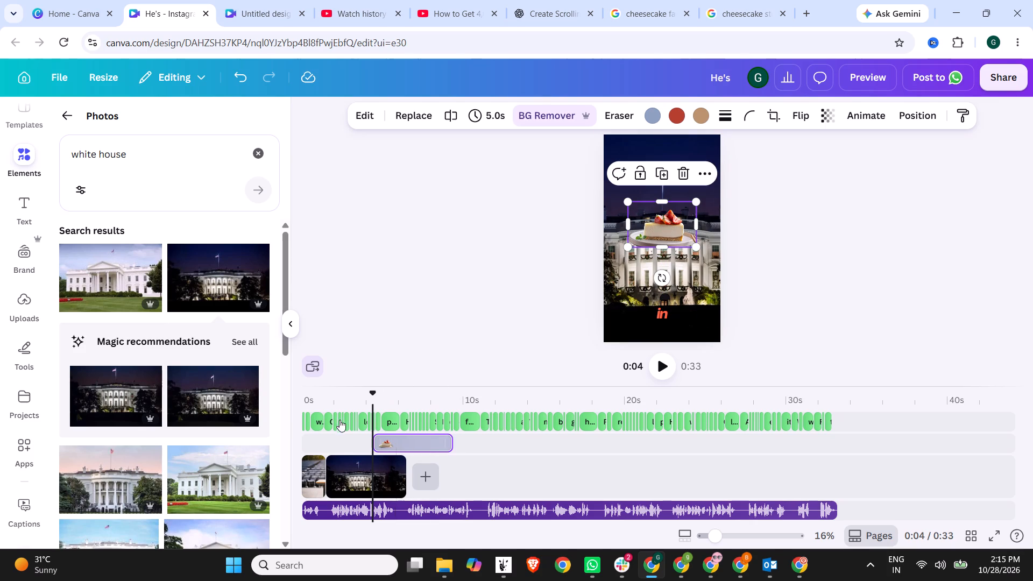
Play the reel from 0:02 to check how the cheesecake cutout comes in against the voiceover.
left_click(337, 399)
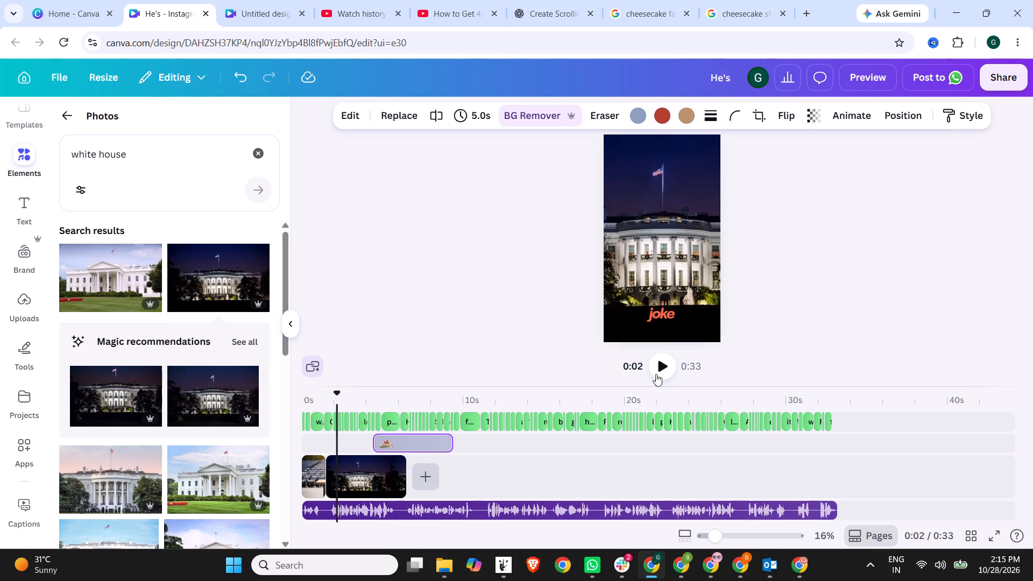
left_click(657, 373)
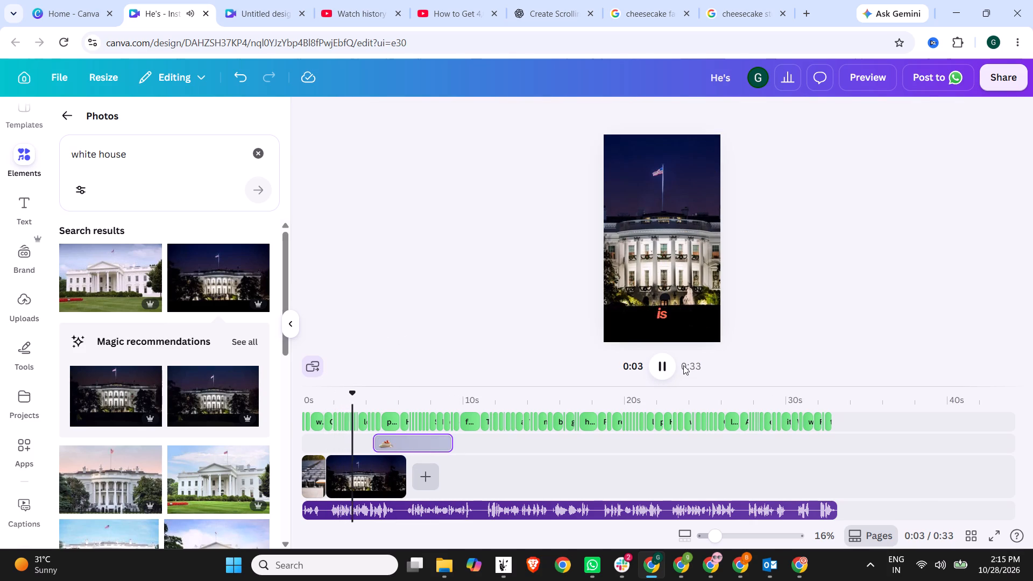
left_click(668, 364)
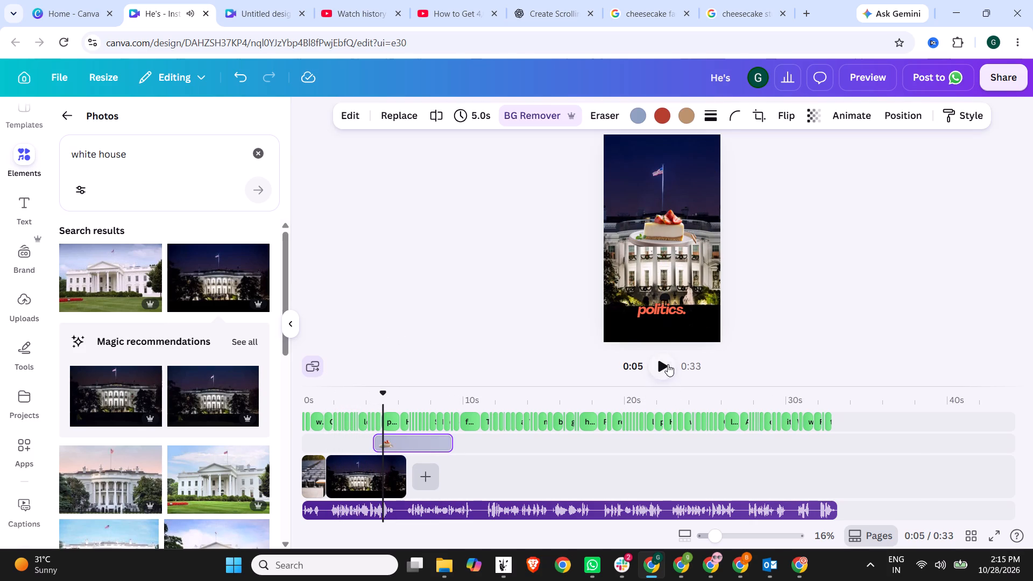
Apply the Stomp animation to the cheesecake cutout.
double_click(665, 232)
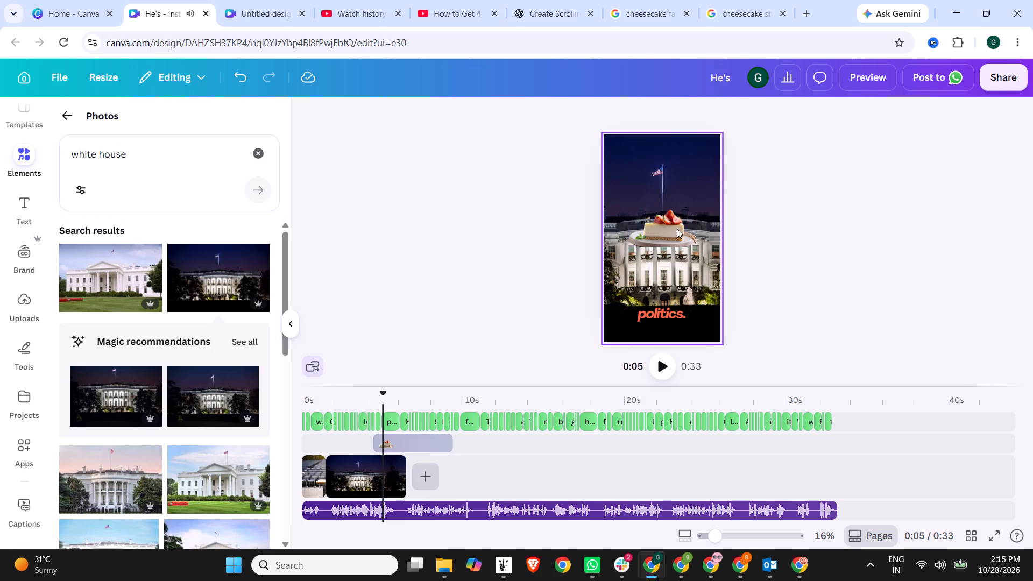
left_click(677, 229)
left_click(833, 114)
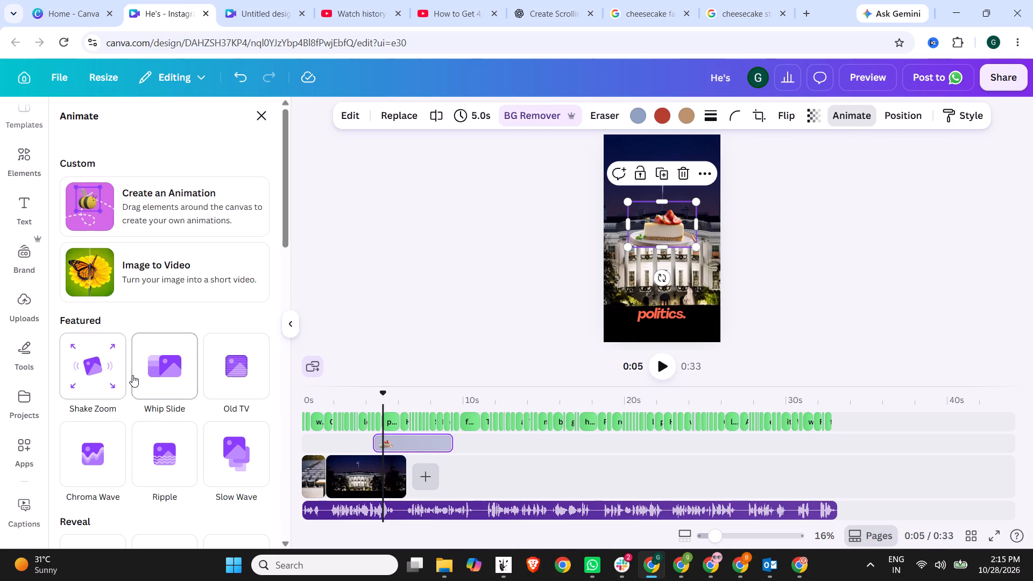
scroll(161, 447, "down", 2)
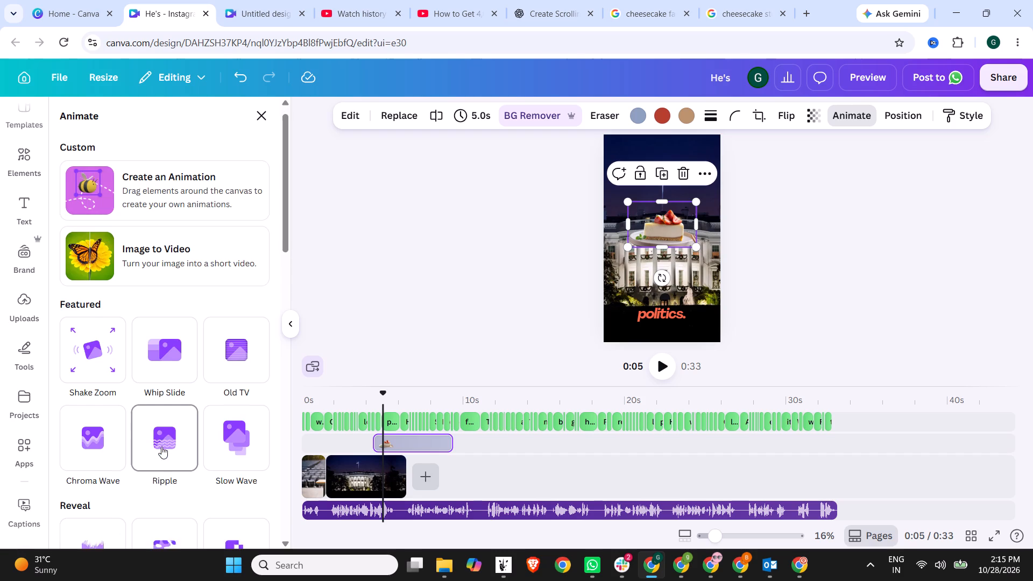
scroll(161, 447, "down", 1)
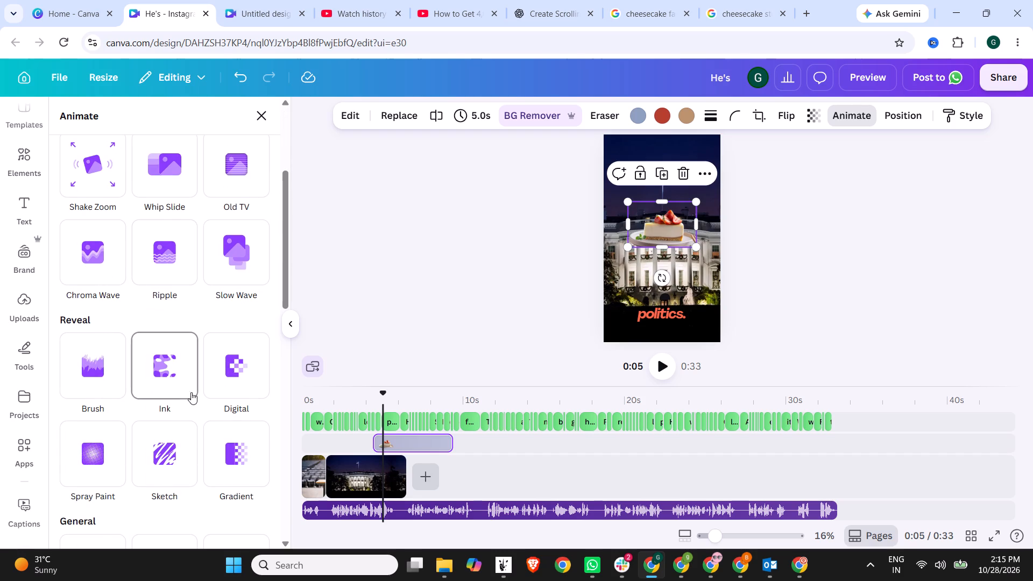
scroll(181, 420, "down", 3)
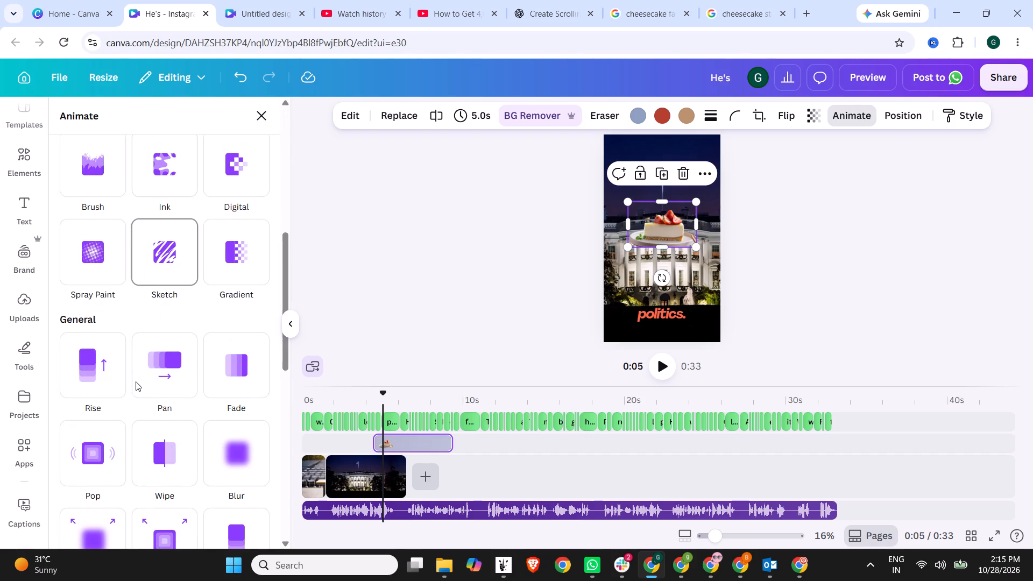
scroll(136, 381, "down", 4)
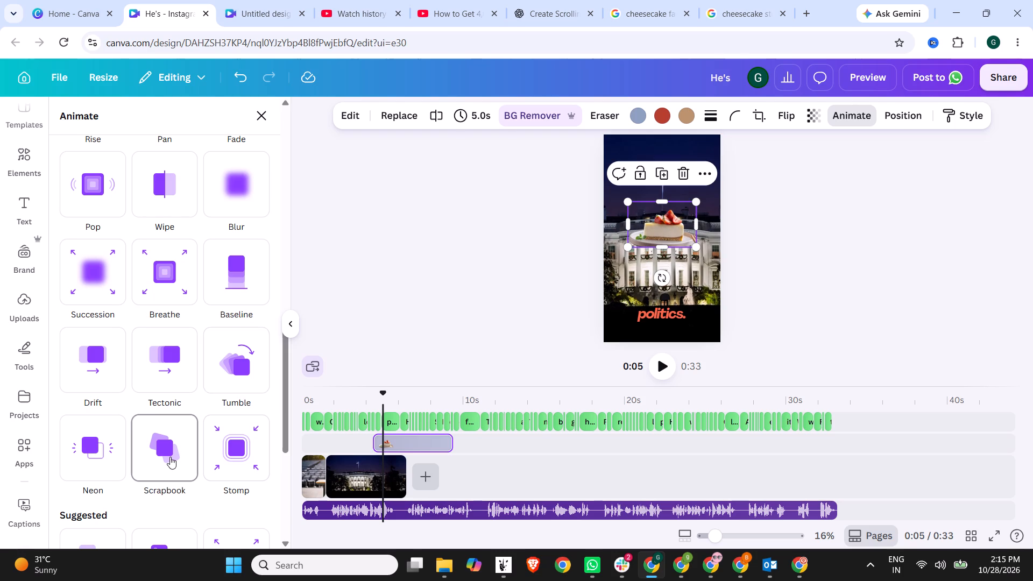
left_click(221, 441)
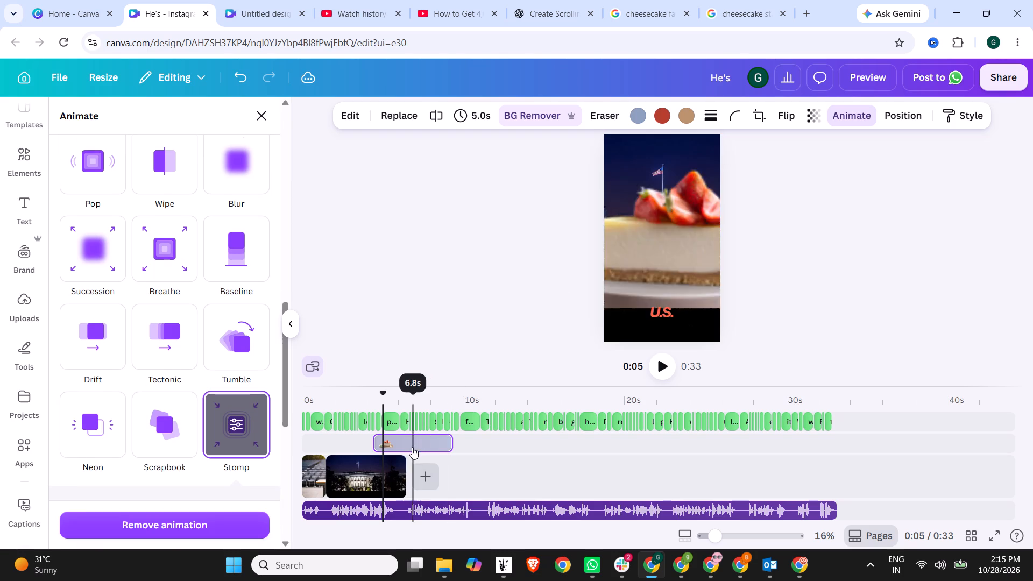
Shift the cheesecake clip earlier on the timeline so it starts together with the White House clip.
left_click(412, 445)
left_click_drag(418, 444, 373, 444)
Play the reel from about 0:02 to check the cheesecake's timing and animation.
left_click(334, 393)
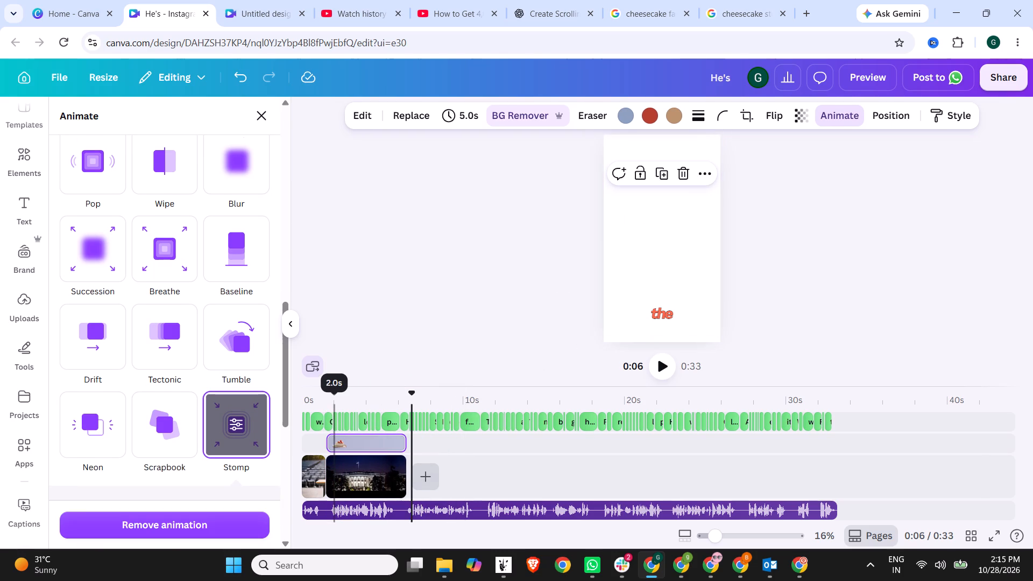
left_click(664, 367)
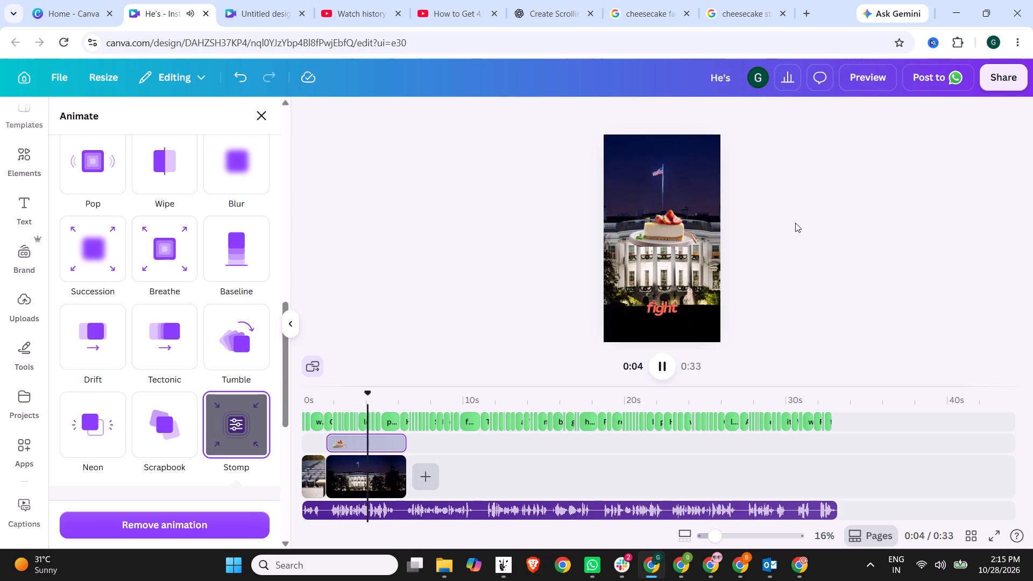
left_click(659, 360)
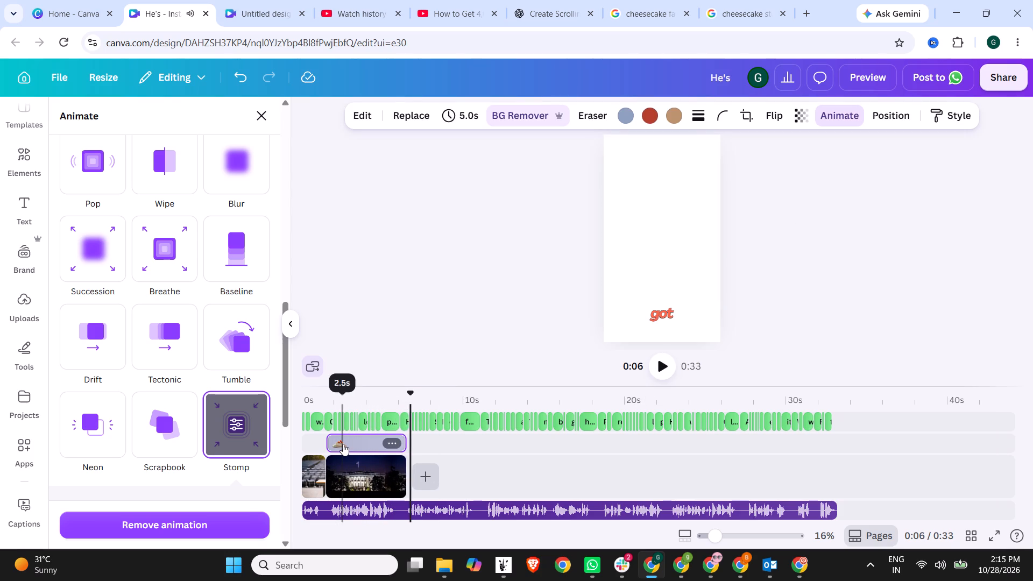
Add a Drop shadow to the cheesecake cutout.
left_click(343, 444)
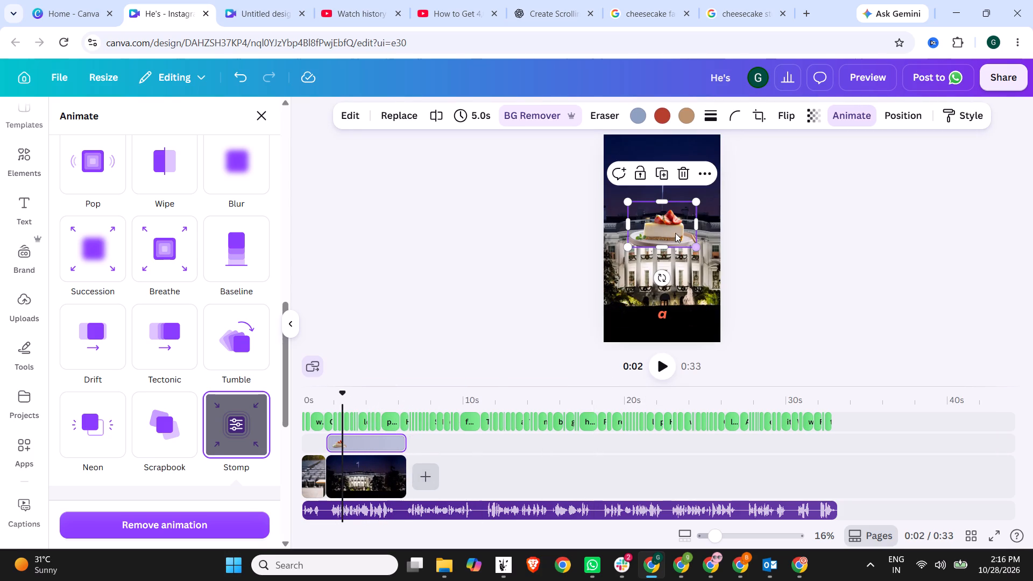
left_click(358, 113)
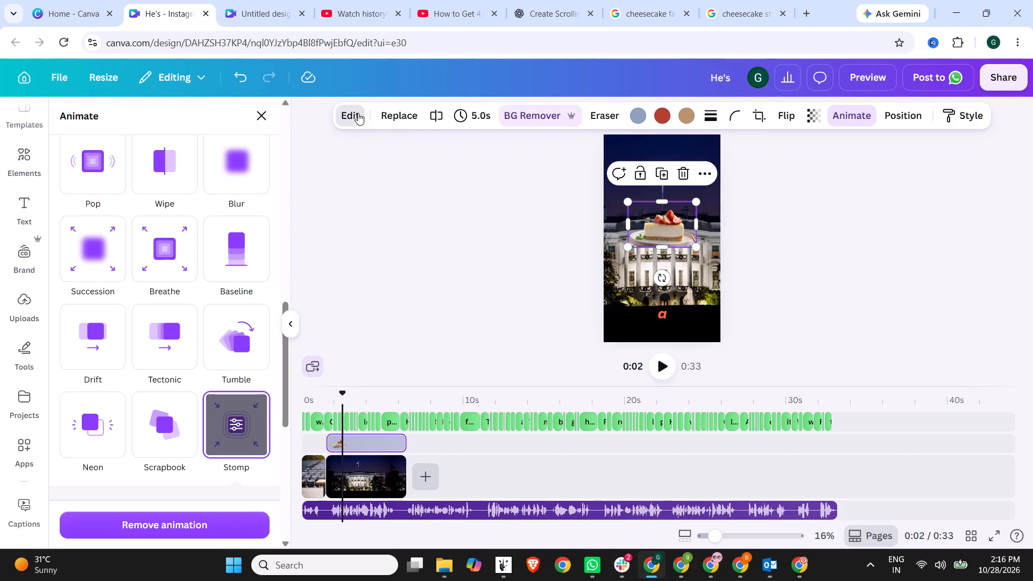
scroll(178, 365, "down", 3)
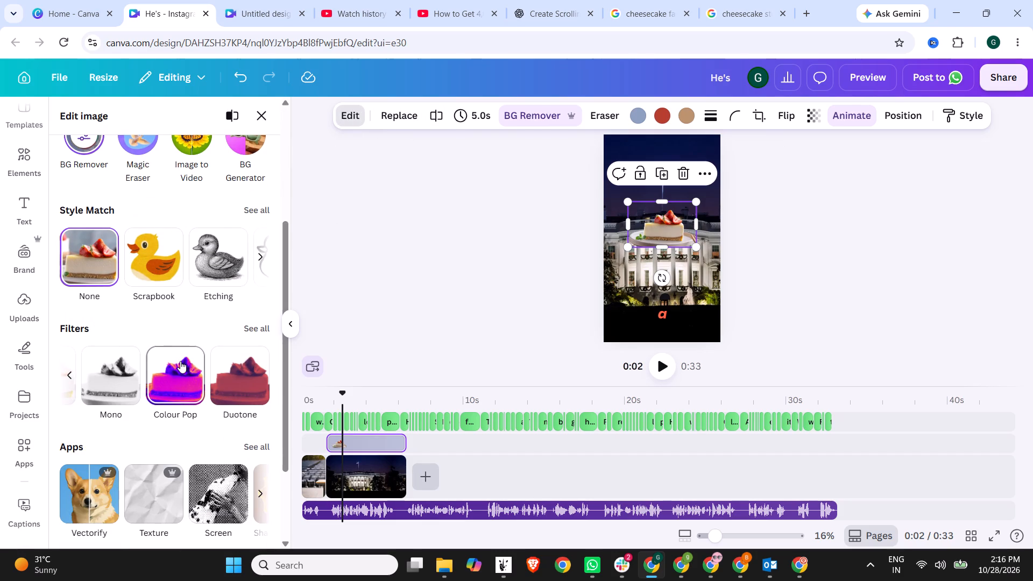
scroll(145, 264, "down", 3)
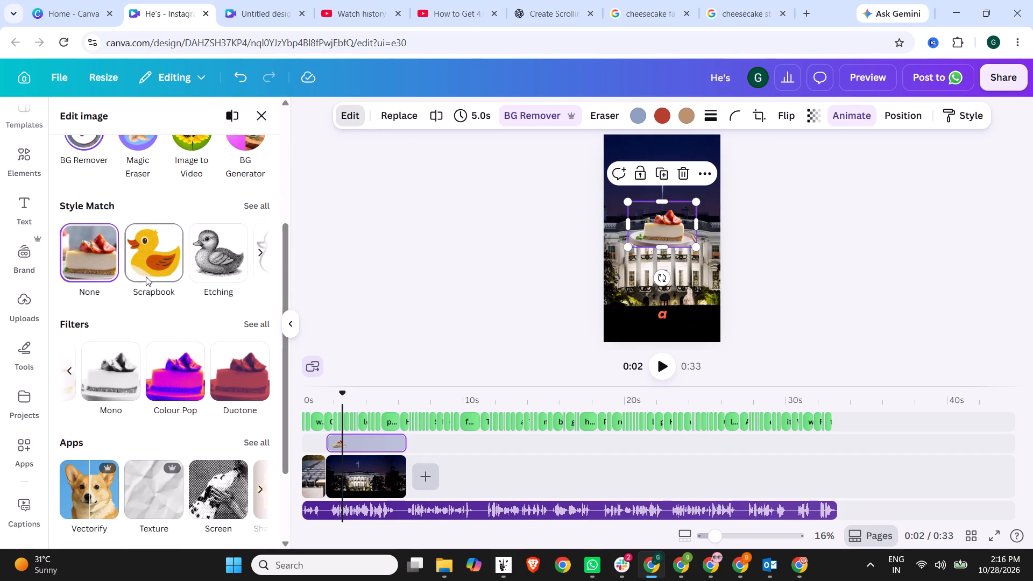
scroll(146, 277, "down", 3)
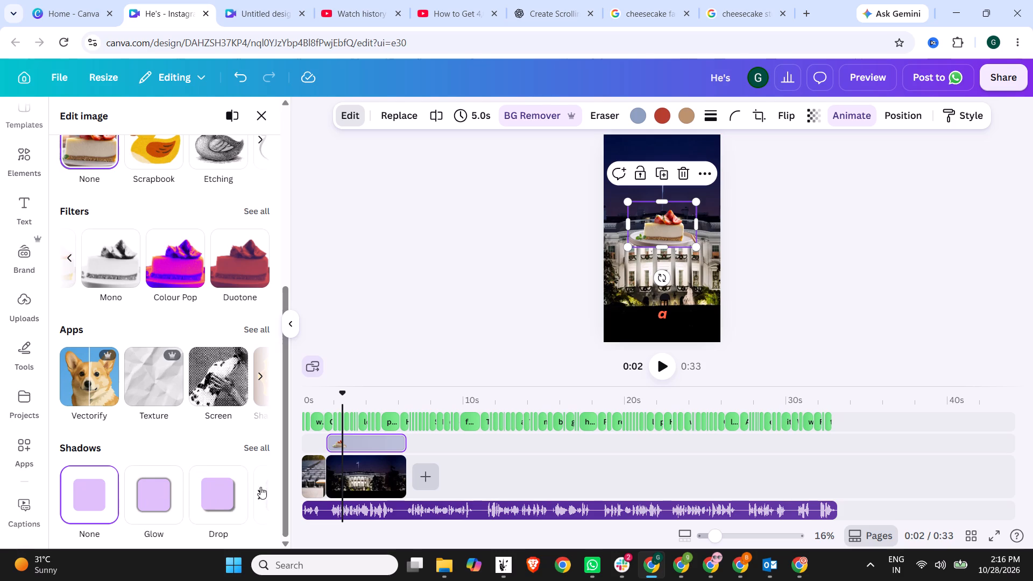
left_click(210, 501)
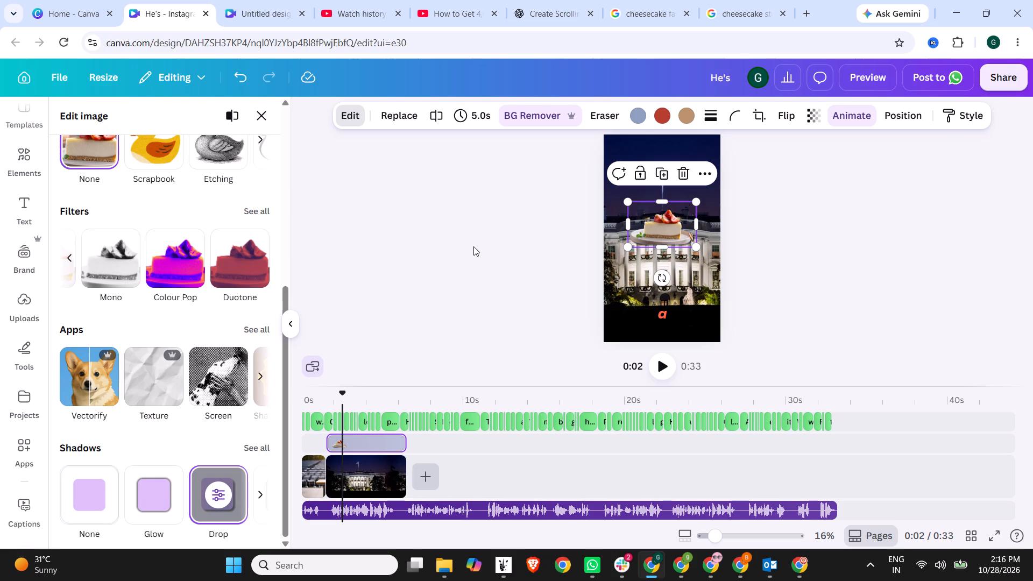
left_click(473, 246)
left_click(774, 293)
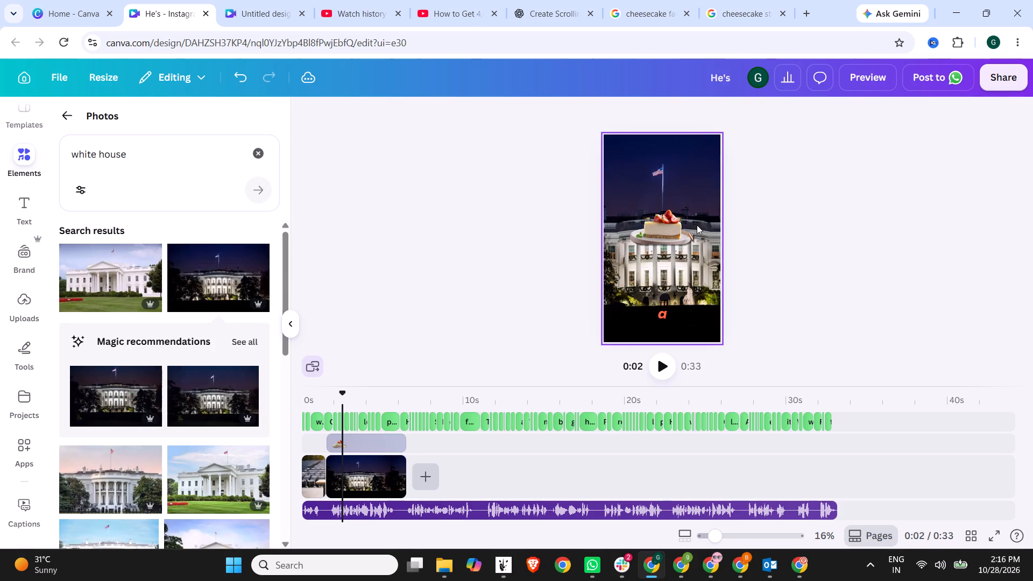
Enlarge the cheesecake cutout to nearly the full frame width and centre it horizontally over the White House.
left_click(826, 242)
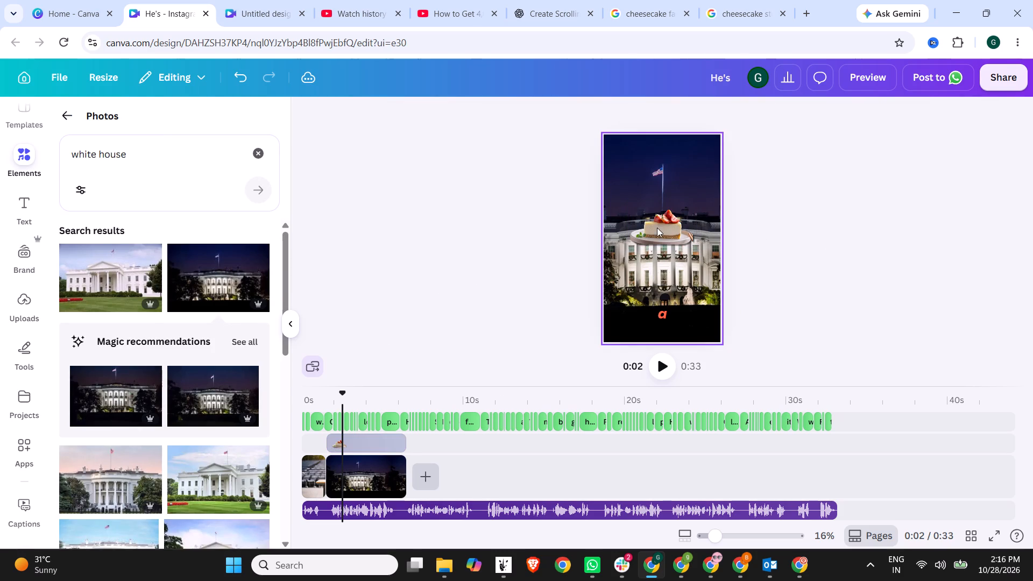
left_click(657, 228)
left_click_drag(695, 247, 734, 283)
left_click_drag(702, 257, 675, 257)
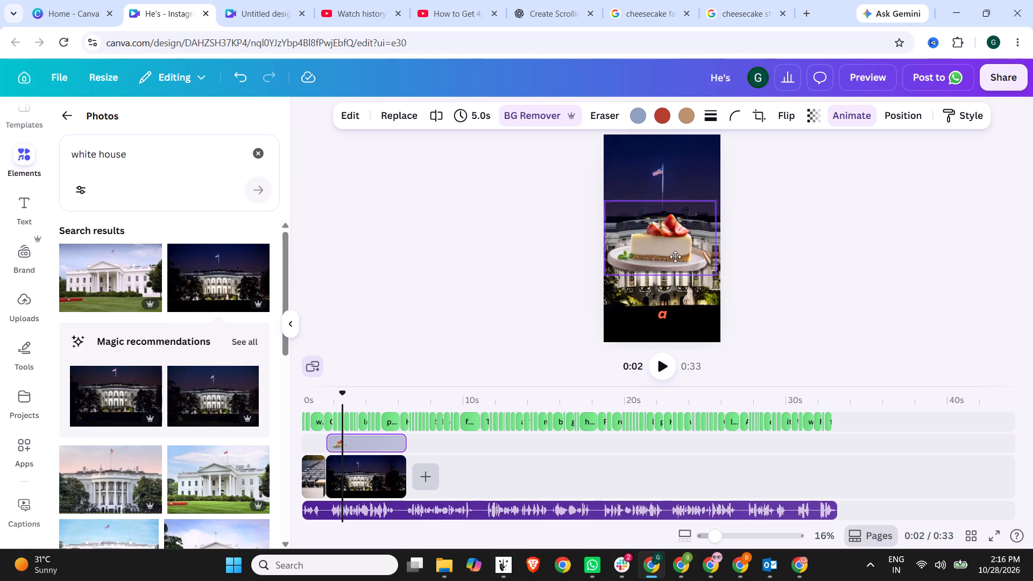
left_click_drag(675, 257, 680, 257)
left_click(778, 256)
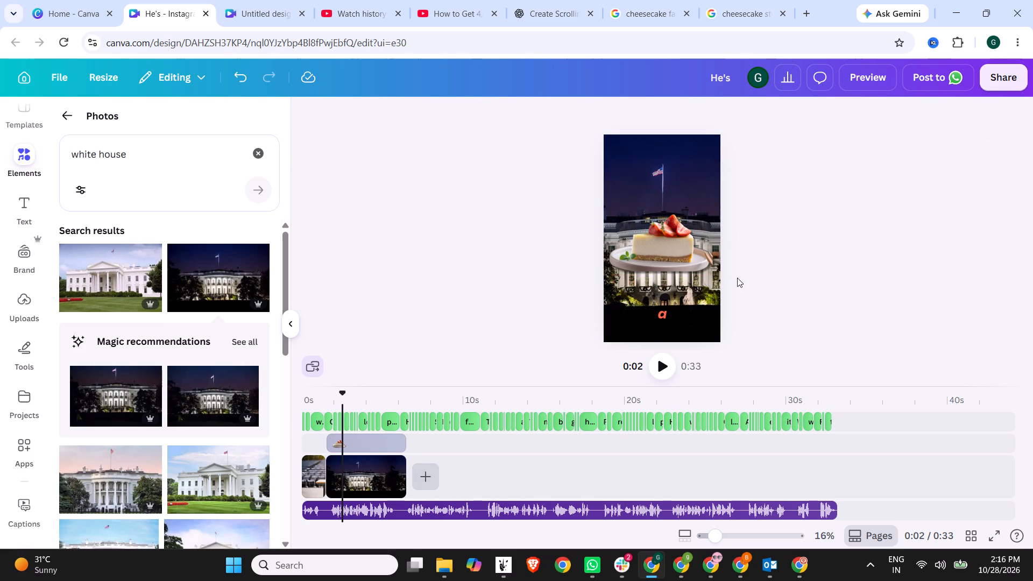
Split the cheesecake clip at about 0:03, on the caption word "now".
left_click(362, 438)
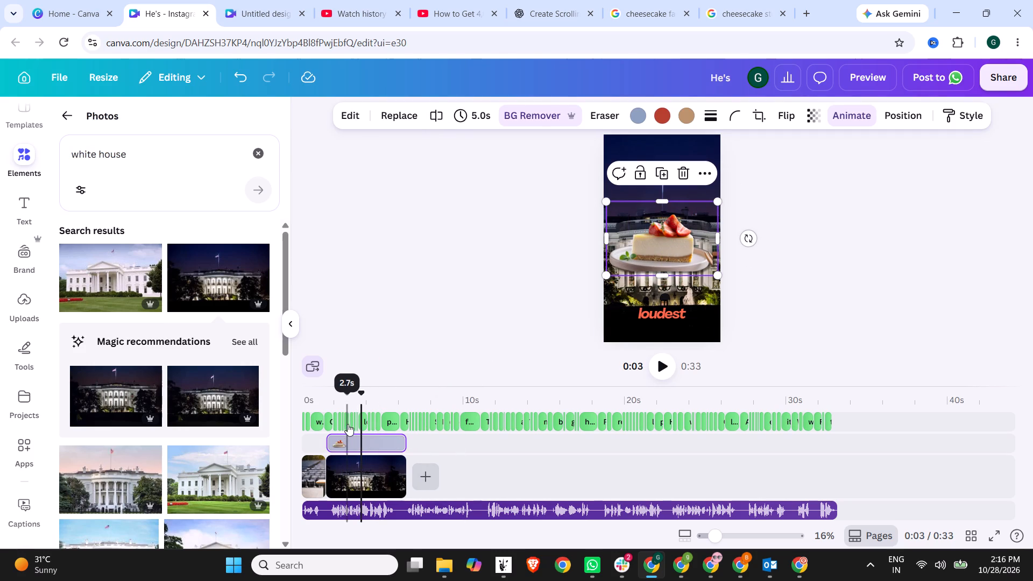
left_click(343, 396)
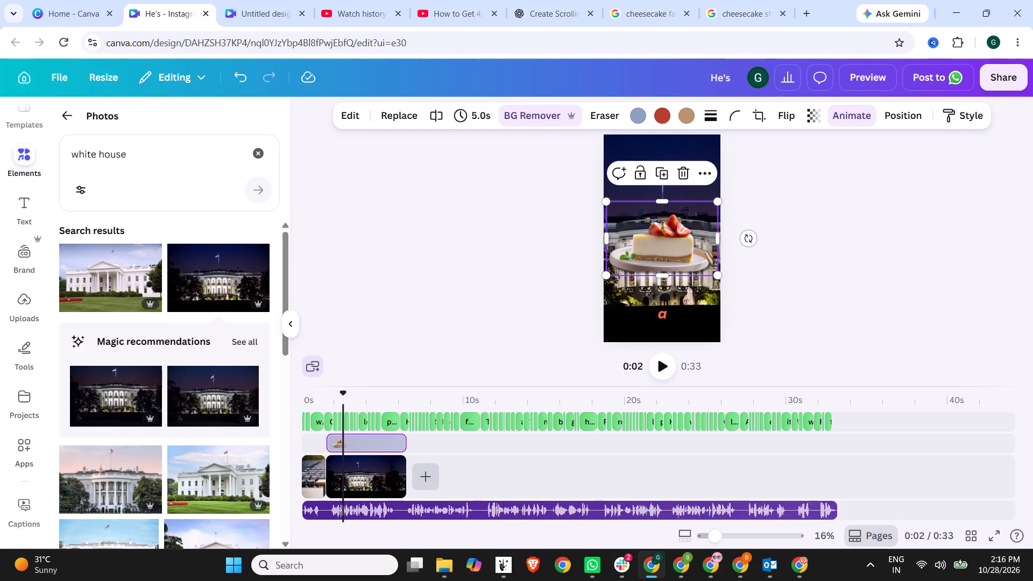
left_click(356, 395)
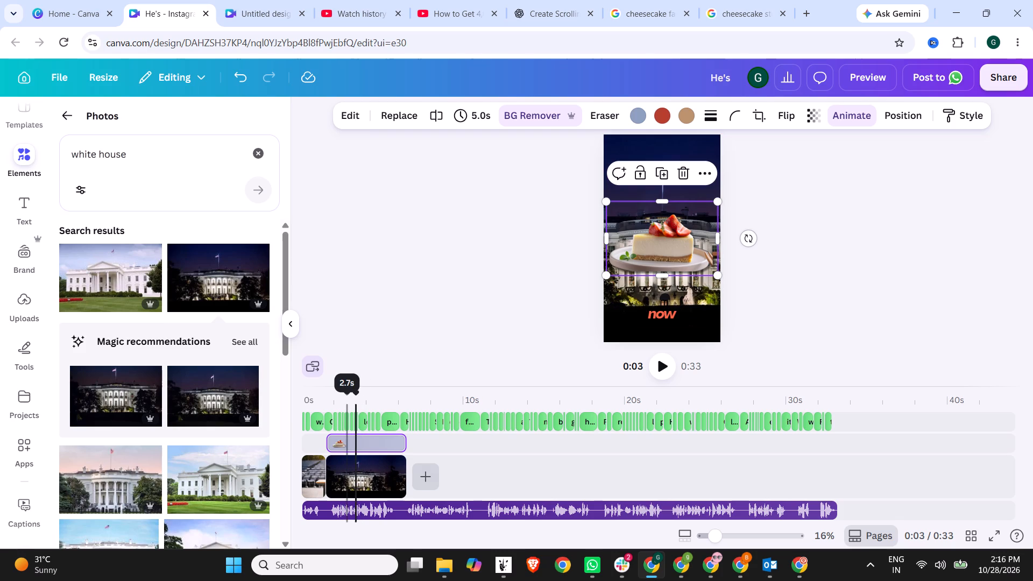
left_click(349, 394)
left_click(349, 392)
left_click(346, 393)
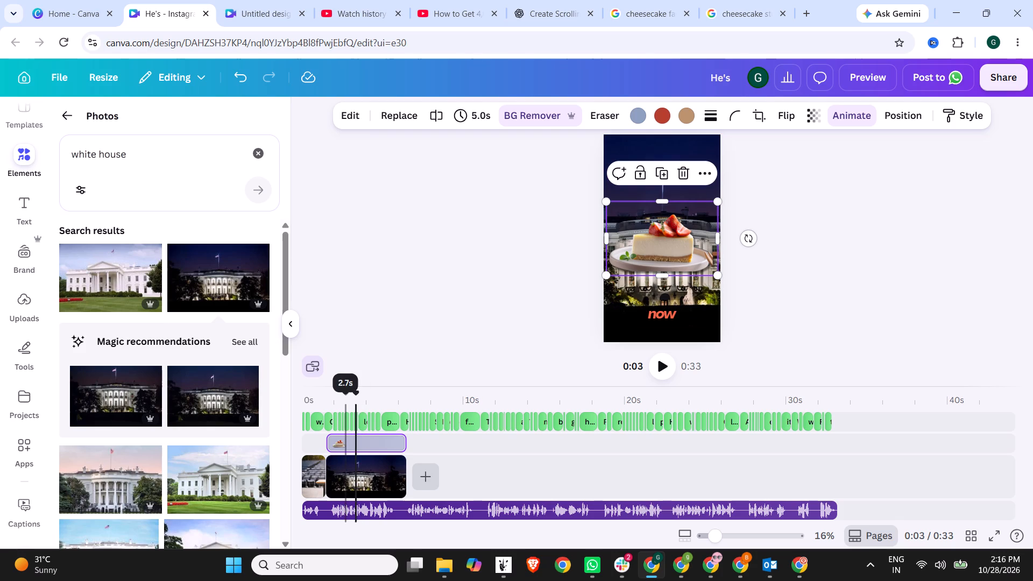
left_click(440, 111)
Add the Pulse add-on effect to the second cheesecake clip.
left_click(381, 446)
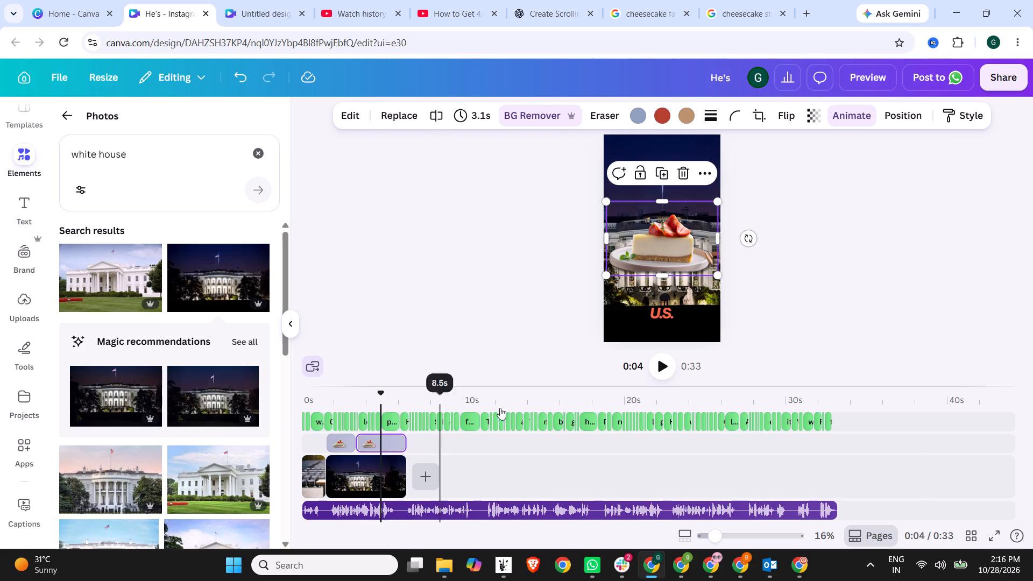
left_click(872, 114)
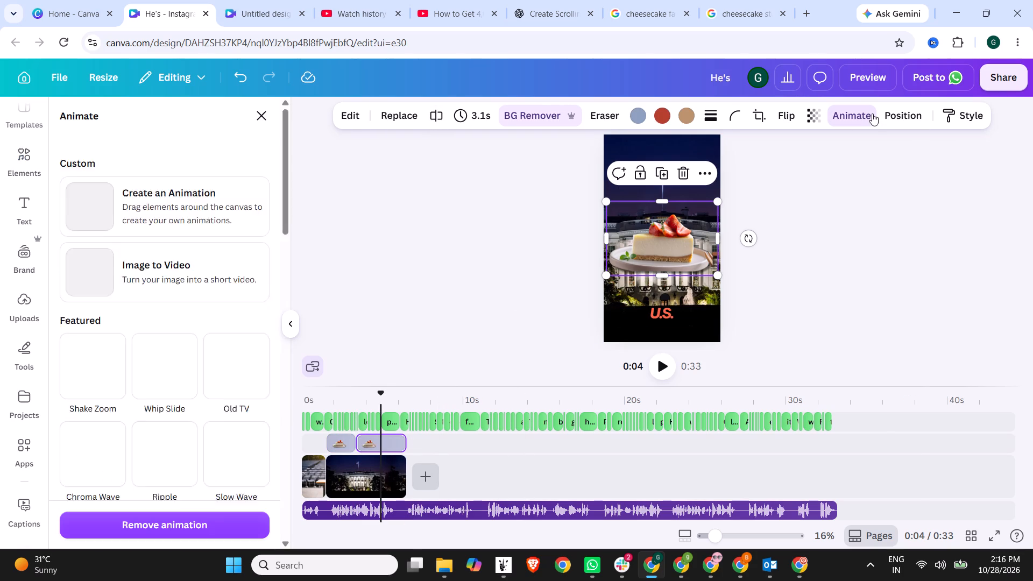
scroll(206, 414, "down", 5)
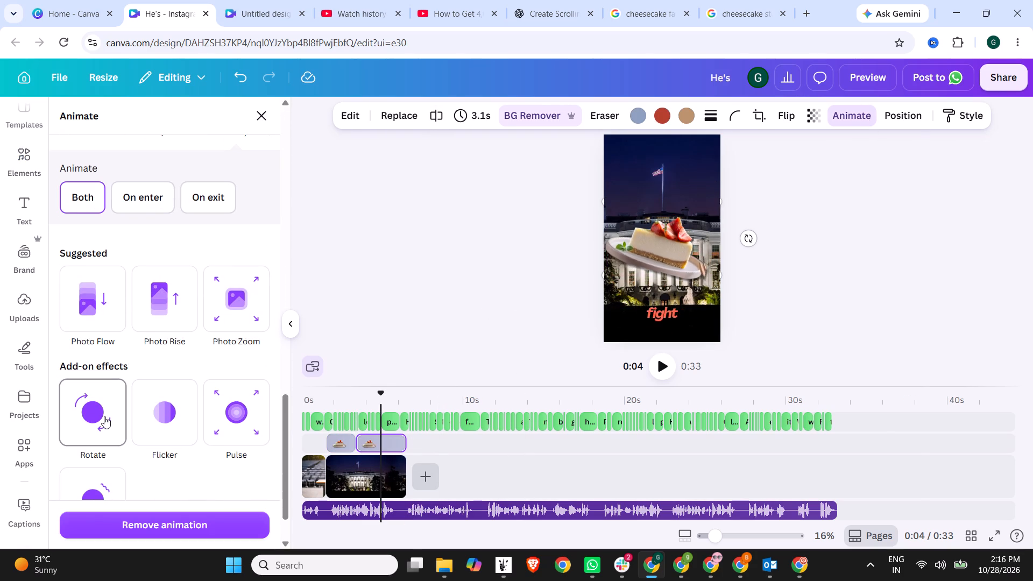
left_click(235, 417)
left_click(911, 294)
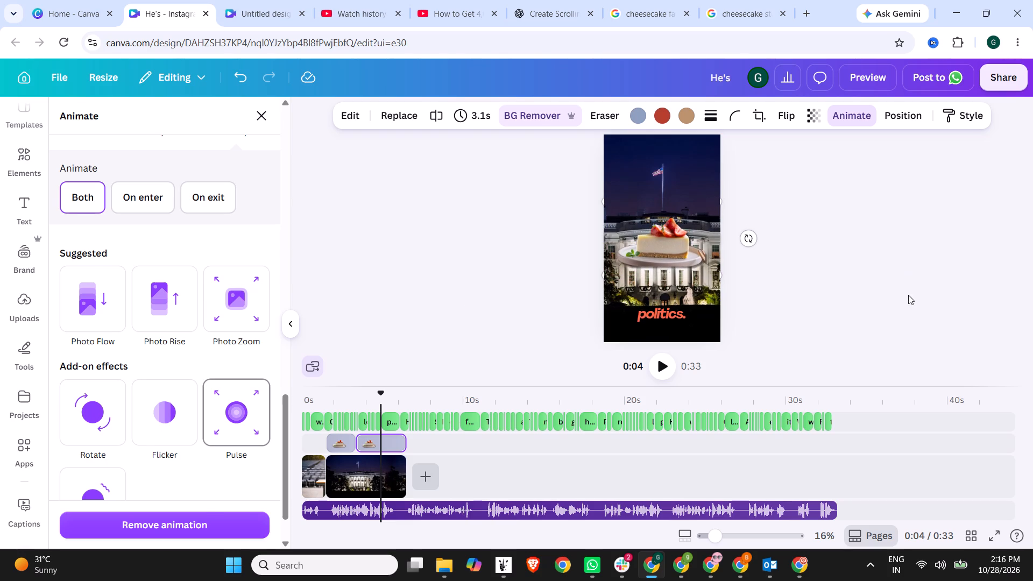
Play the reel from about 0:01 to check the cheesecake's pulse animation over the White House.
left_click(324, 401)
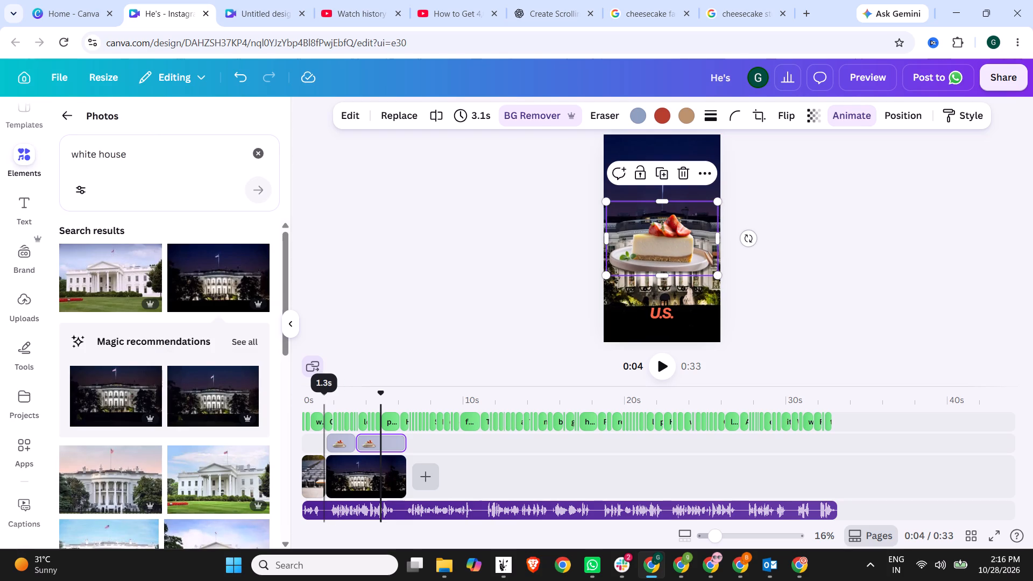
left_click(666, 367)
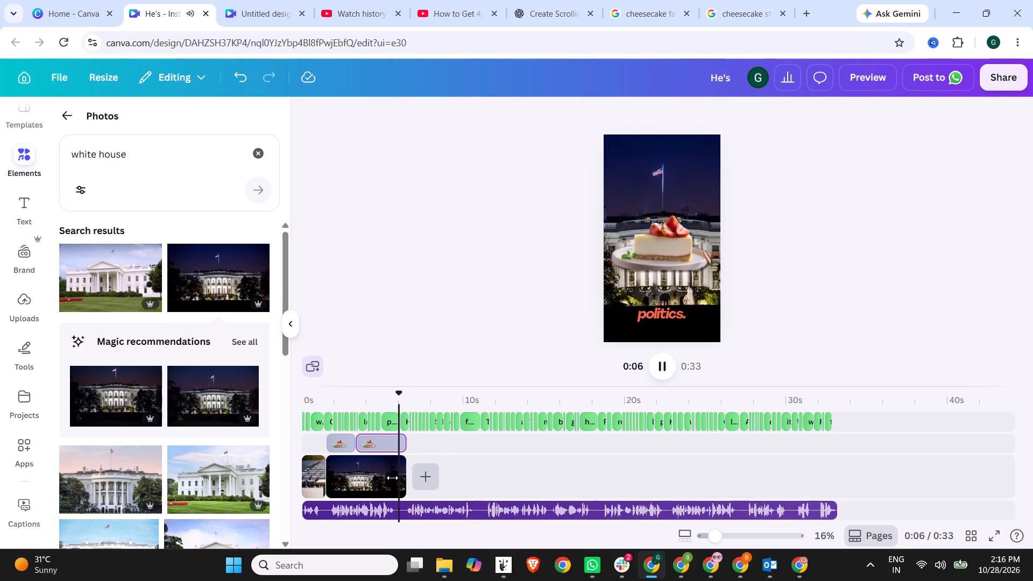
Set the second cheesecake clip's Stomp animation to play On exit only.
left_click(387, 439)
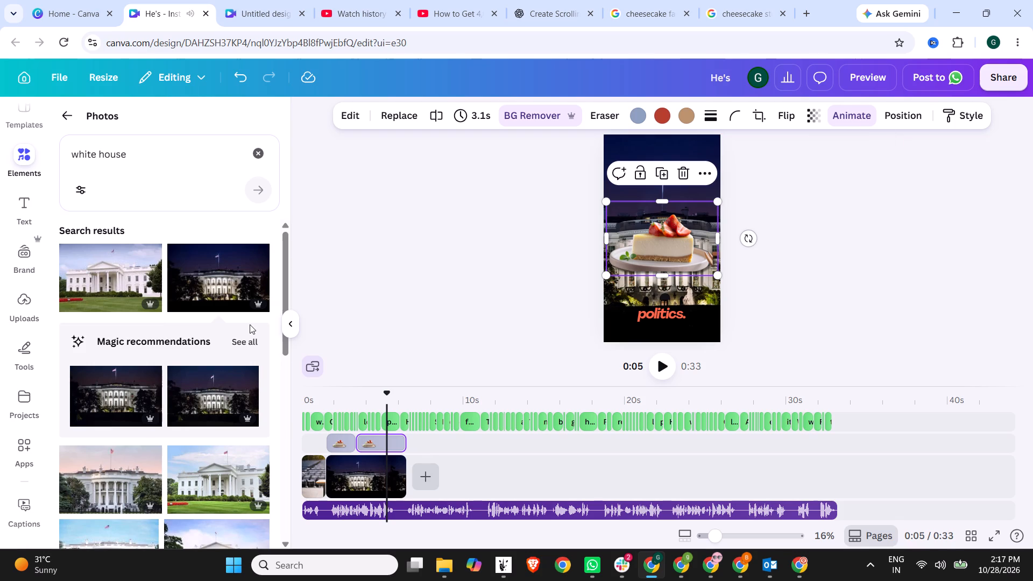
left_click(854, 104)
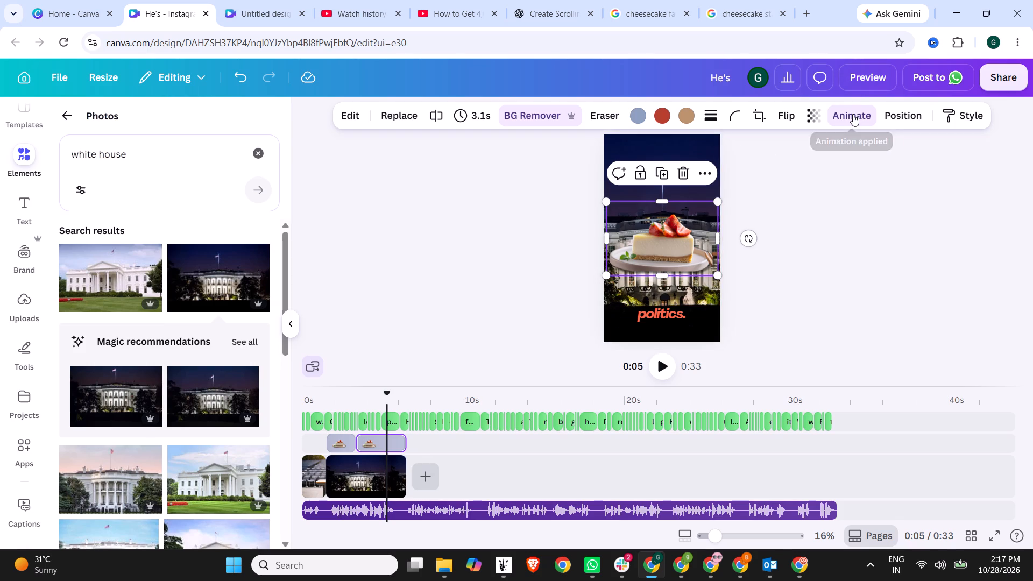
left_click(853, 114)
scroll(238, 294, "up", 7)
scroll(238, 295, "down", 5)
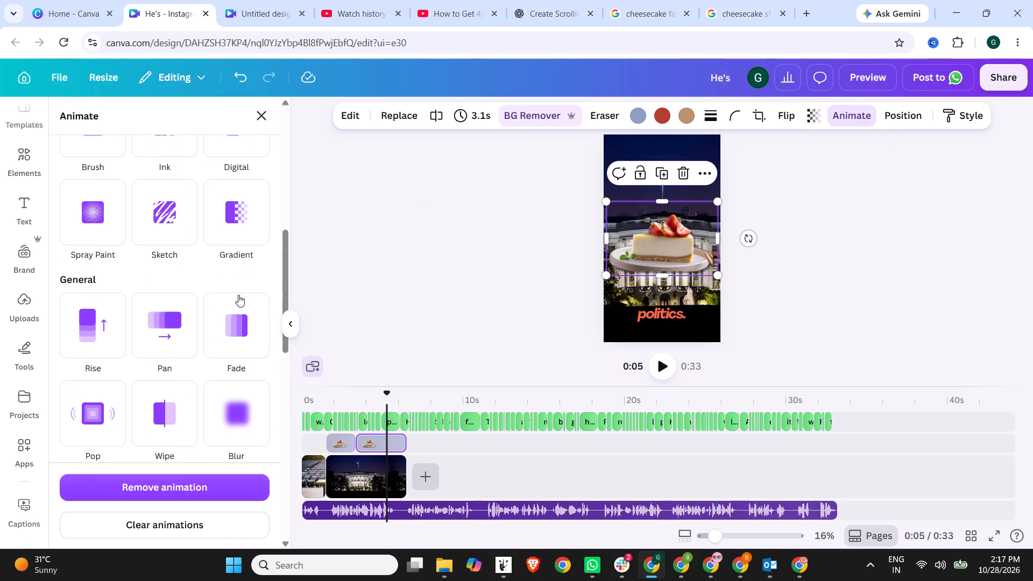
left_click(242, 349)
scroll(200, 382, "down", 2)
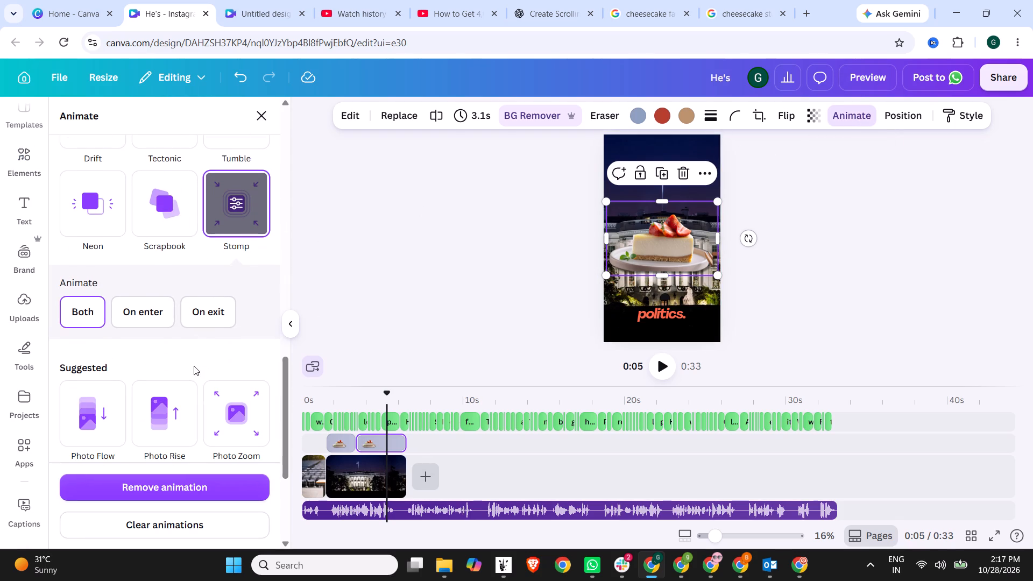
scroll(210, 321, "down", 3)
scroll(223, 235, "up", 2)
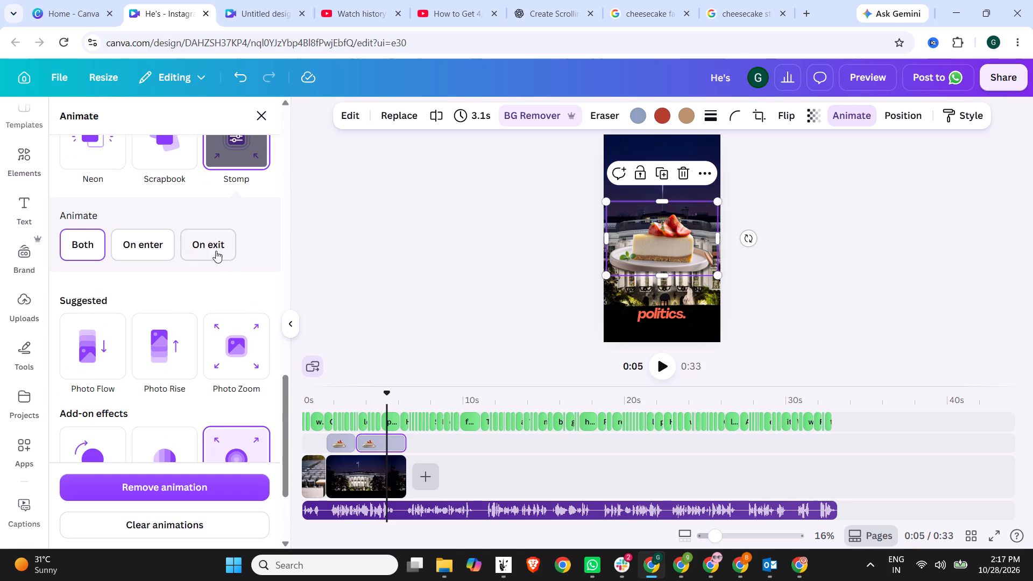
left_click(215, 250)
left_click(239, 288)
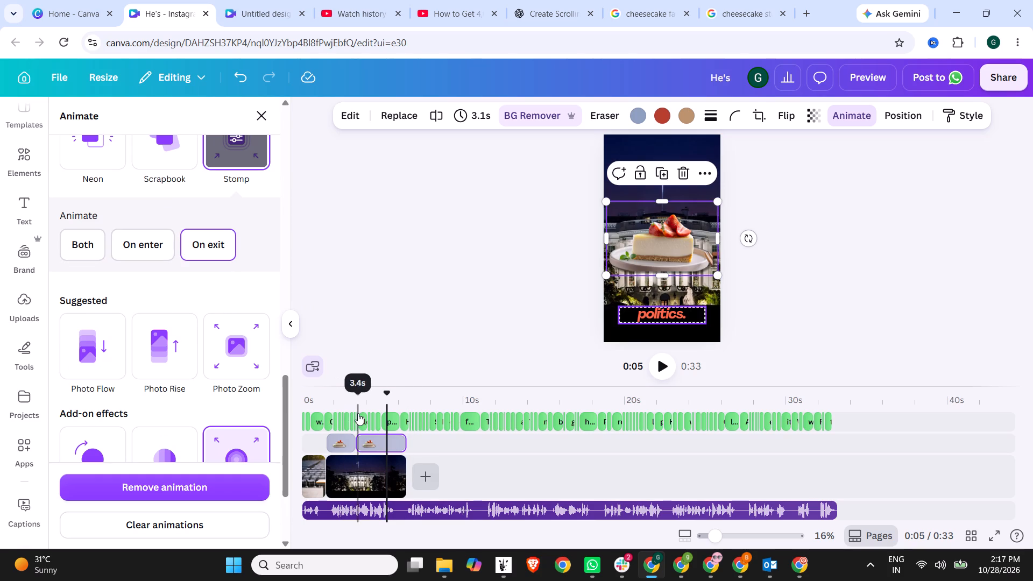
Play the reel from about 0:02 to check the second cheesecake clip's exit animation.
left_click(364, 396)
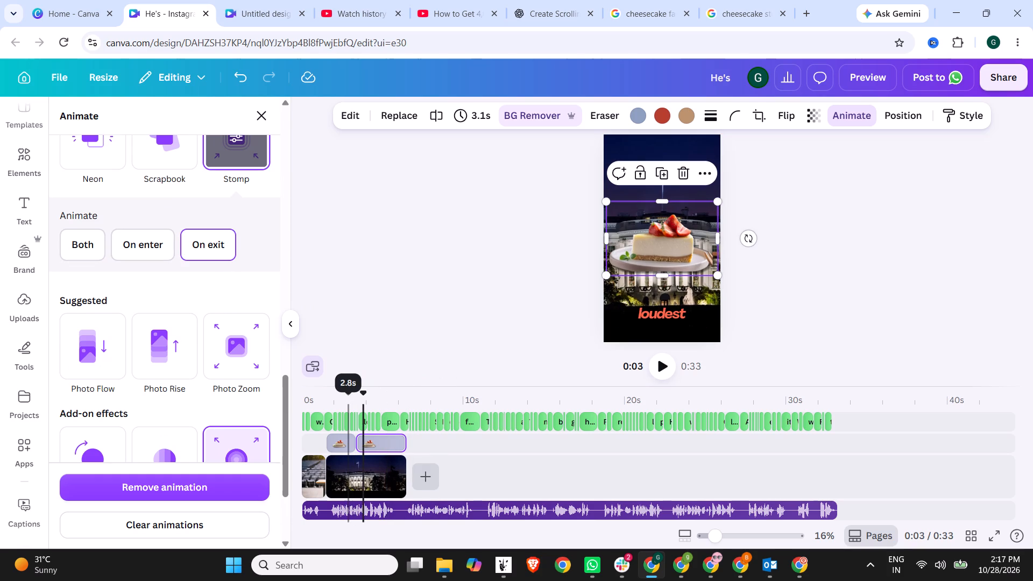
left_click(349, 396)
left_click(657, 358)
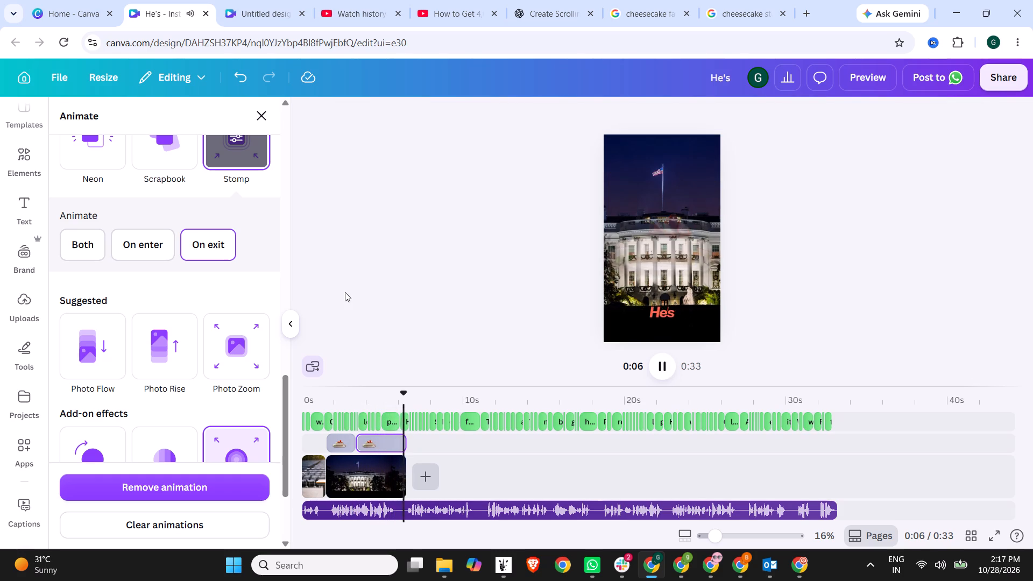
left_click(662, 370)
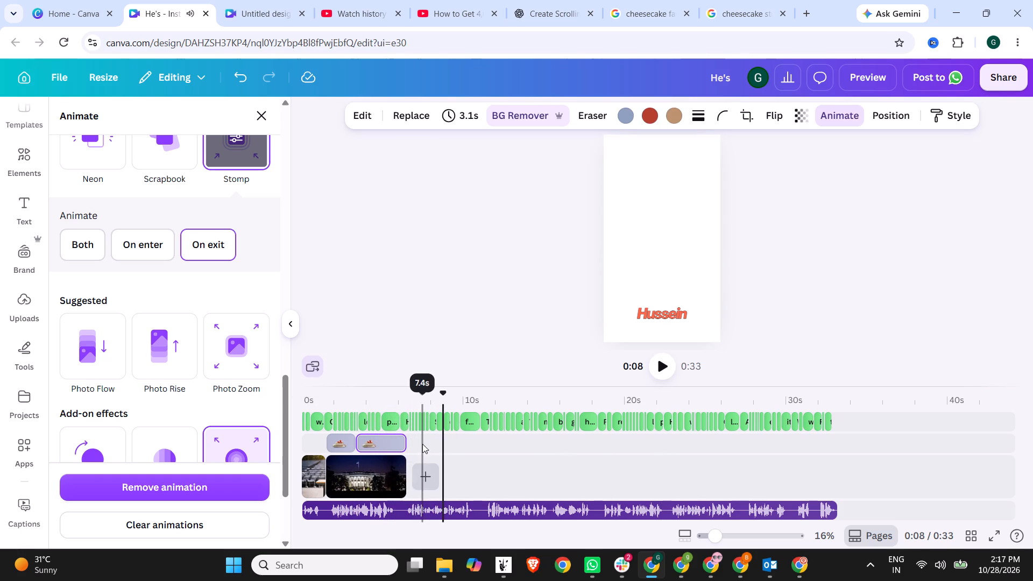
Extend the White House background clip to 9.5 s, ending at the caption word "factory.".
left_click(391, 484)
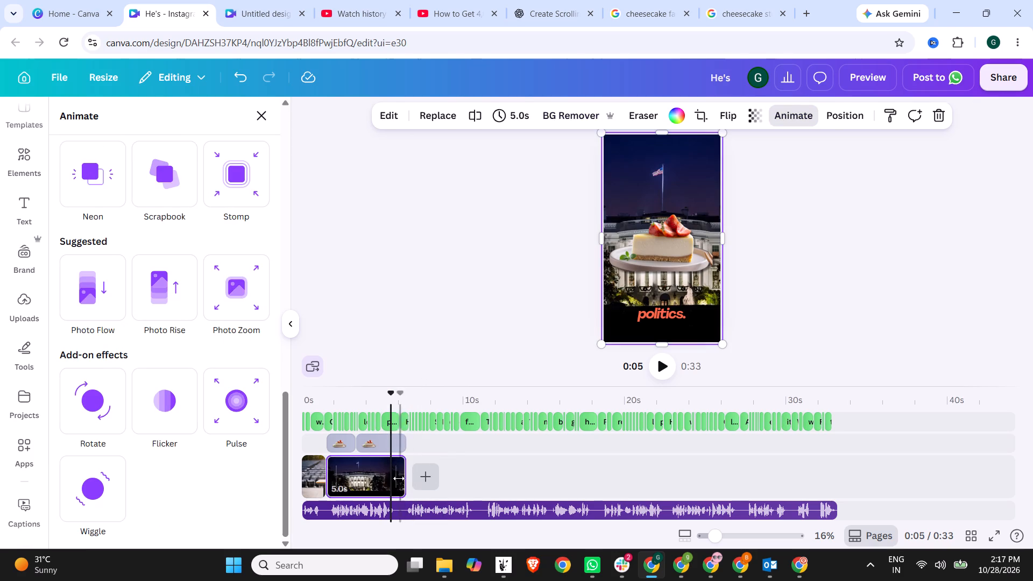
left_click_drag(398, 478, 465, 478)
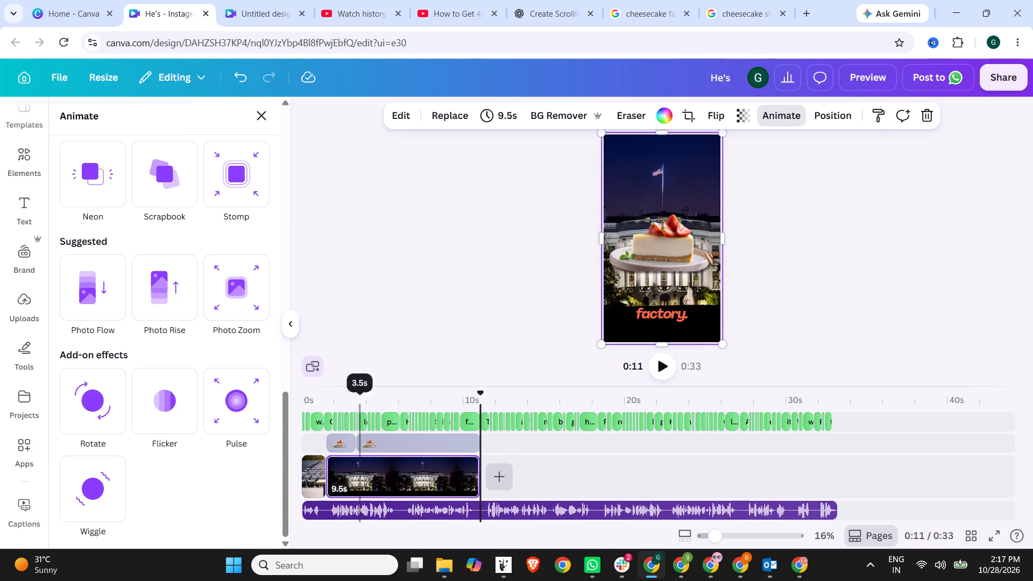
Play the reel from about 0:04 to check the cheesecake's timing over the lengthened White House clip.
left_click(378, 391)
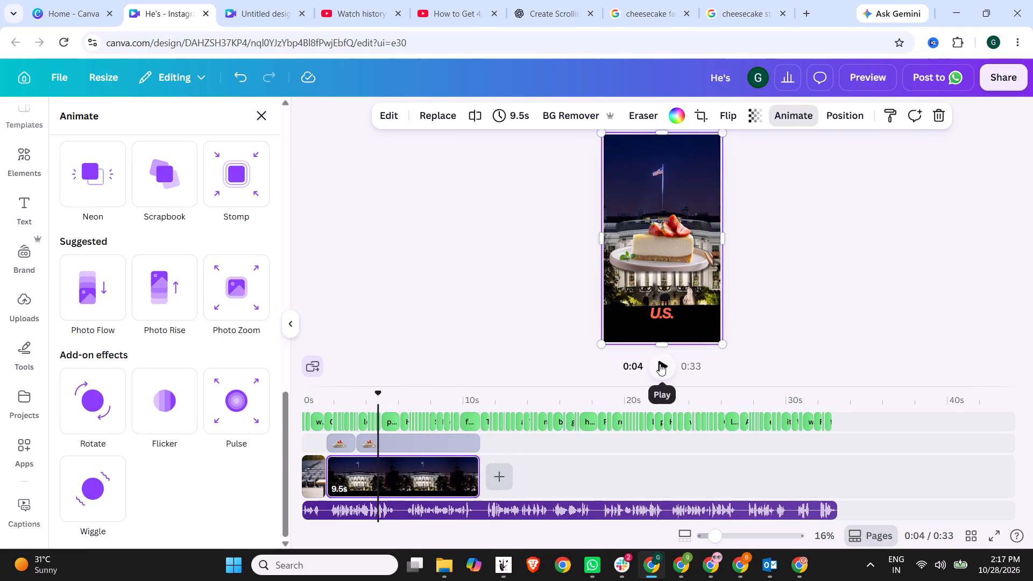
left_click(660, 364)
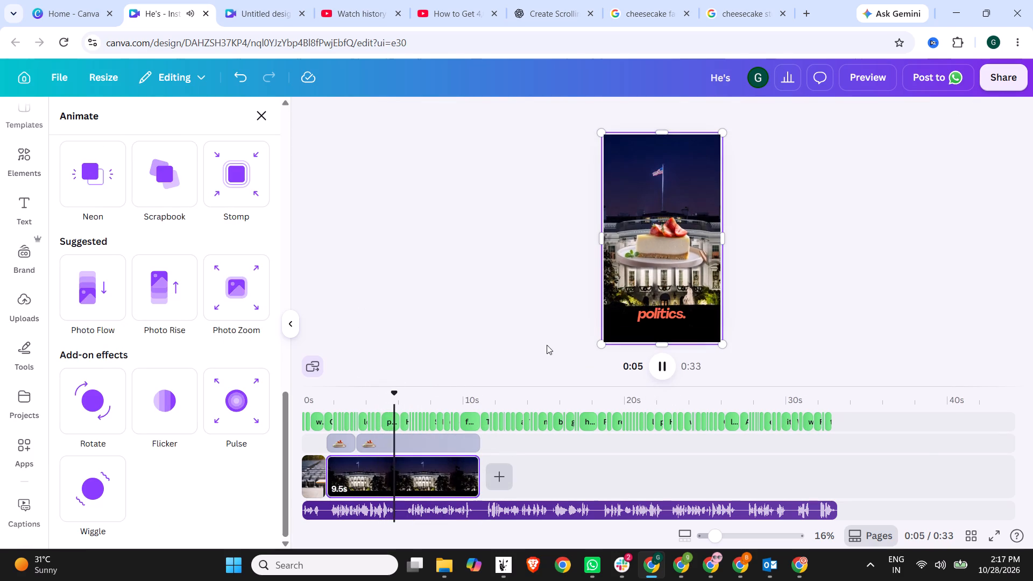
left_click(656, 364)
Trim the end of the second cheesecake clip to 2.7 s, during the caption word "politics.".
left_click(414, 441)
left_click_drag(479, 442, 448, 444)
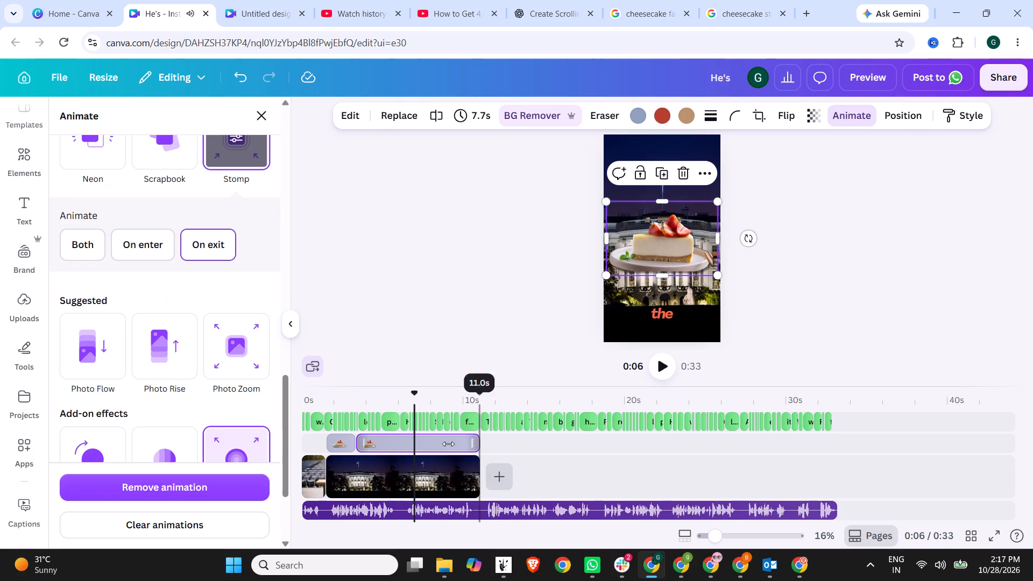
left_click_drag(448, 444, 395, 446)
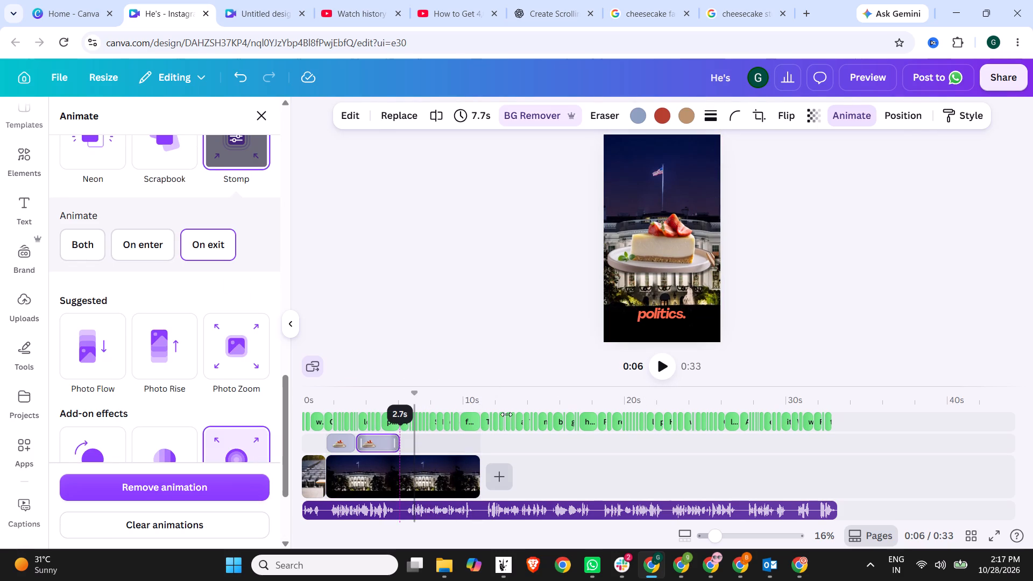
Play the reel from about 0:05 to check the trimmed cheesecake's exit from the White House scene.
left_click(663, 369)
left_click(393, 396)
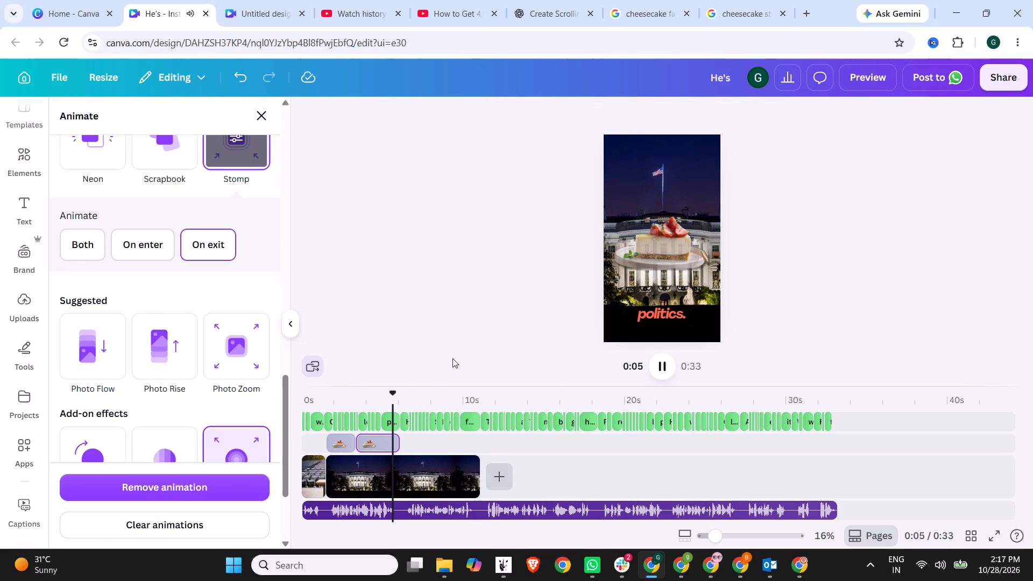
left_click(669, 366)
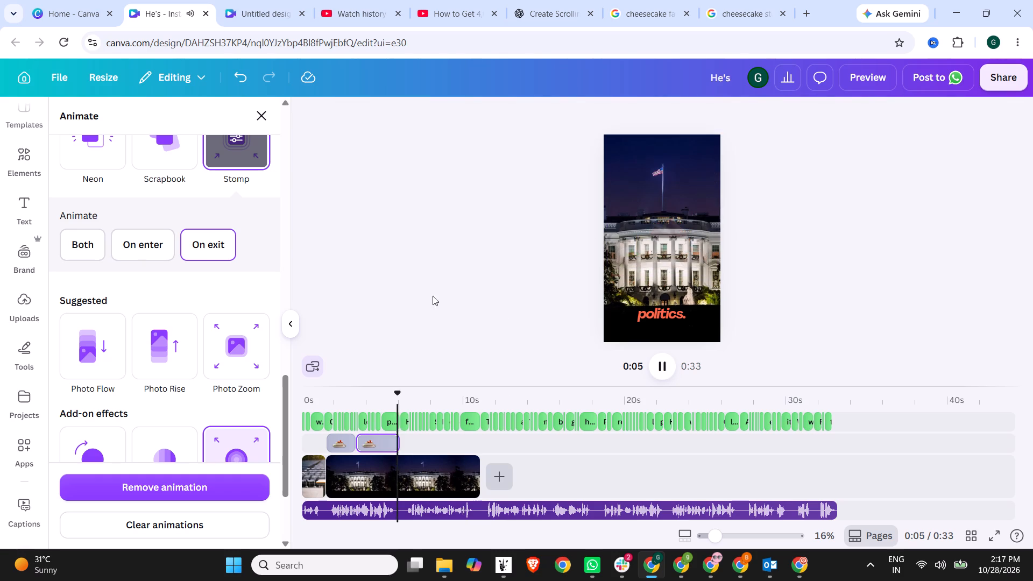
left_click(666, 365)
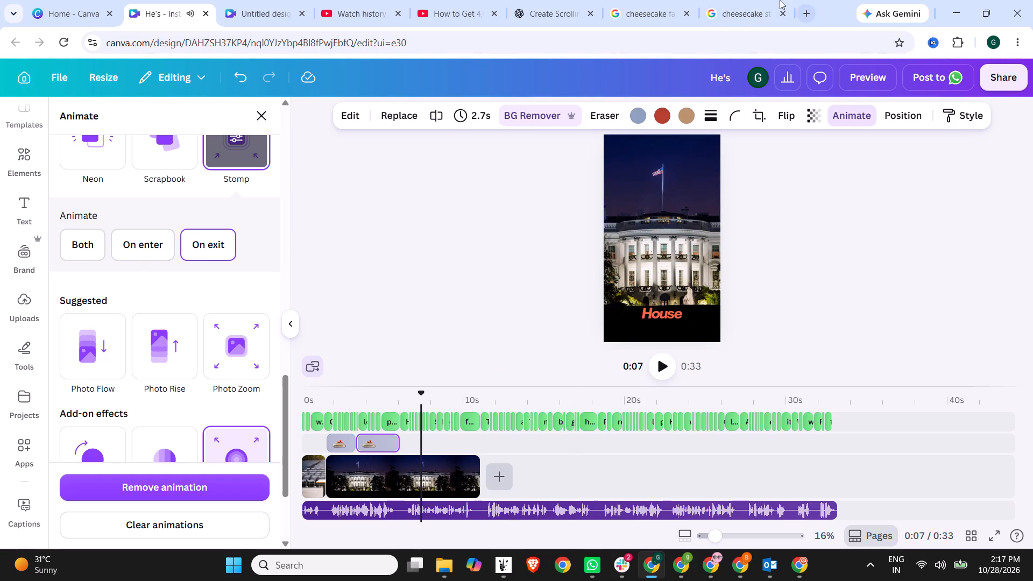
Switch to the Google Images results for cheesecake stock image and select the whole search query.
left_click(734, 0)
left_click_drag(298, 94, 58, 92)
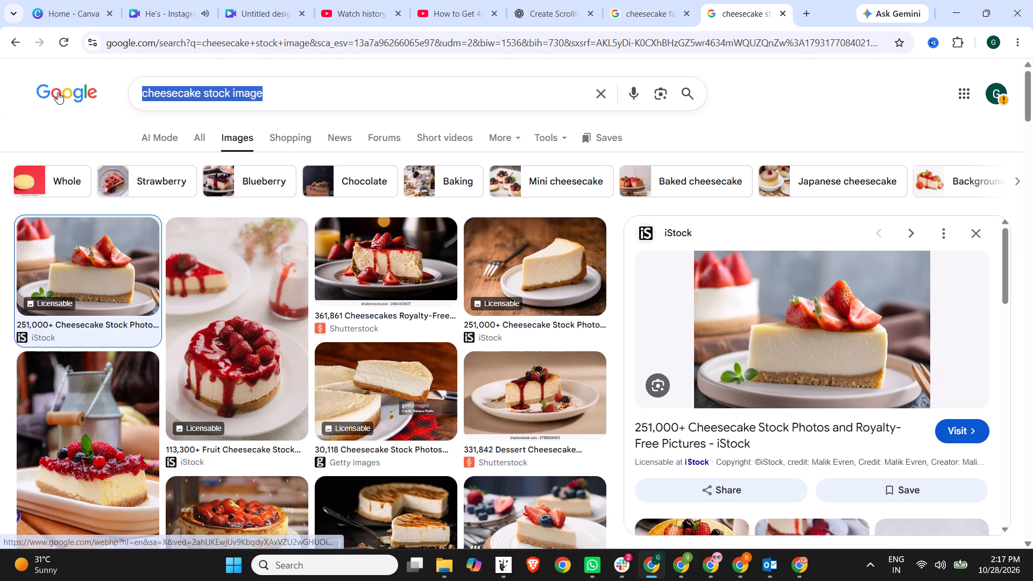
Search Google Images for obama and copy the Instagram photo of him speaking and gesturing at a podium in a dark suit.
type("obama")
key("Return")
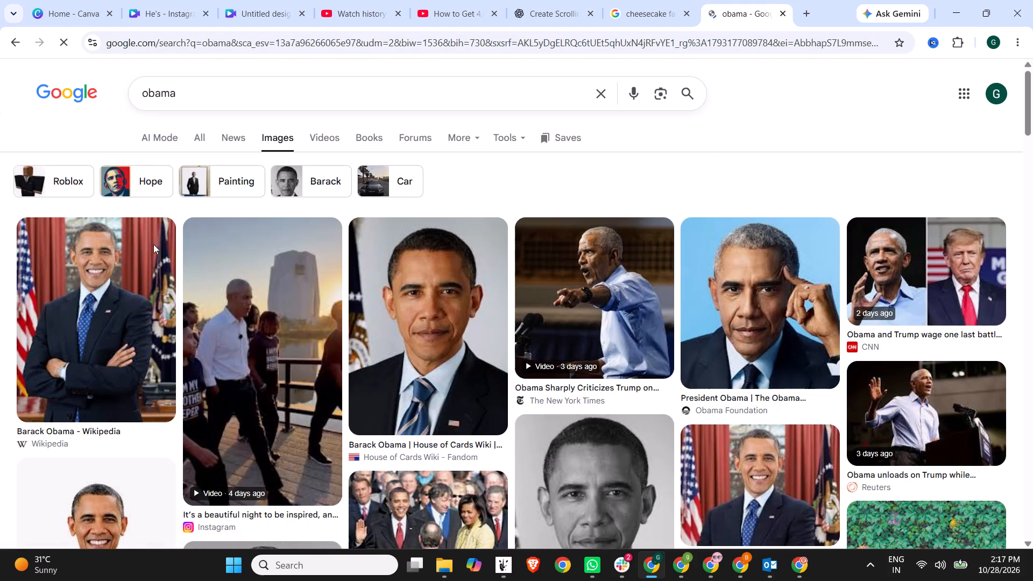
scroll(414, 325, "down", 1)
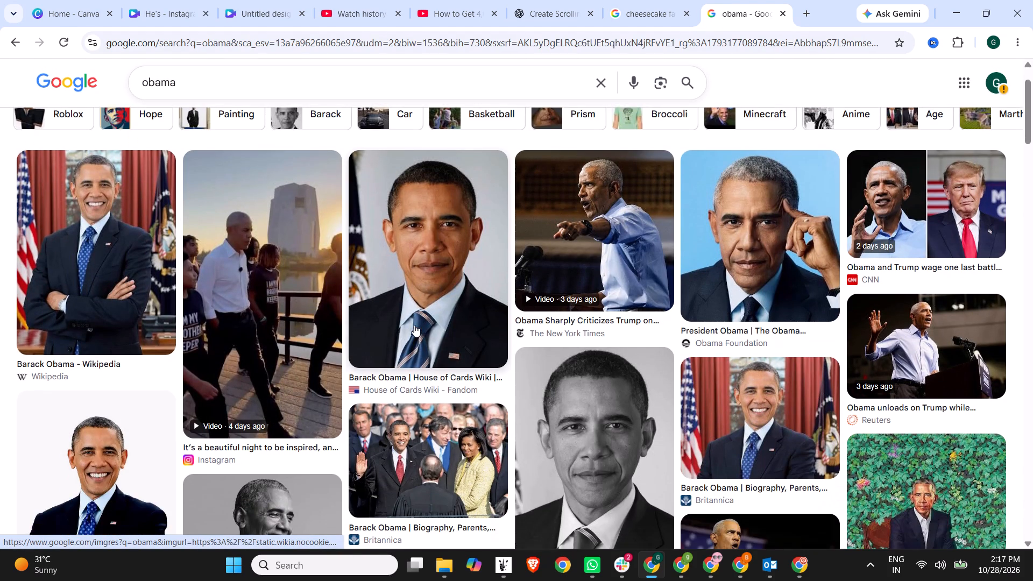
scroll(414, 325, "down", 4)
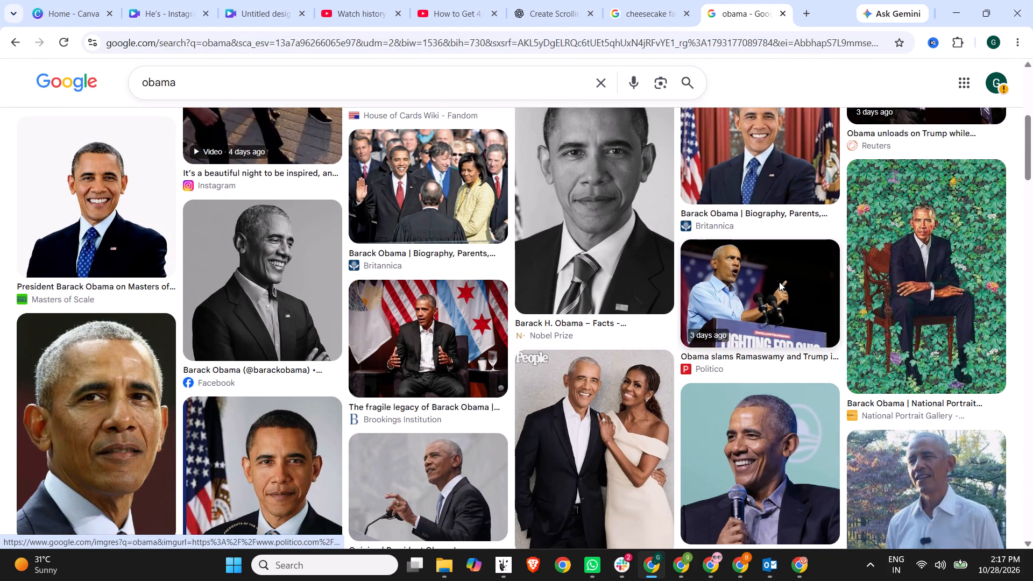
scroll(779, 282, "down", 6)
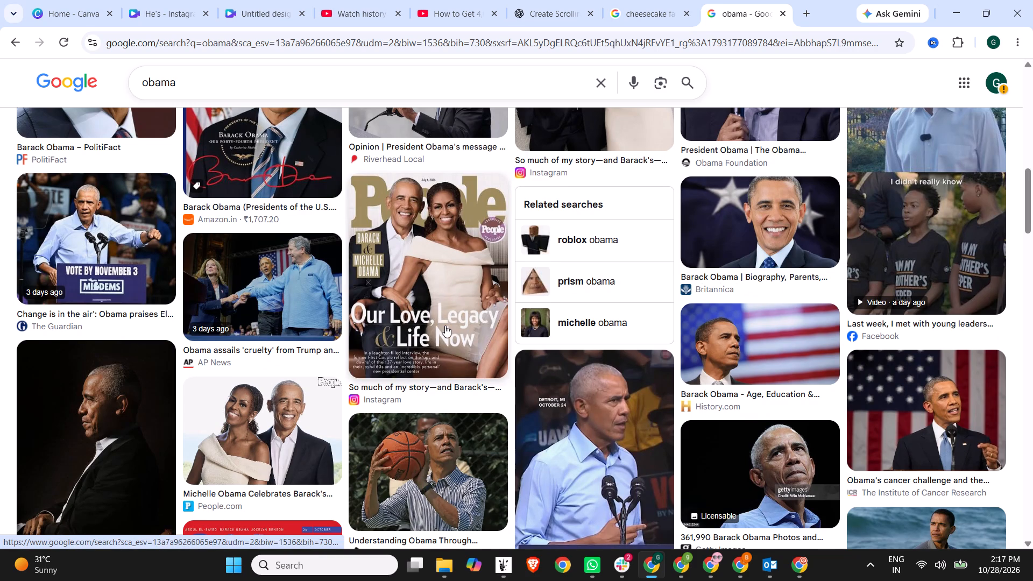
scroll(445, 325, "down", 3)
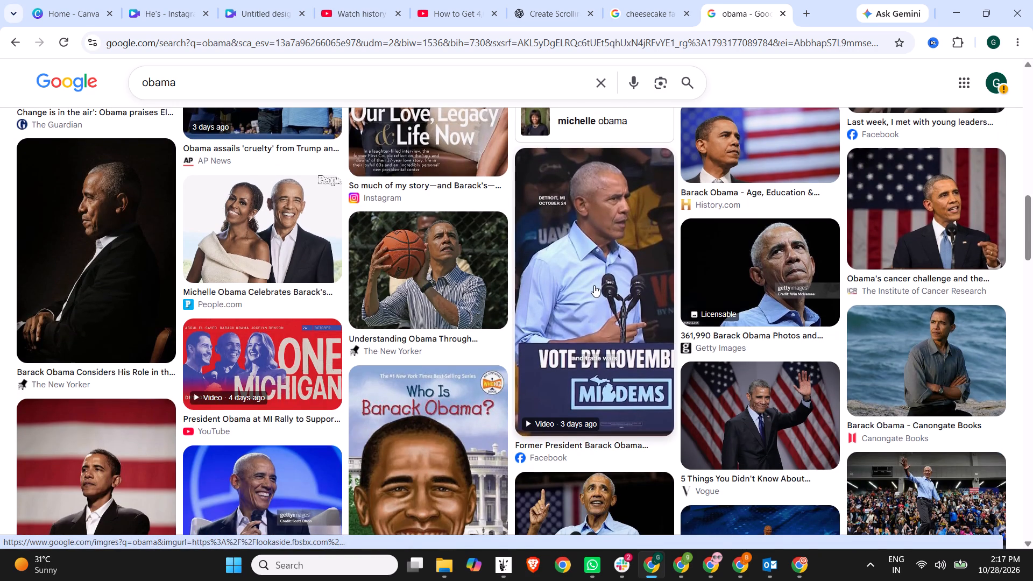
scroll(594, 285, "down", 5)
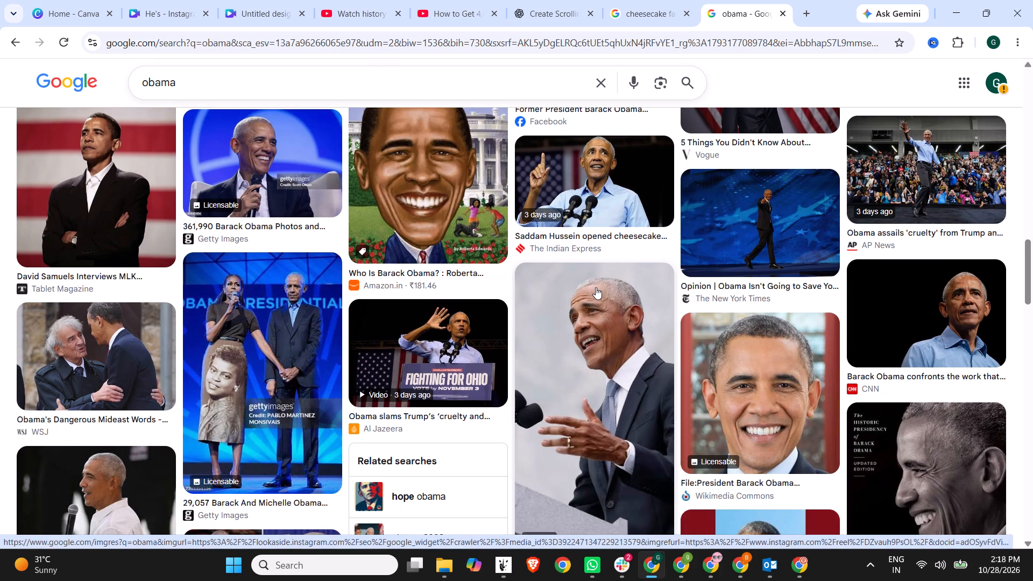
scroll(608, 313, "down", 4)
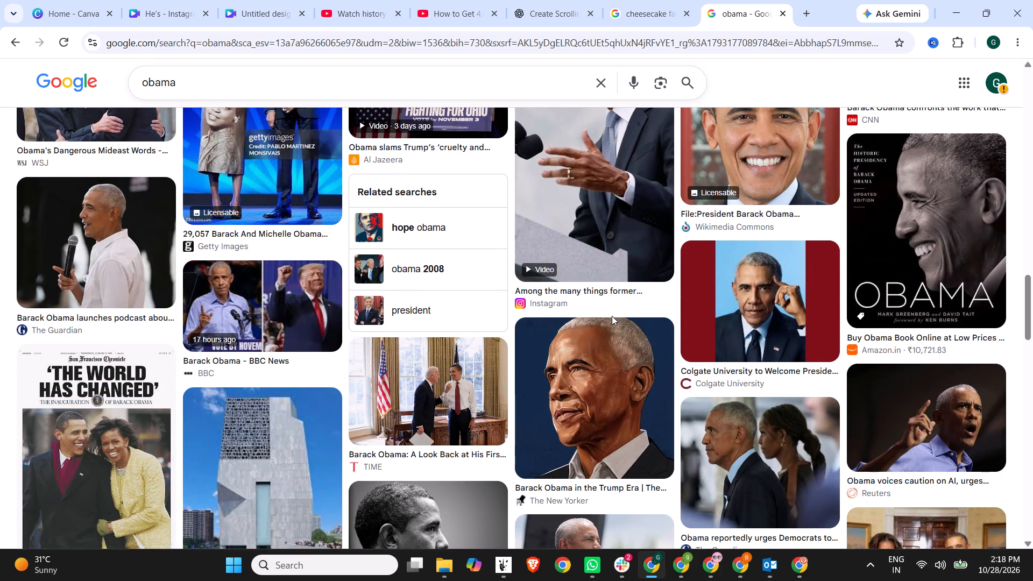
scroll(613, 306, "up", 3)
left_click(604, 309)
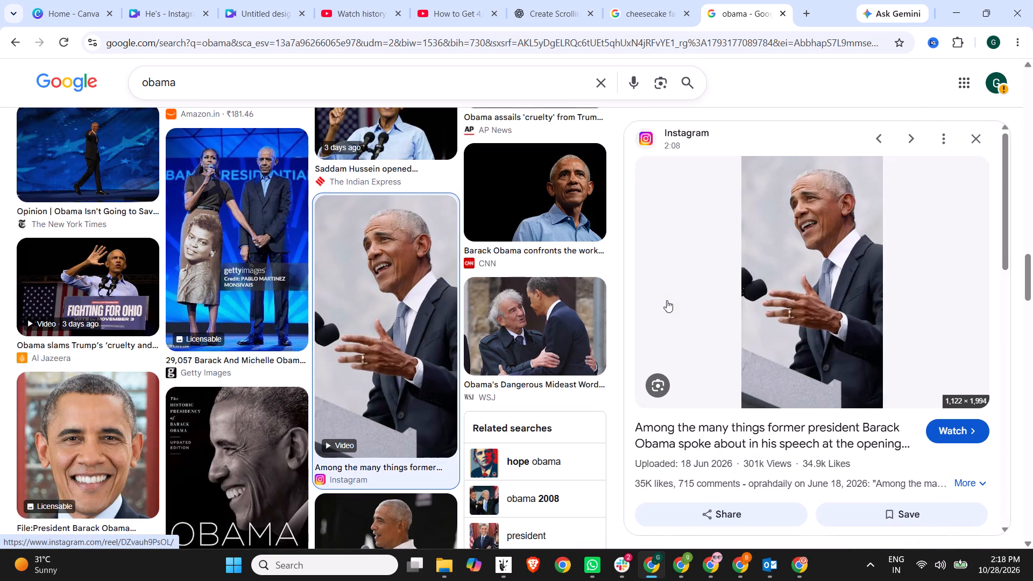
right_click(829, 267)
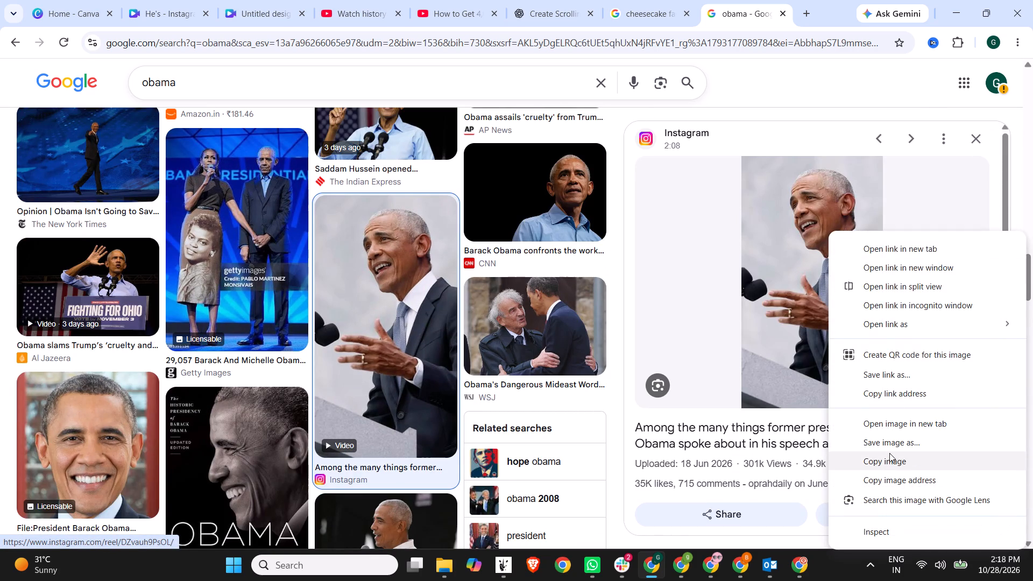
left_click(888, 462)
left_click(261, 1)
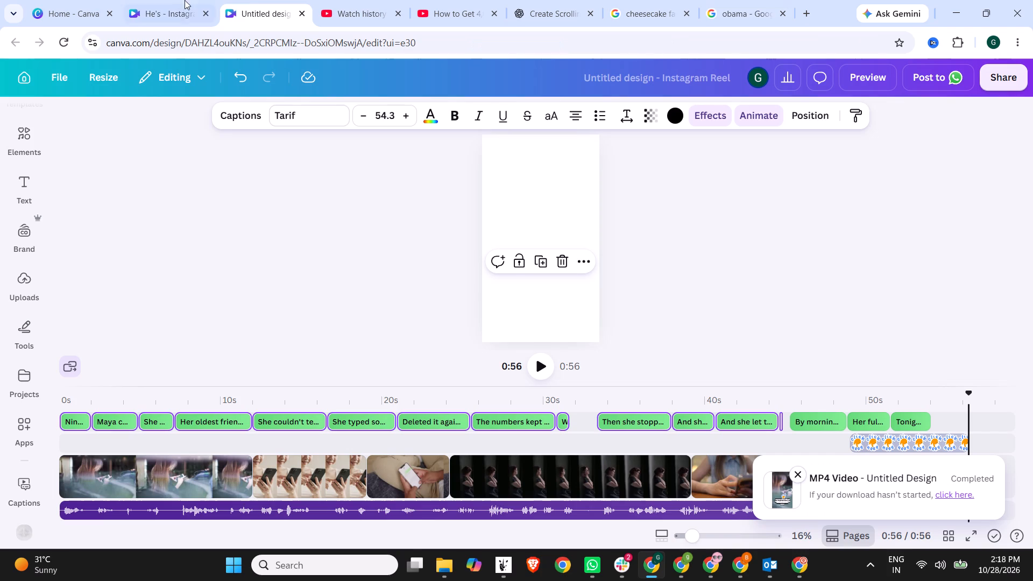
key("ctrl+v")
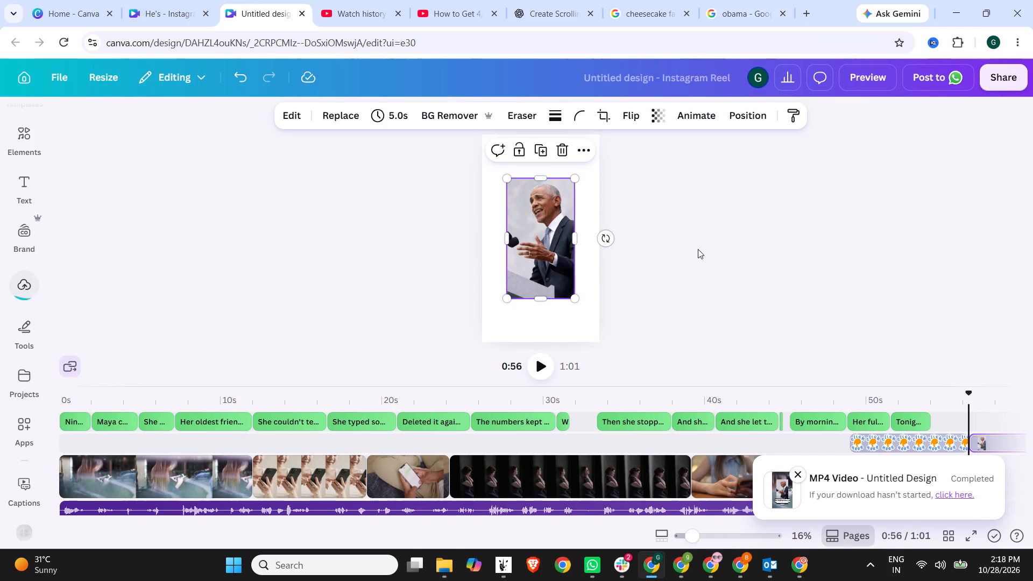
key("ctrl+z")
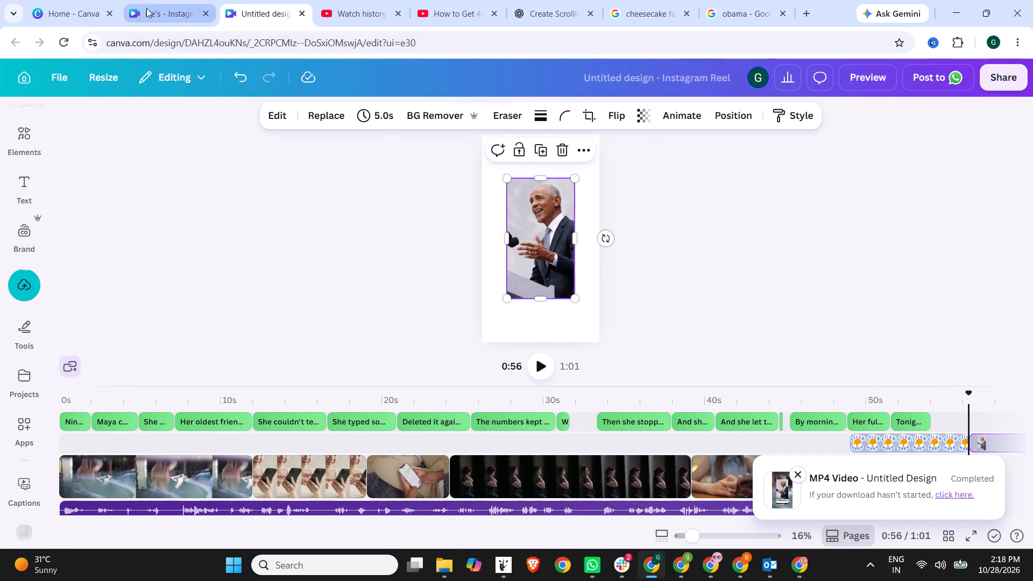
Switch to the He's Instagram Reel design in Canva.
left_click(151, 2)
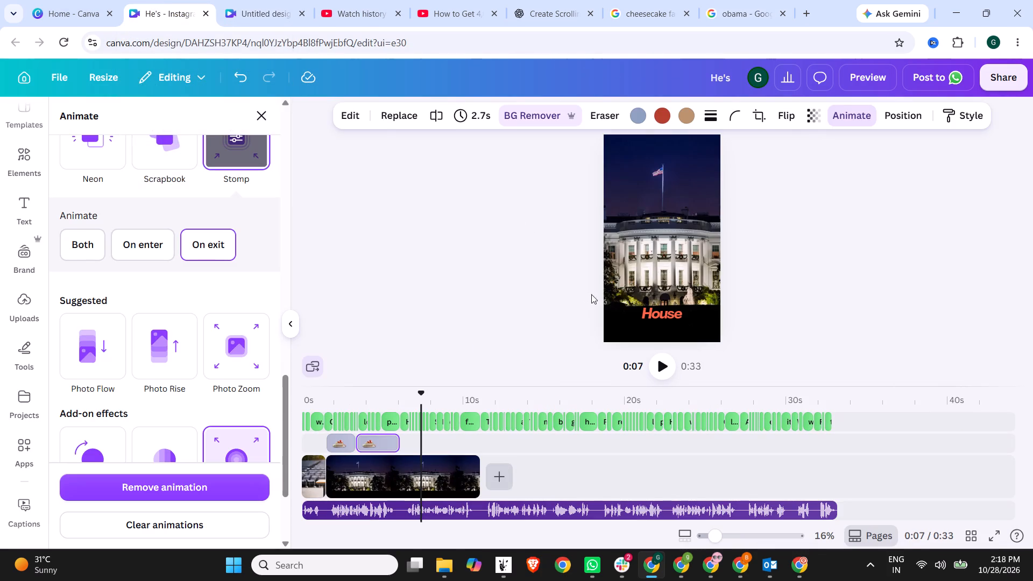
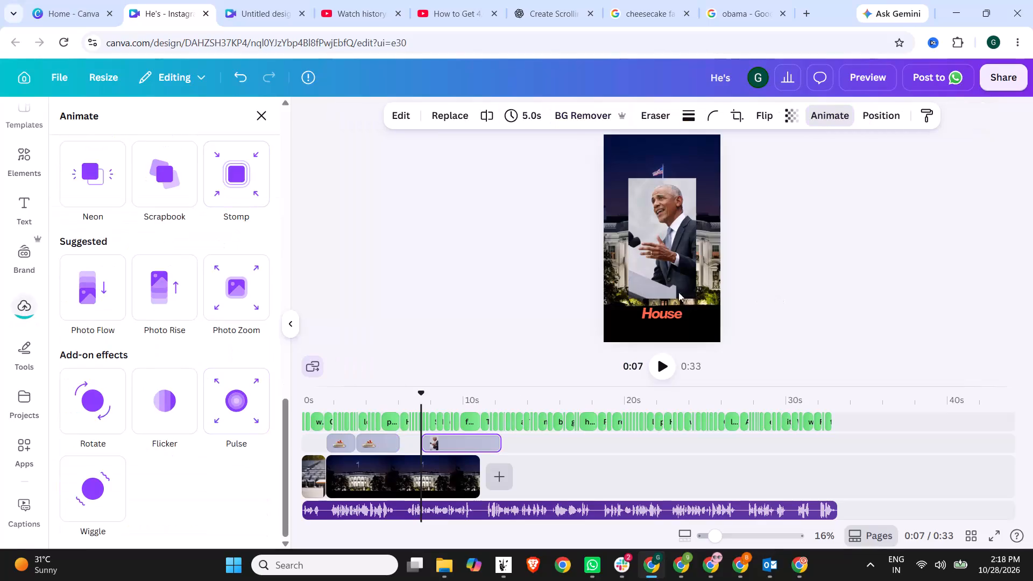
Remove the background from the Obama photo over the White House scene.
left_click(565, 269)
left_click(654, 246)
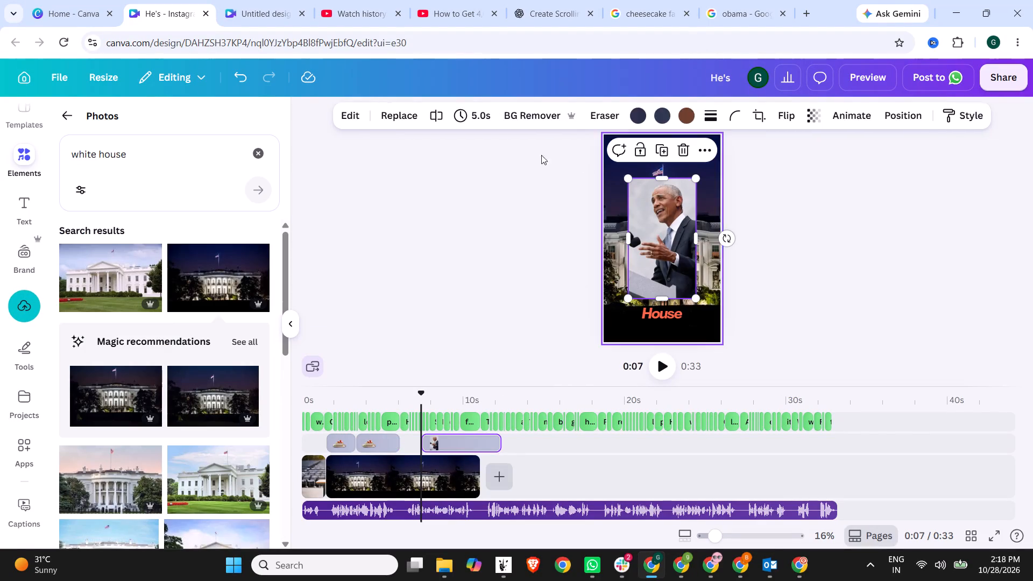
left_click(650, 208)
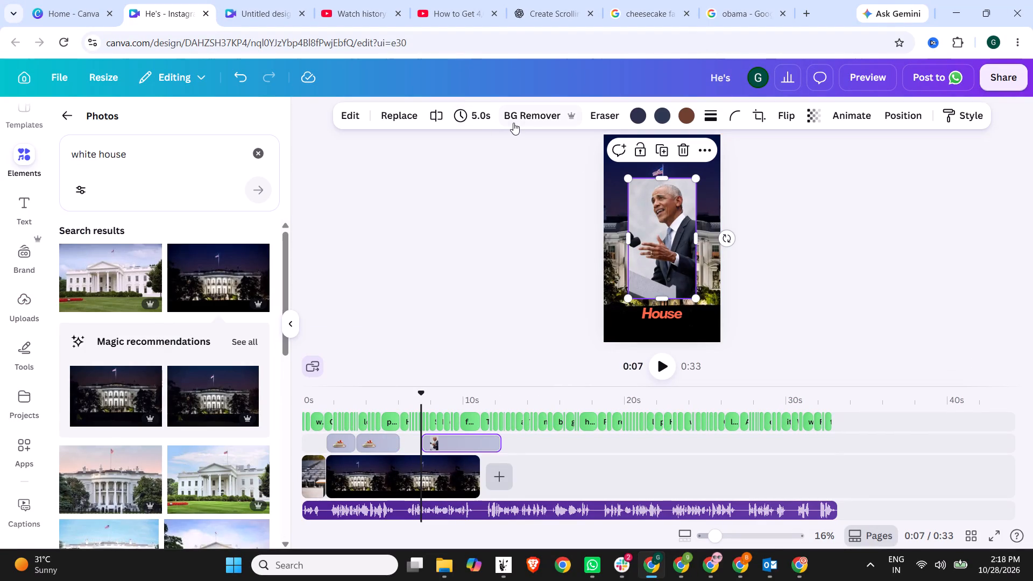
left_click(513, 123)
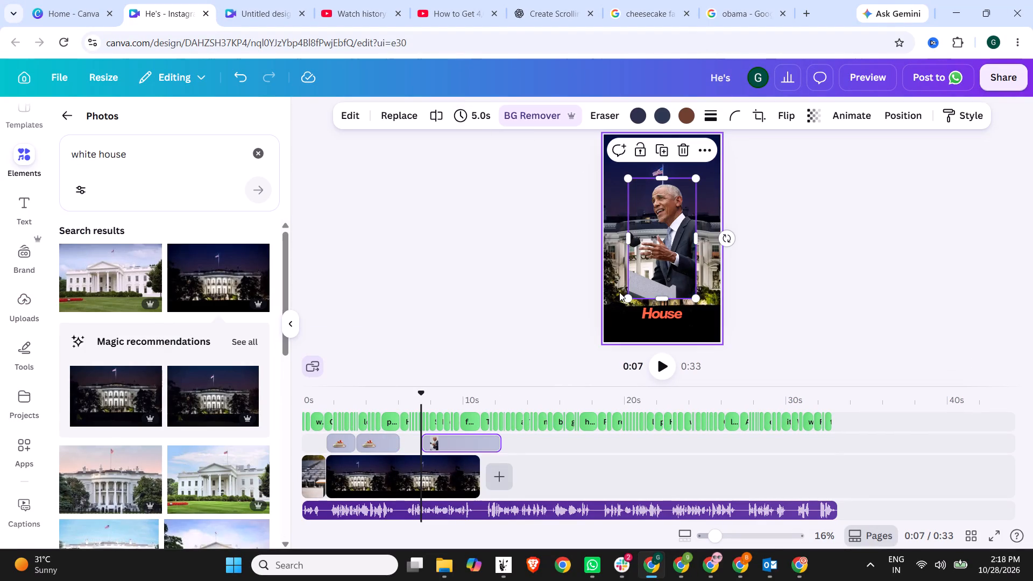
Move the Obama cutout into the lower-right corner of the reel frame, in front of the White House.
left_click_drag(674, 243, 701, 285)
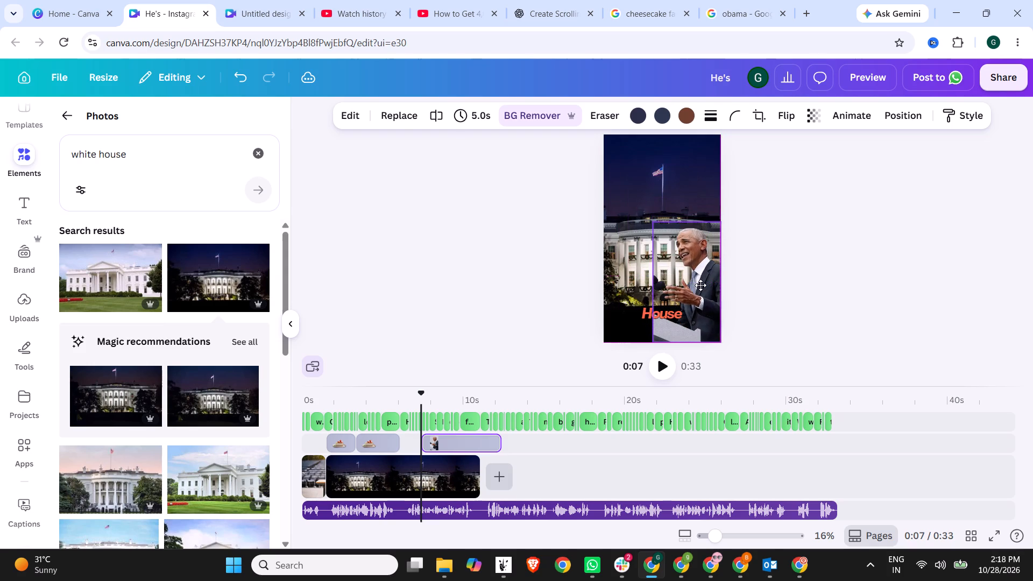
Enlarge the Obama podium image so it fills most of the page's width, anchored at the lower-right corner over the White House.
left_click_drag(701, 285, 701, 288)
left_click(775, 264)
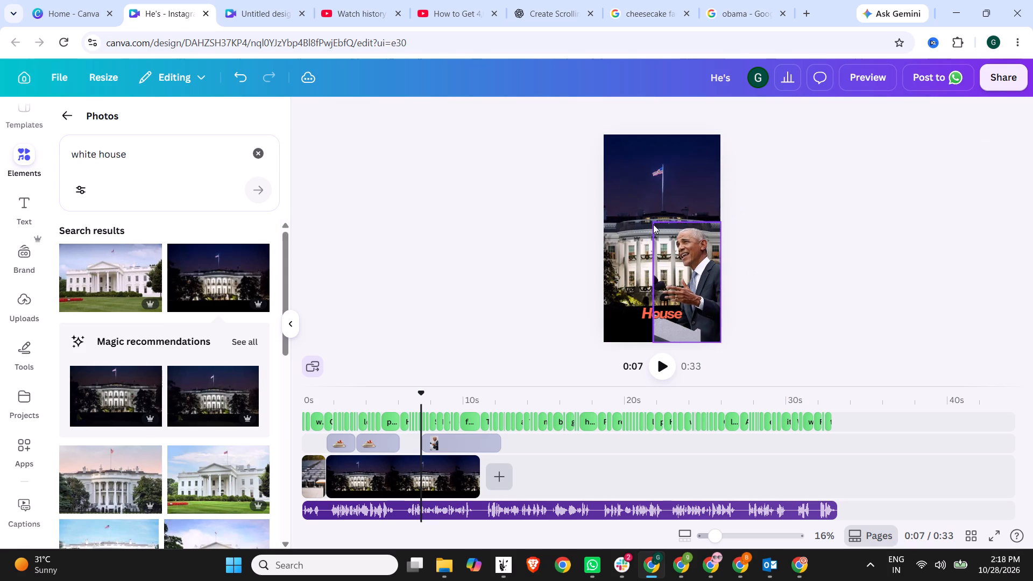
left_click(676, 252)
left_click_drag(655, 225, 576, 196)
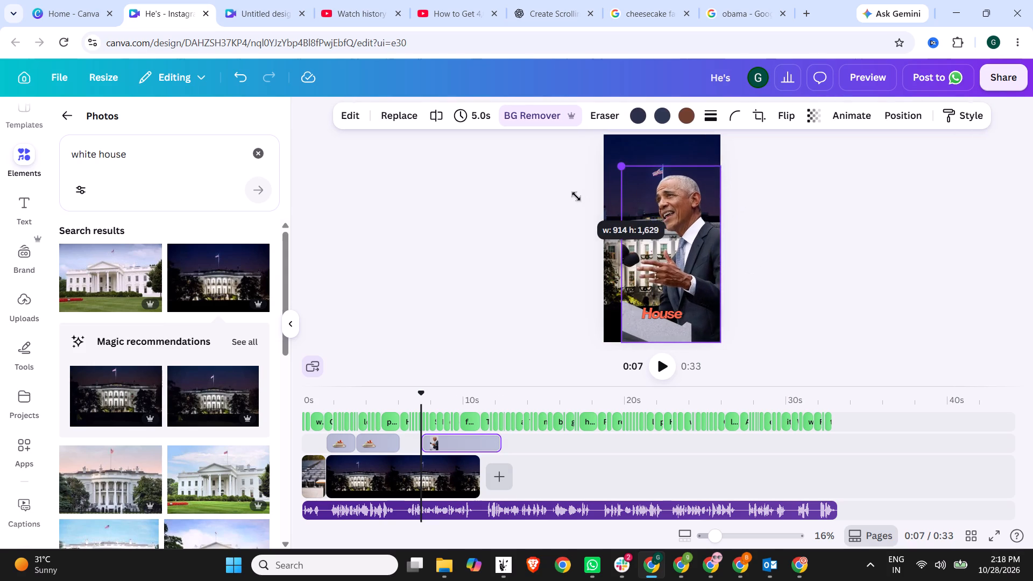
left_click_drag(576, 196, 593, 209)
left_click(523, 207)
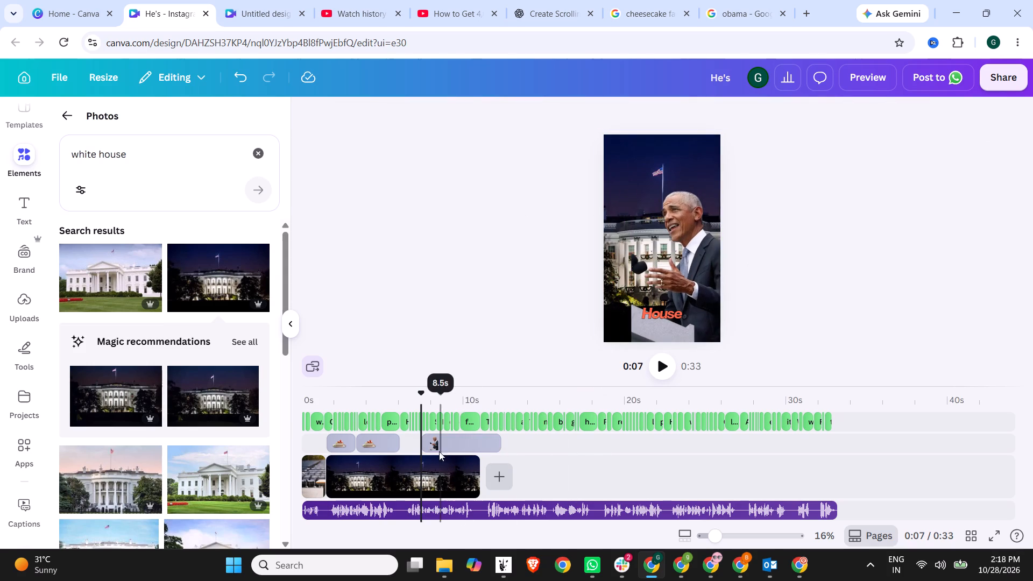
Play the reel from about 0:05 to check when the enlarged Obama image enters against the captions.
left_click(462, 444)
left_click(393, 402)
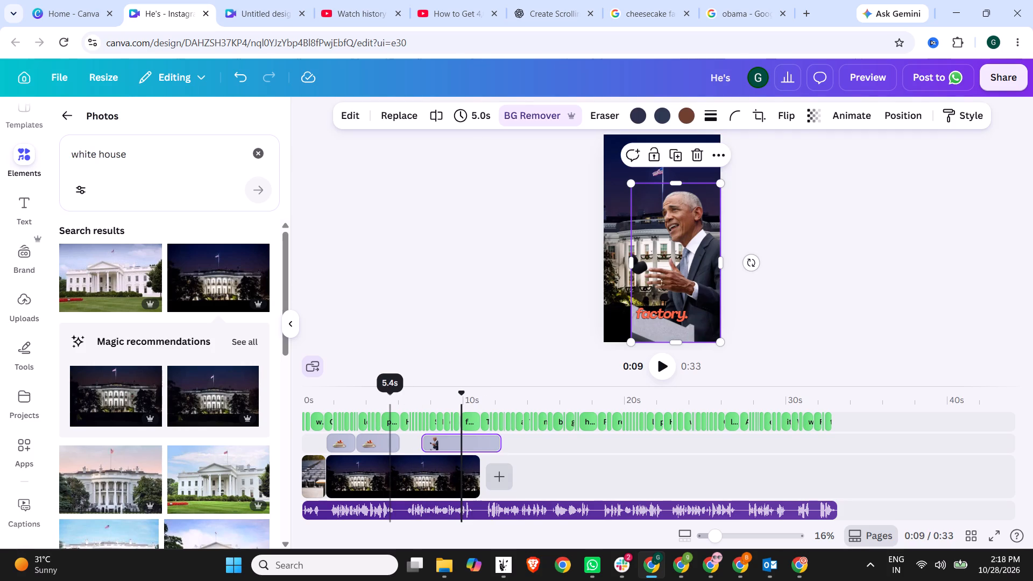
left_click(661, 373)
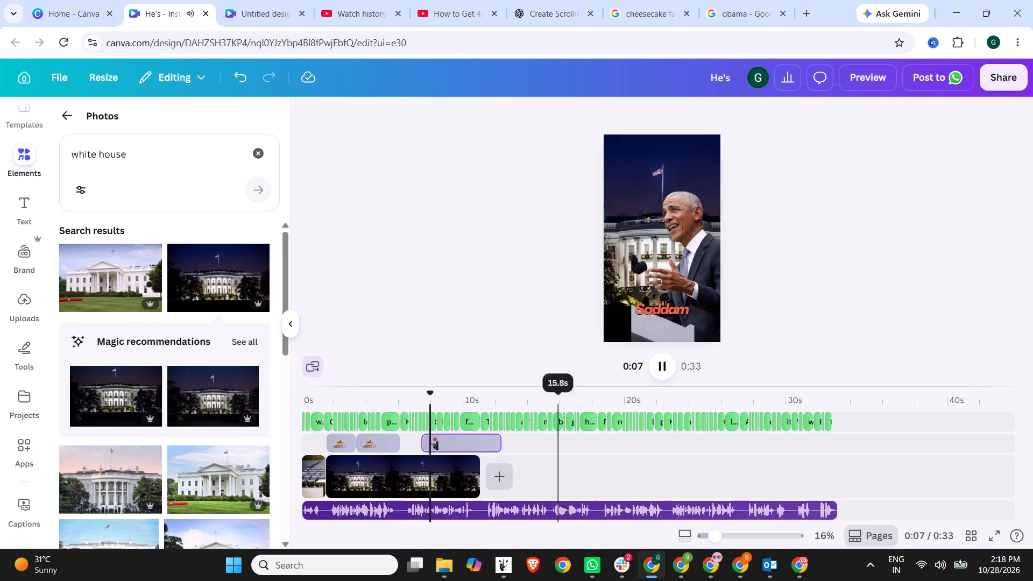
left_click(661, 365)
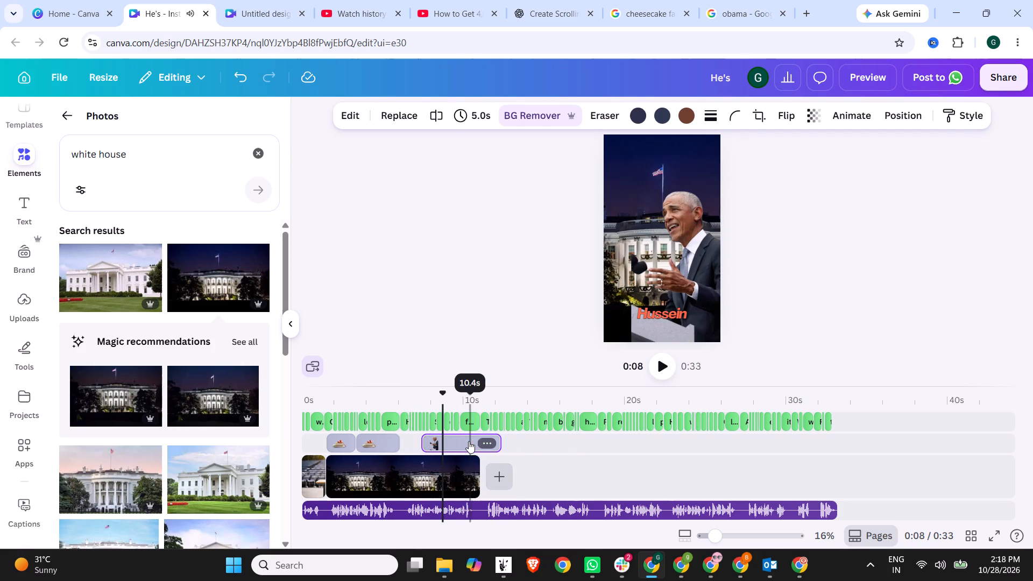
Move the Obama clip slightly earlier on the timeline so it starts at about 6.6 s.
left_click_drag(468, 441, 456, 441)
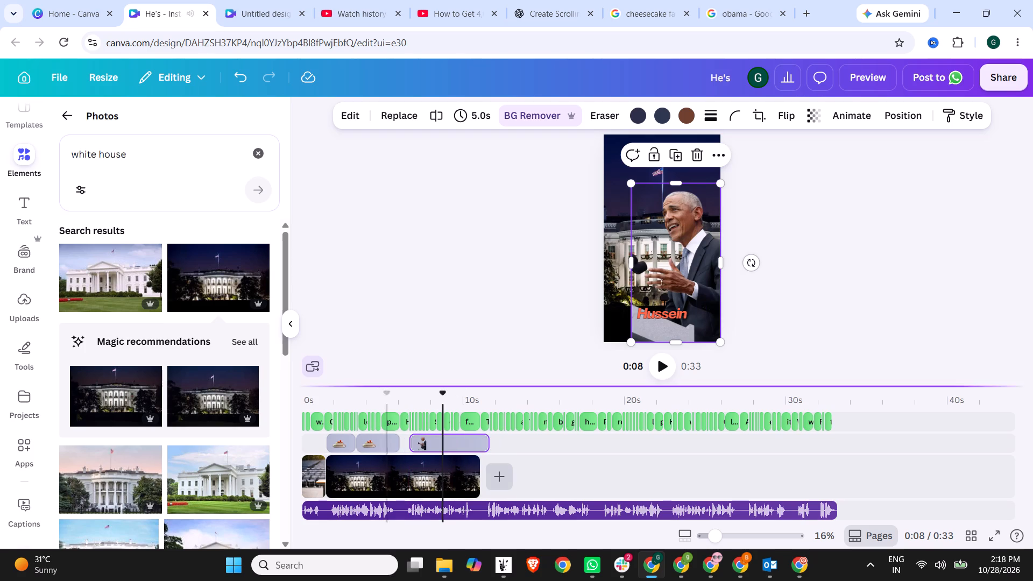
left_click(685, 261)
left_click(903, 264)
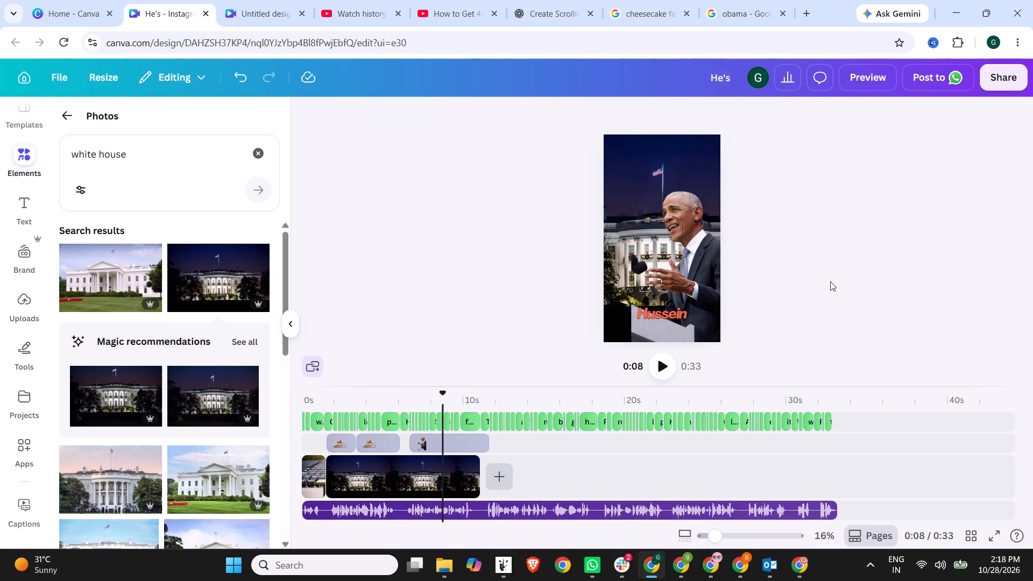
Erase the black microphones beside Obama's hand from his image with Magic Eraser at brush size 40.
left_click(652, 282)
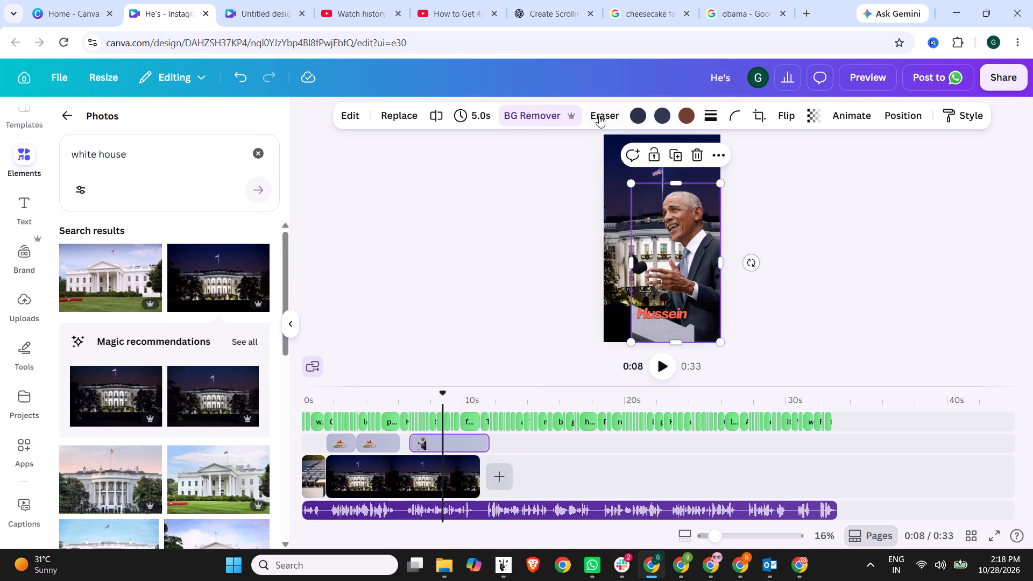
left_click(599, 115)
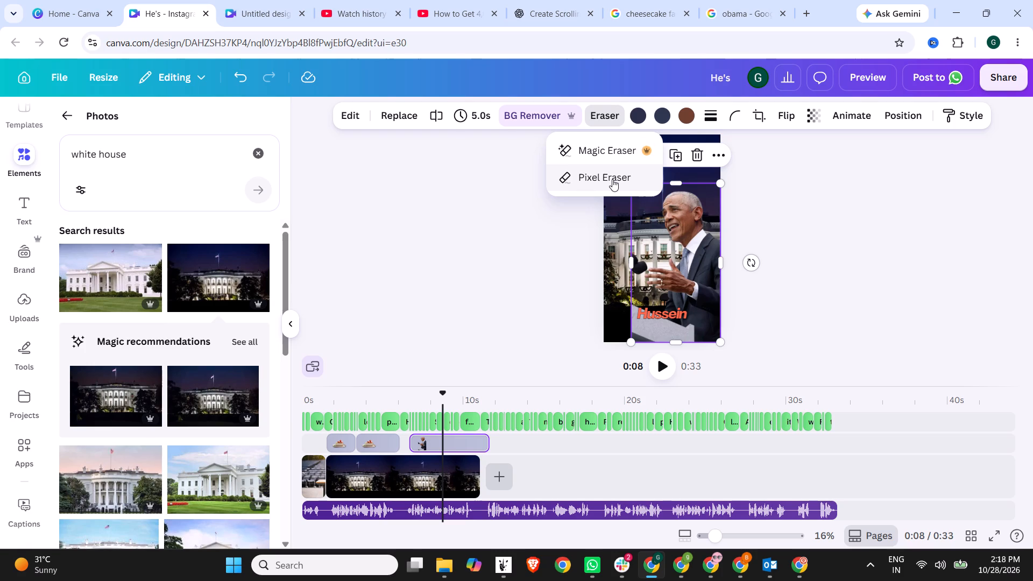
left_click(586, 147)
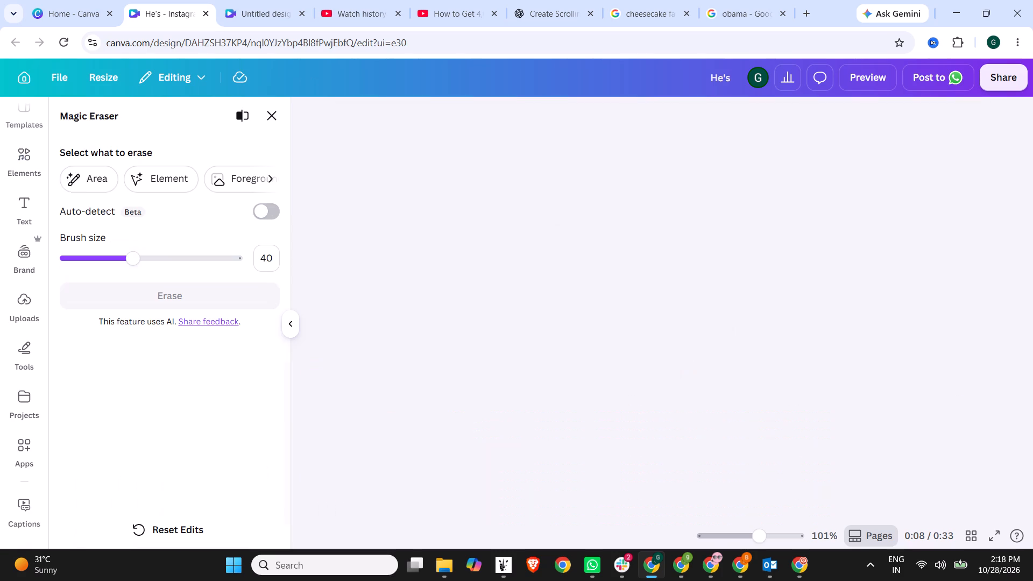
left_click_drag(576, 287, 536, 325)
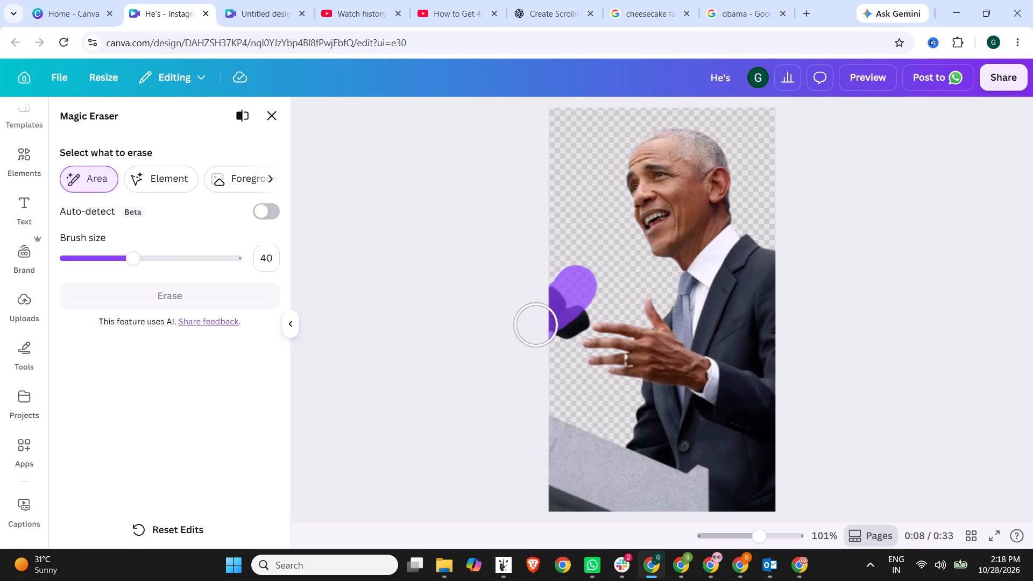
left_click_drag(536, 325, 562, 327)
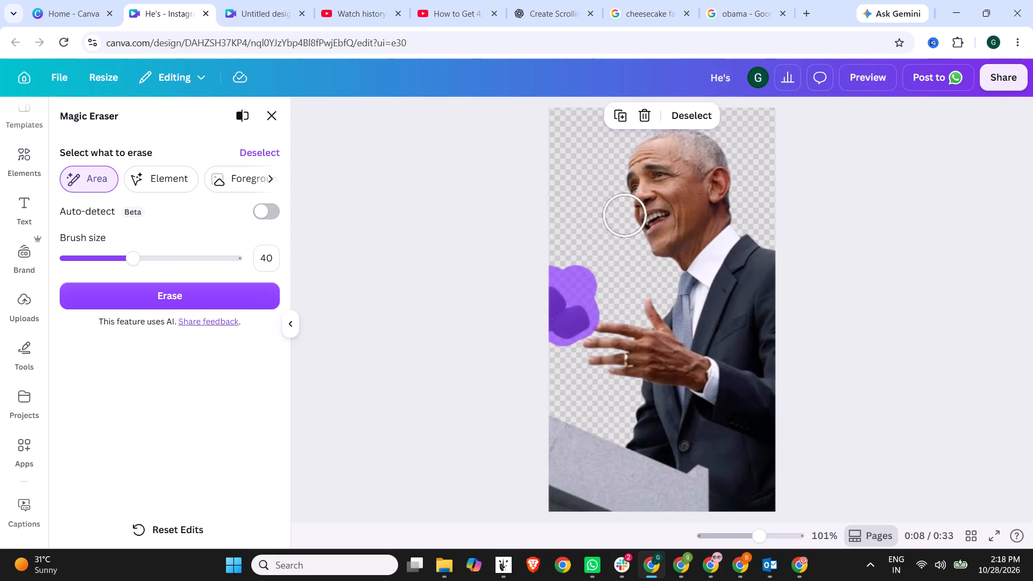
left_click(682, 111)
left_click_drag(553, 286, 563, 326)
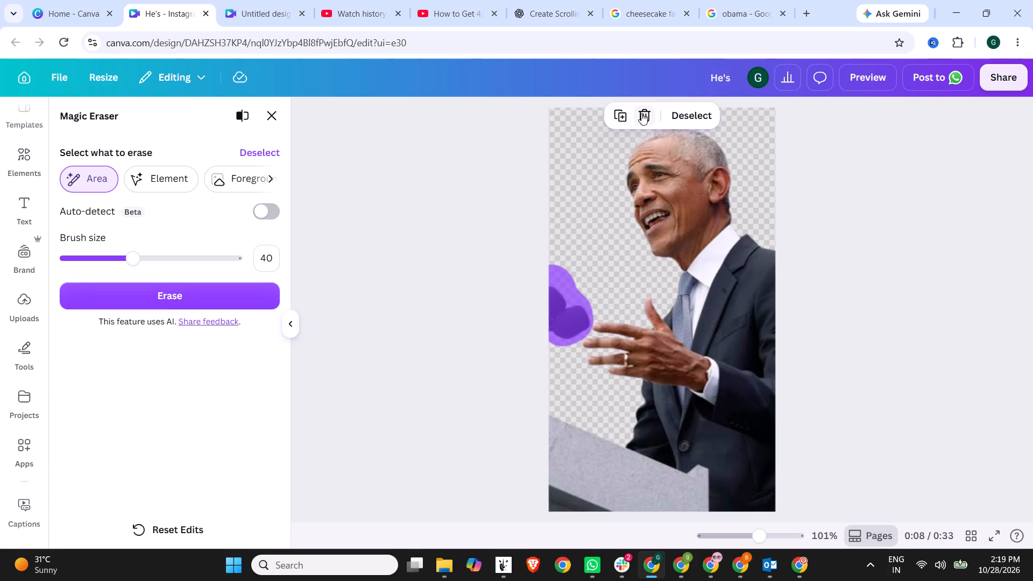
left_click(641, 113)
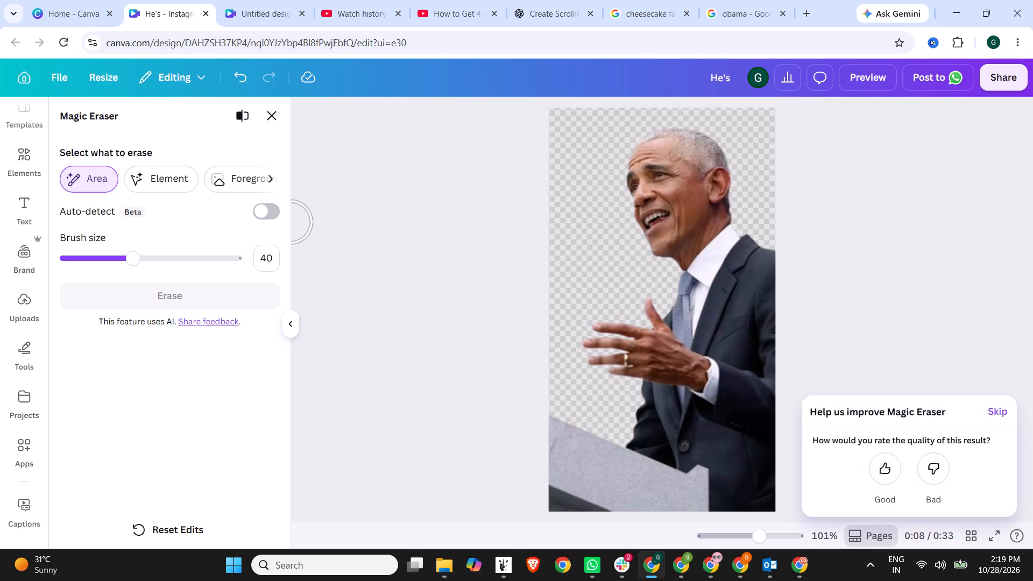
left_click(1002, 412)
left_click(269, 119)
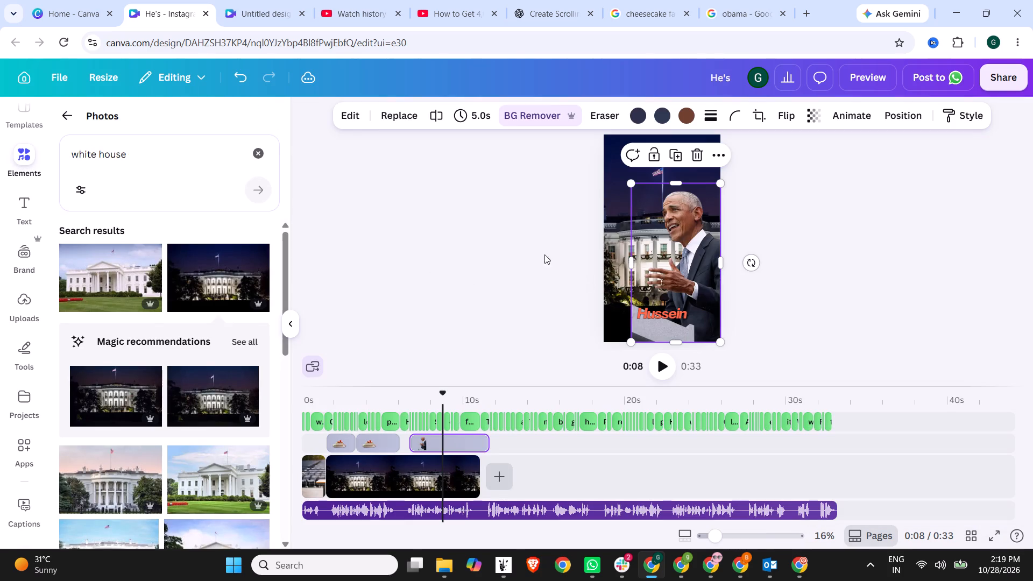
left_click(514, 239)
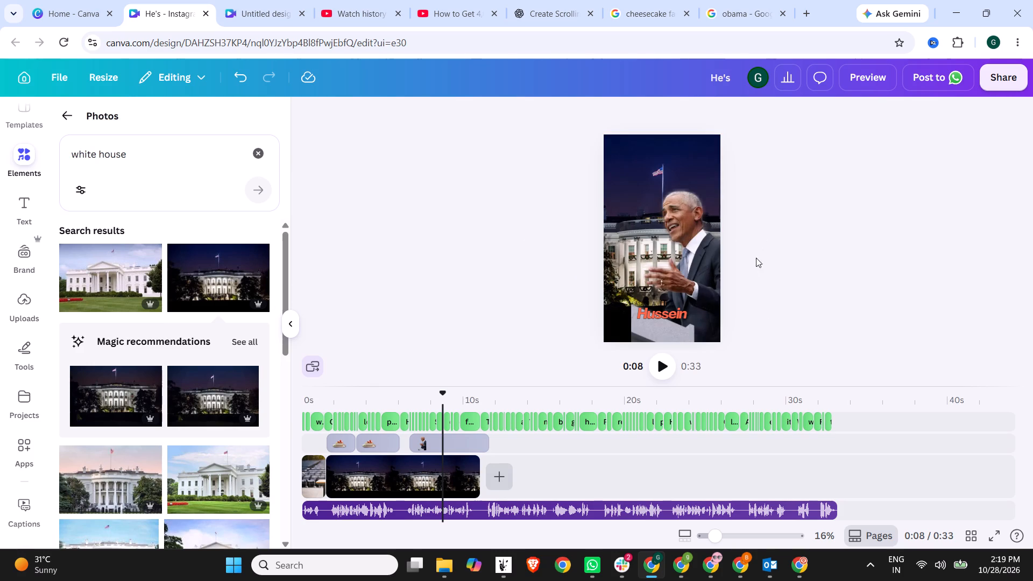
Park the playhead at 7.8 s and search Google Images for saddam hussein in place of the Obama query.
left_click(429, 405)
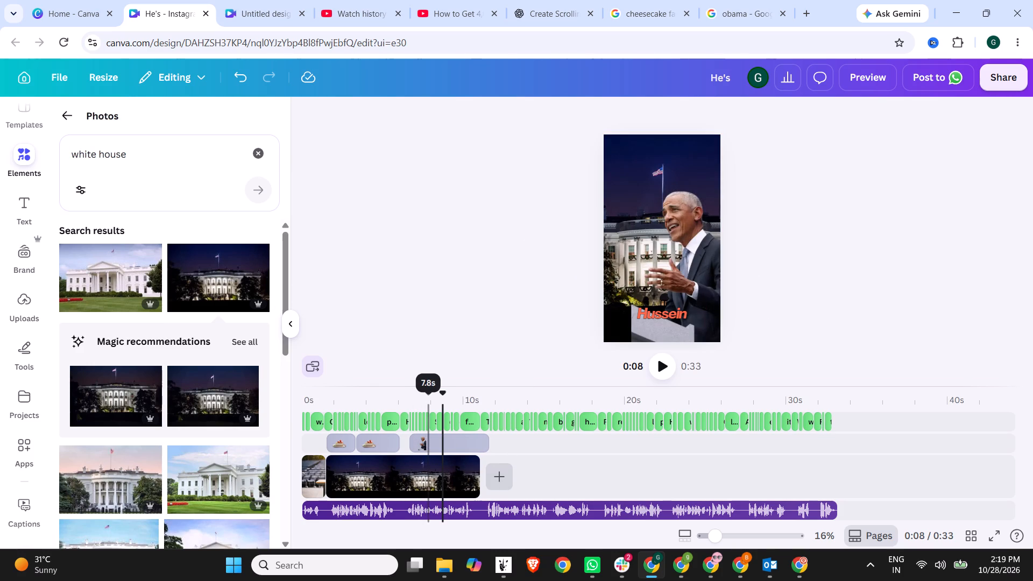
left_click(730, 0)
left_click_drag(294, 82, 8, 84)
type("Samm")
key("BackSpace")
key("BackSpace")
type("ddam")
key("Down")
key("Return")
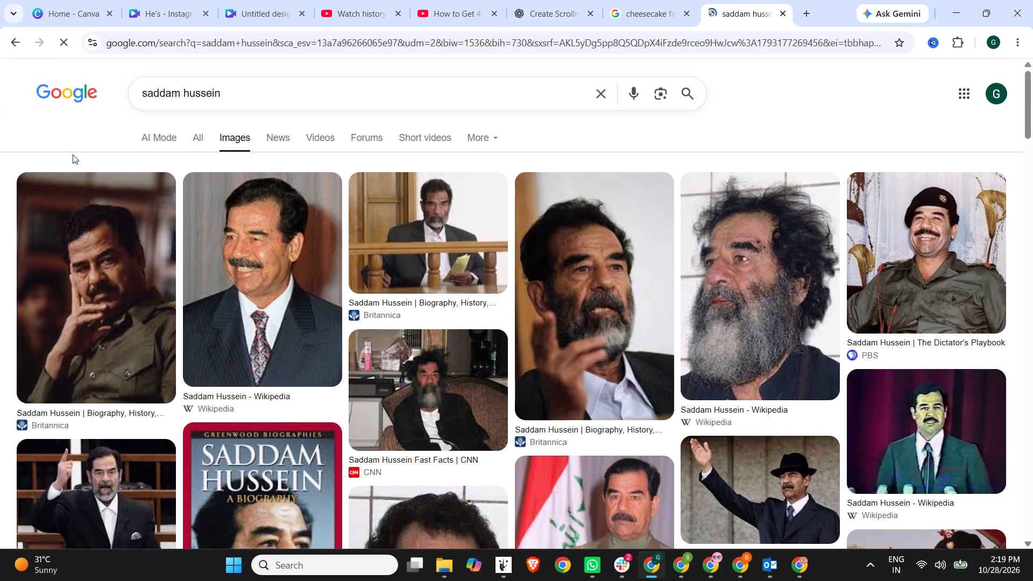
Copy the long-bearded Saddam Hussein portrait from the Wikipedia result and paste it into the reel.
left_click(714, 304)
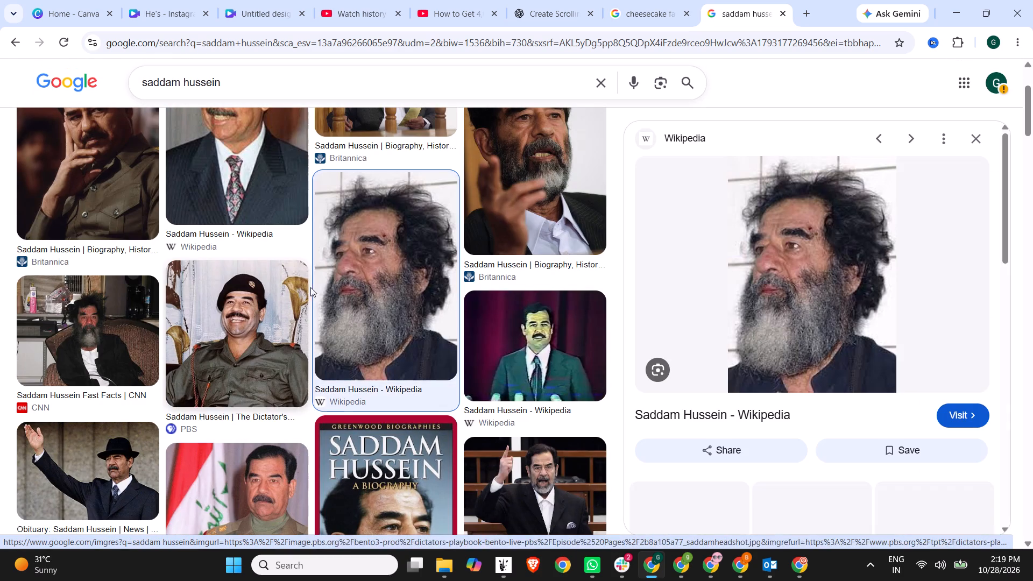
right_click(775, 284)
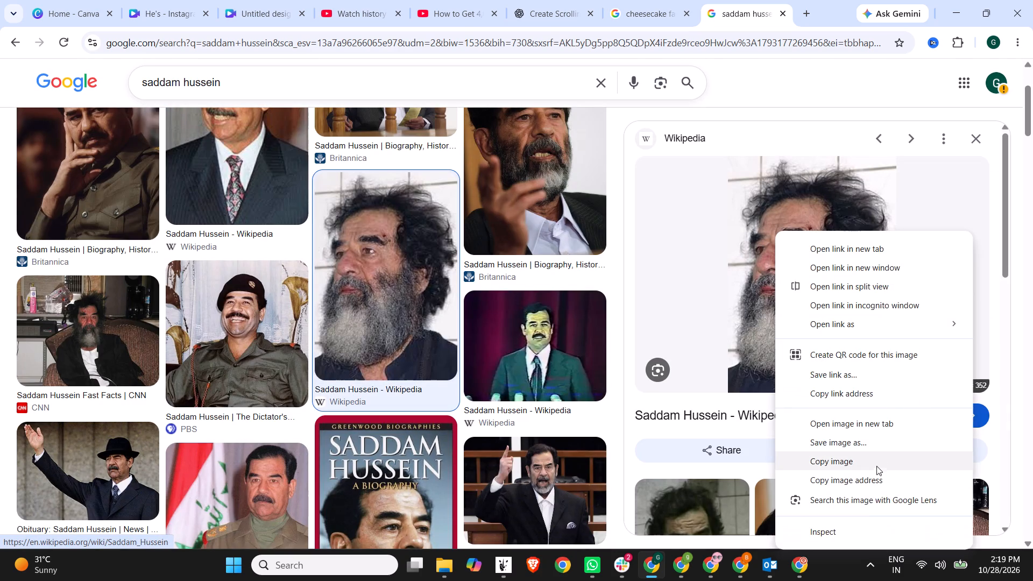
left_click(875, 464)
left_click(651, 0)
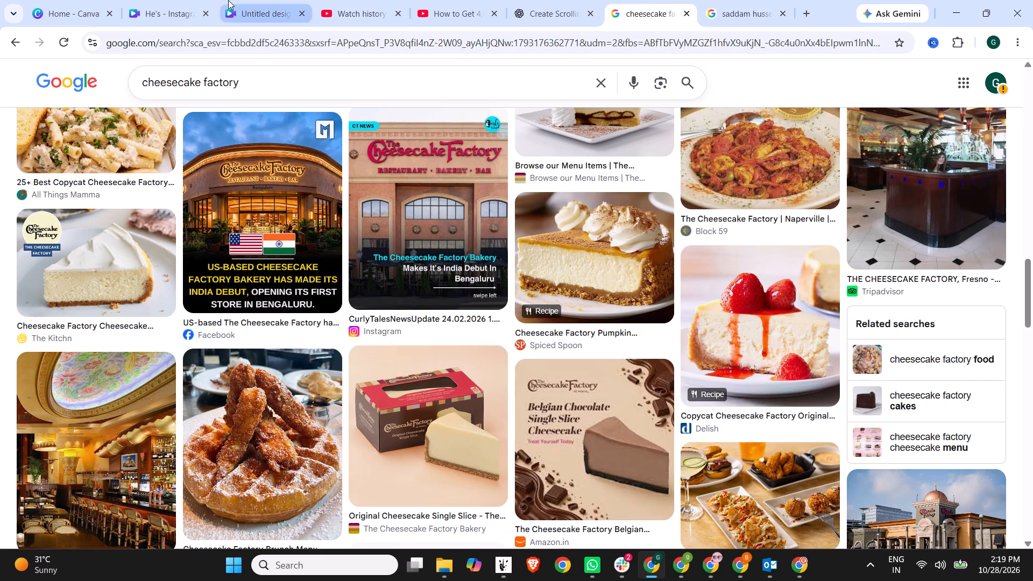
left_click(199, 0)
key("ctrl+v")
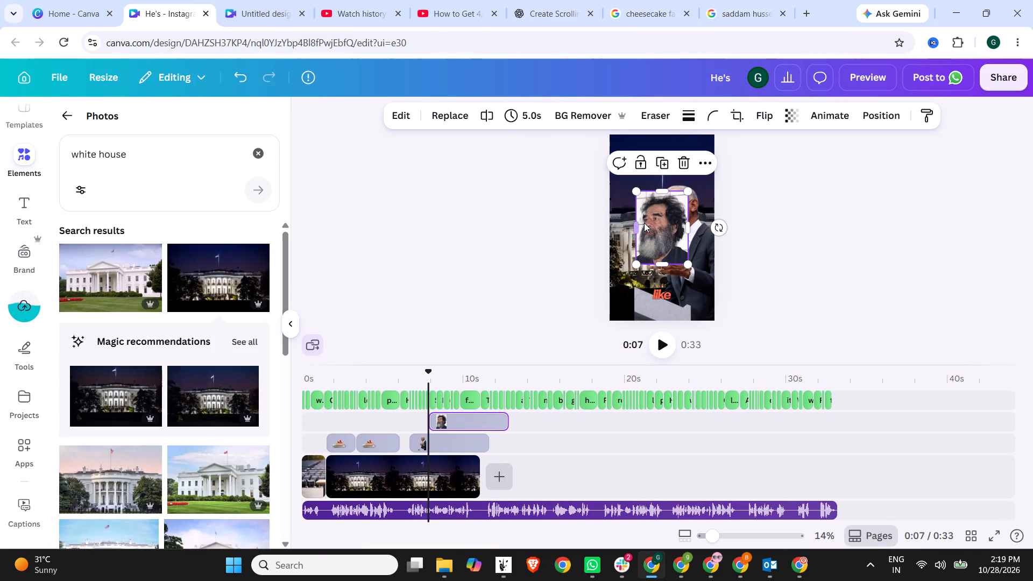
Shrink the Saddam portrait and place it near the page's upper-left corner, above Obama.
left_click_drag(656, 222, 635, 165)
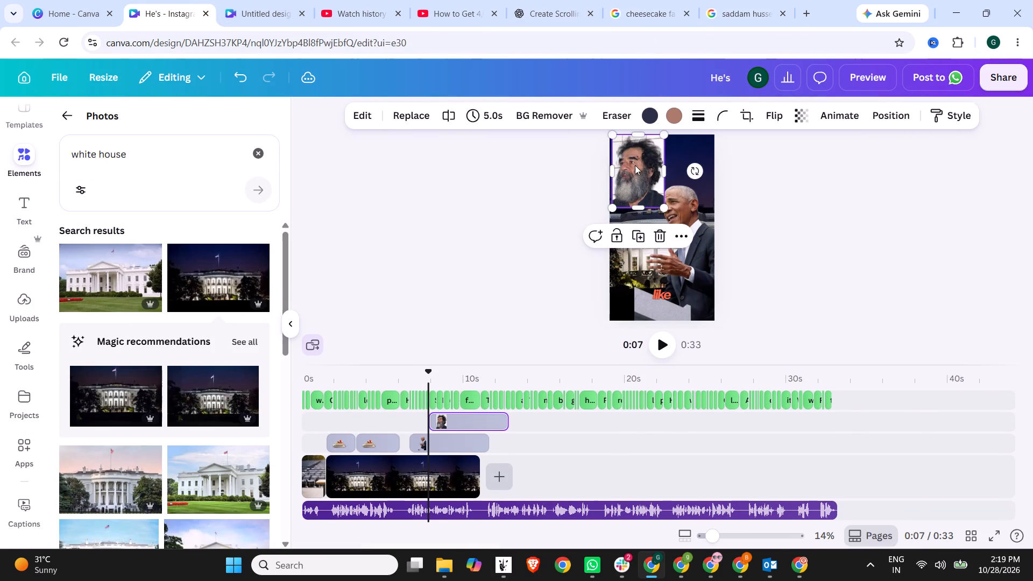
left_click_drag(666, 211, 654, 199)
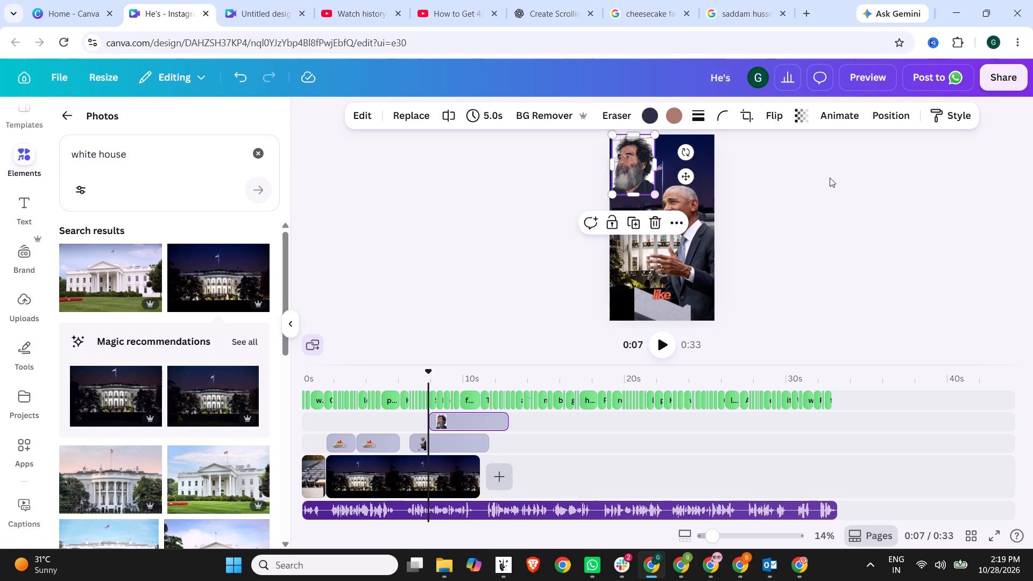
left_click(832, 177)
left_click_drag(627, 157, 628, 159)
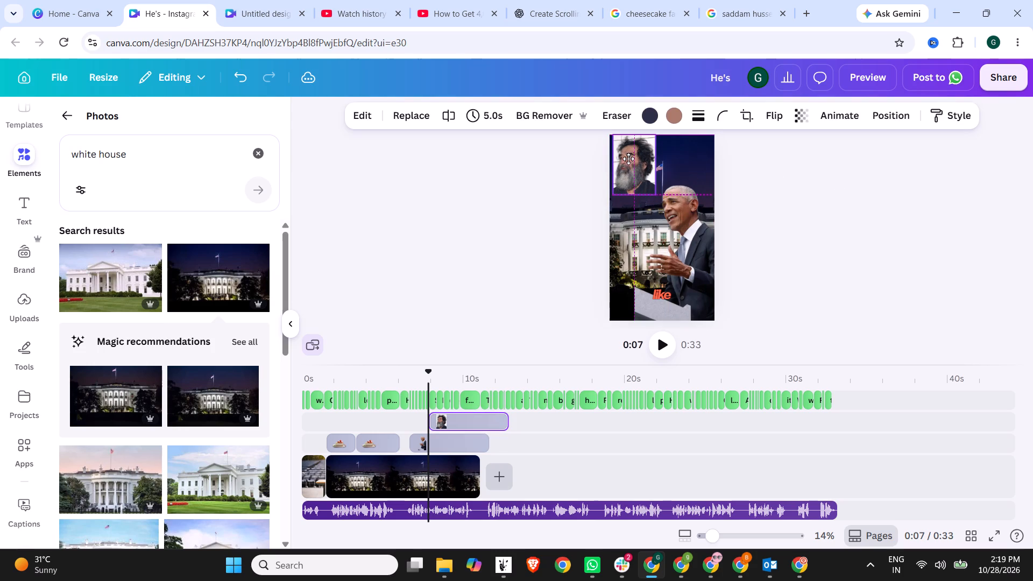
left_click_drag(628, 159, 628, 161)
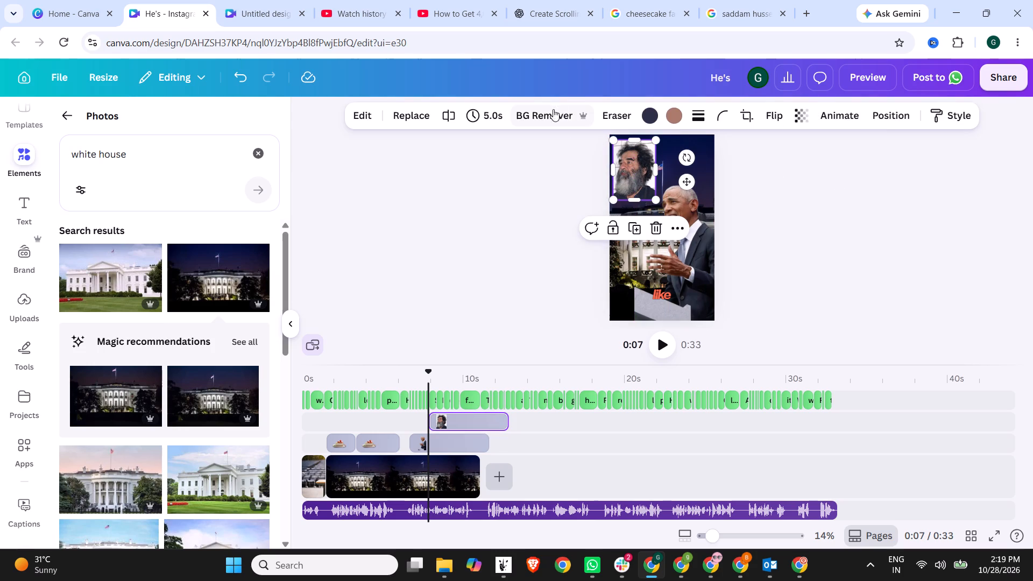
Remove the Saddam portrait's background and shift the cutout against the page's left edge, slightly lower.
left_click(553, 109)
left_click(884, 221)
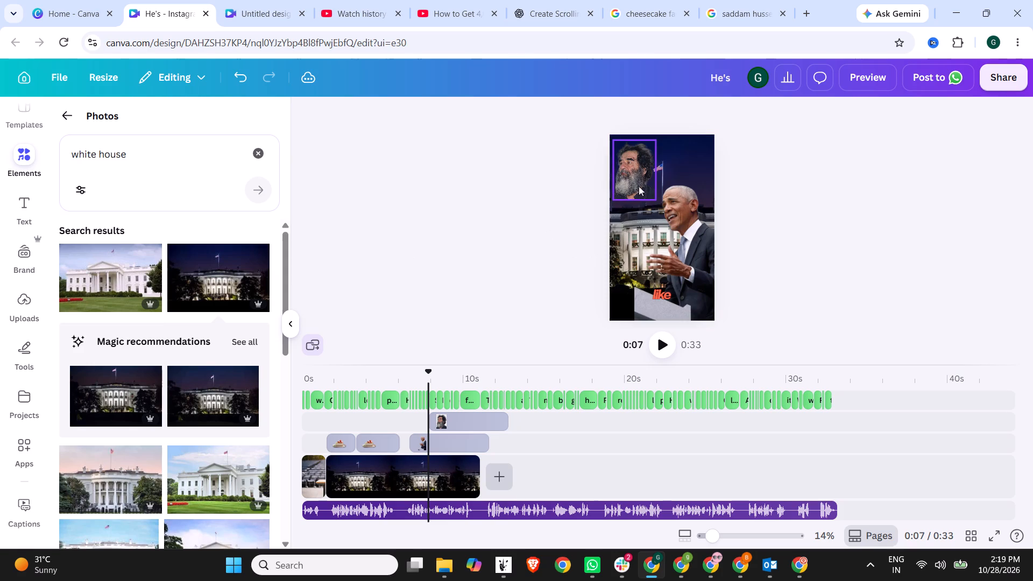
left_click(632, 173)
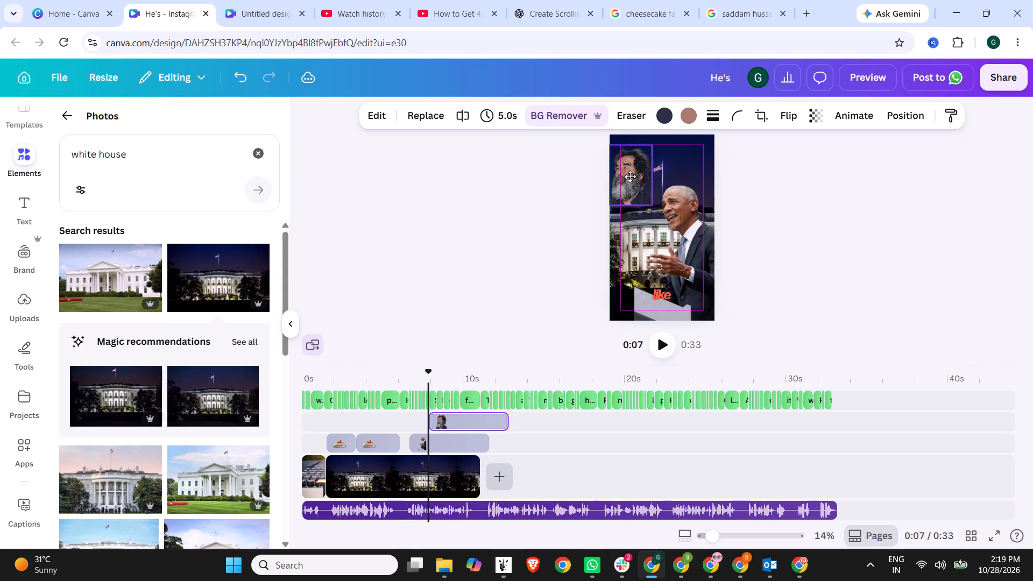
left_click(789, 174)
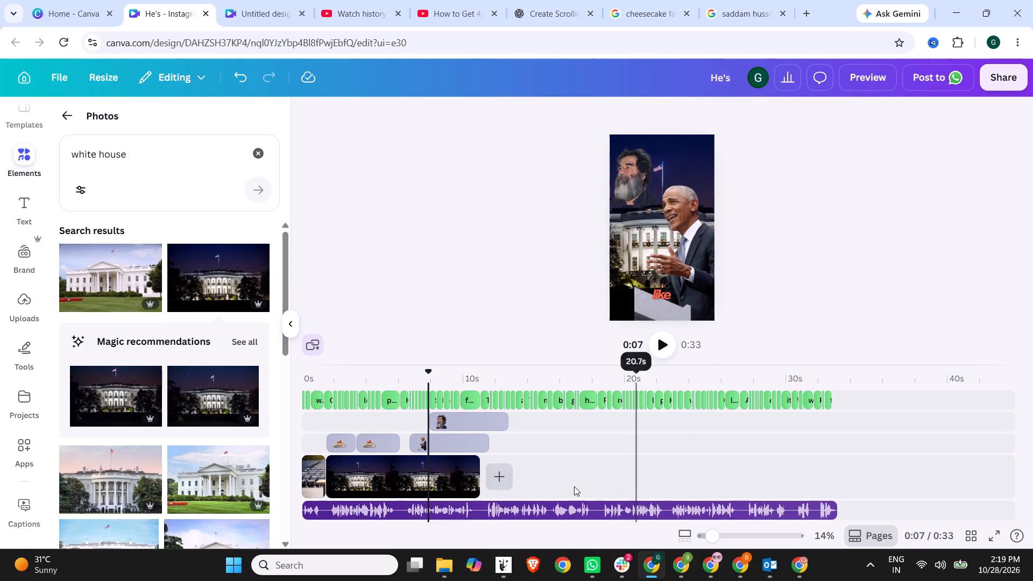
Play the reel from about 4.5 s to 0:14 to check the Obama and Saddam images against the voiceover.
left_click(376, 377)
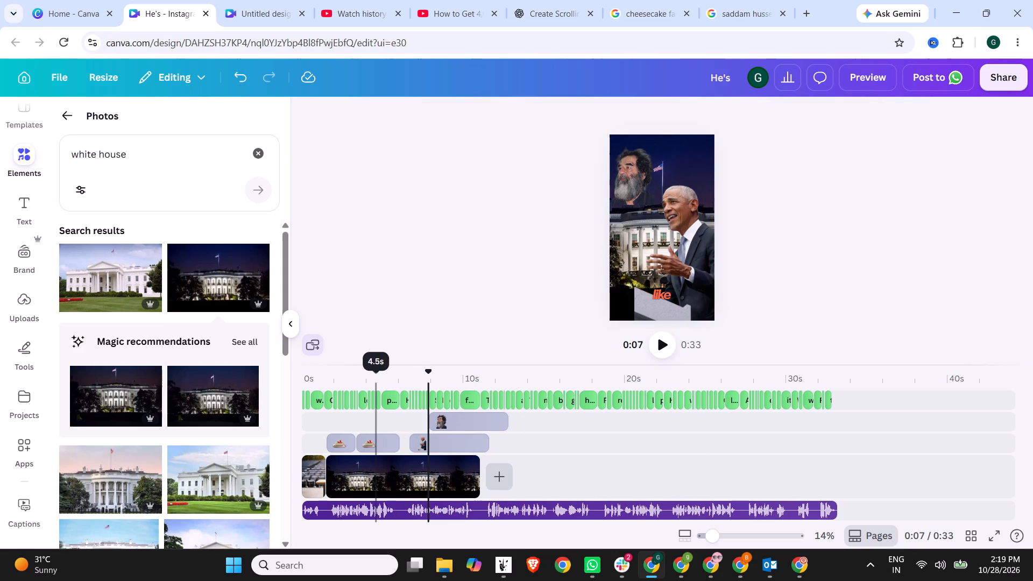
left_click(665, 342)
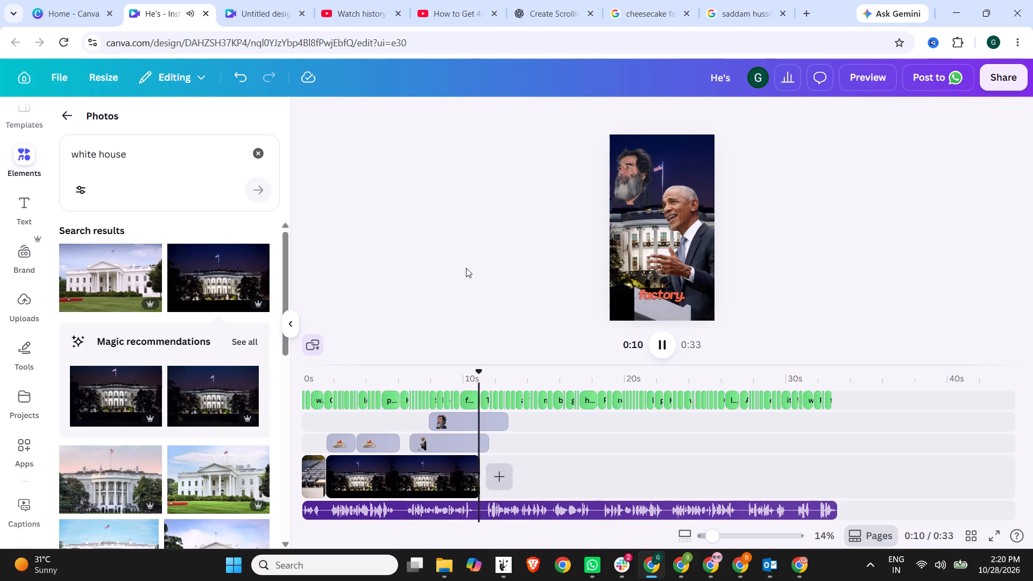
left_click(664, 343)
Apply the Shake Zoom animation to the Obama image.
left_click(418, 373)
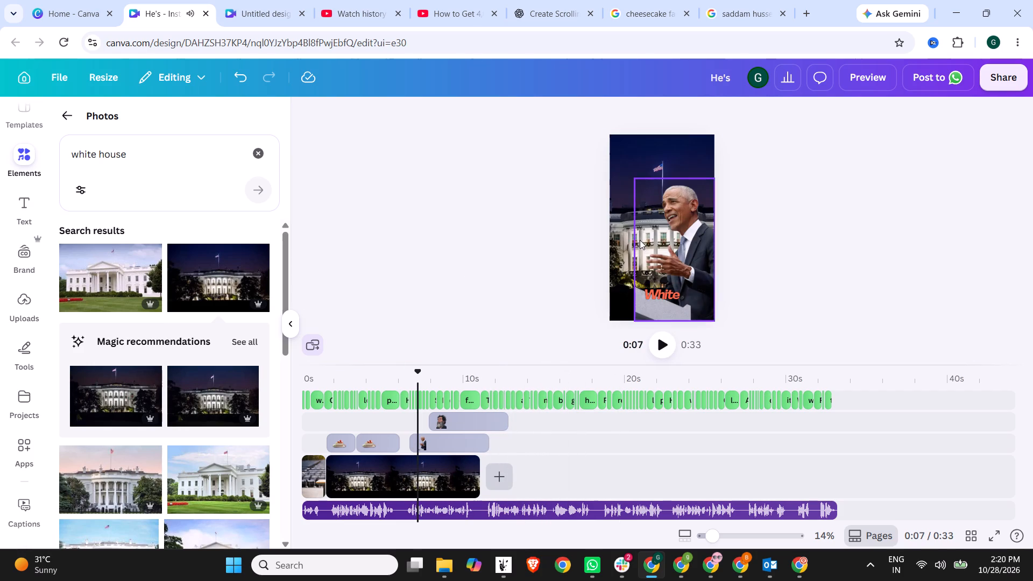
left_click(431, 442)
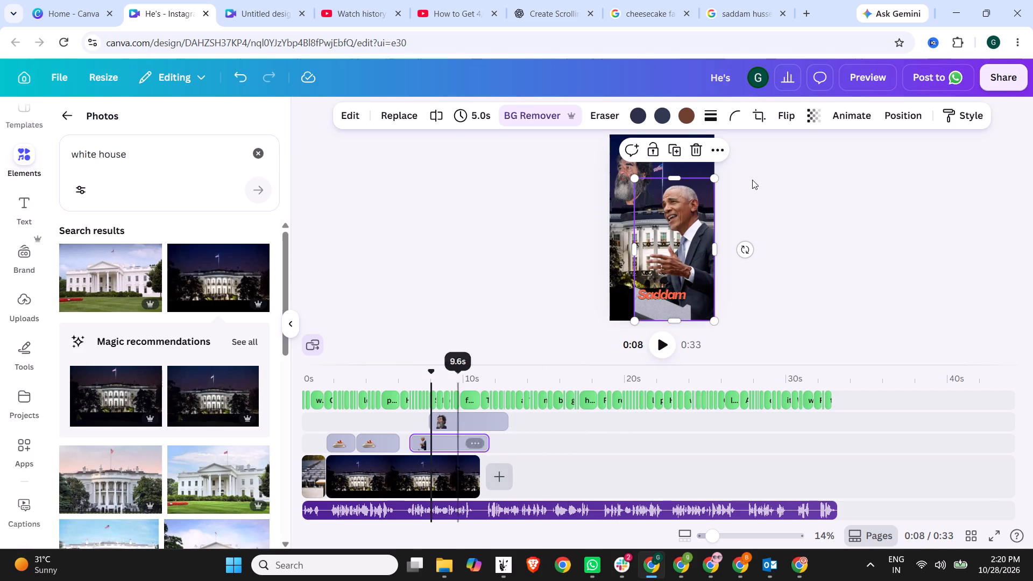
left_click(845, 115)
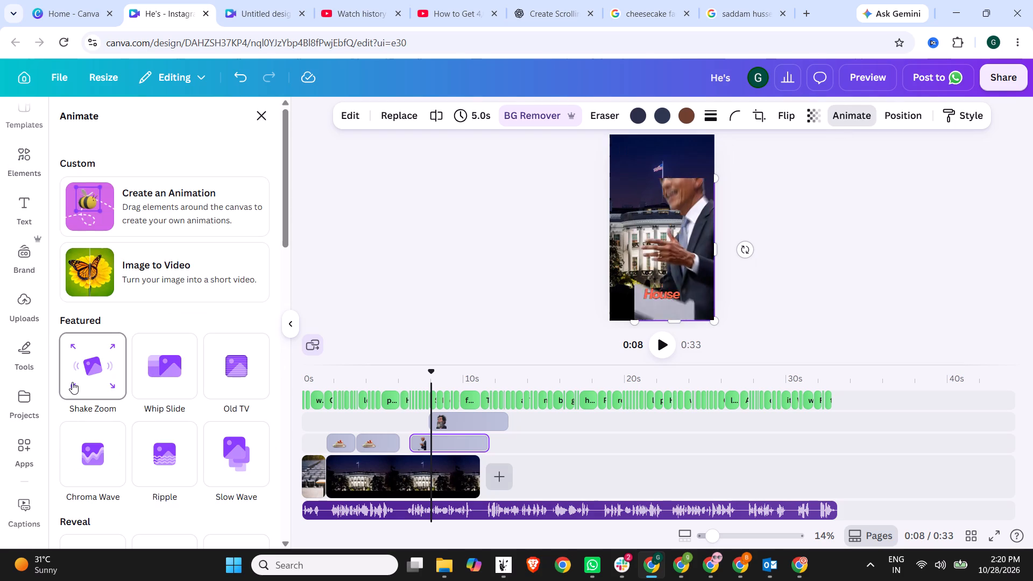
left_click(72, 382)
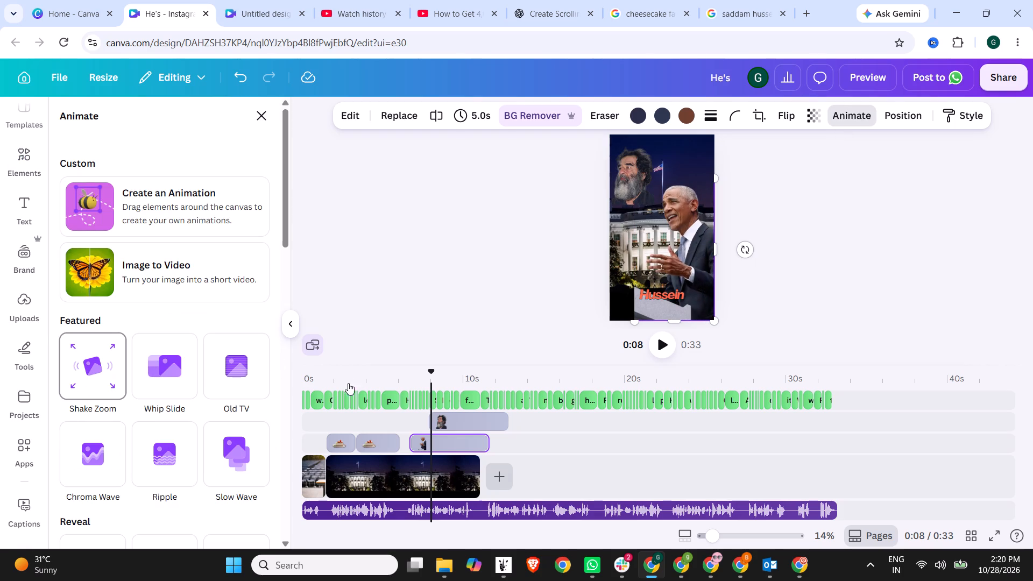
Apply the Wiggle add-on effect to the Saddam cutout.
left_click(456, 425)
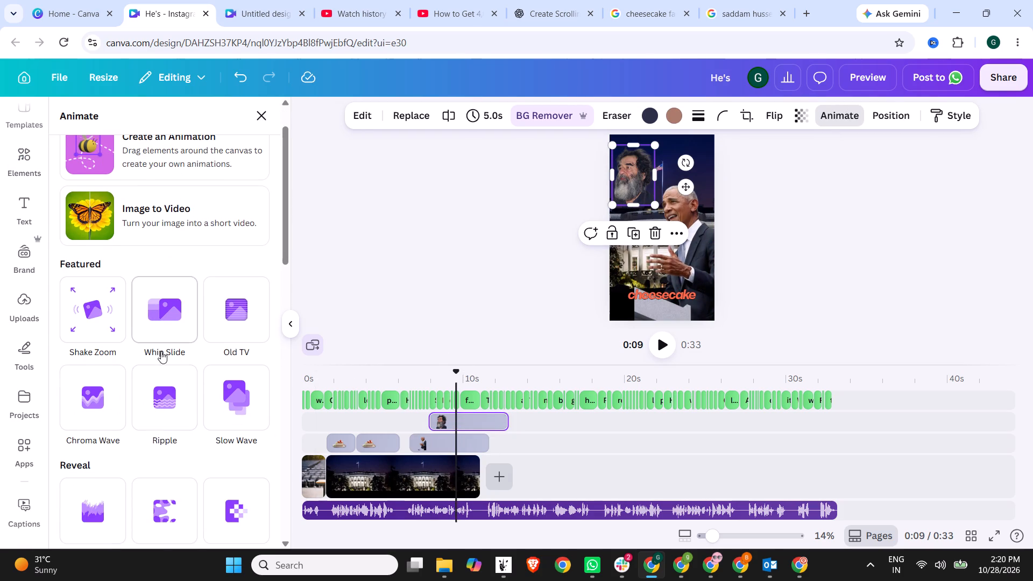
scroll(161, 351, "down", 16)
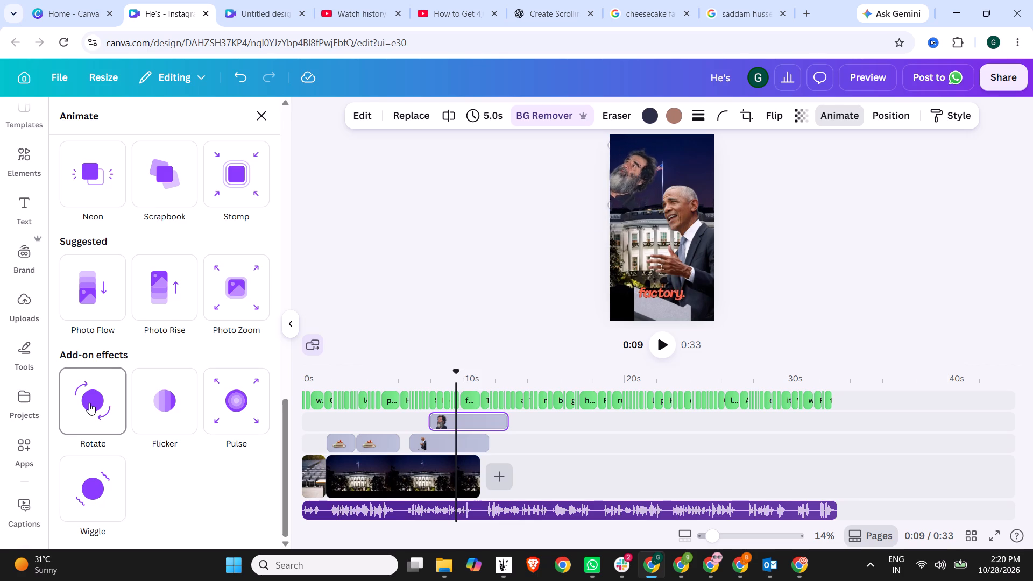
left_click(96, 500)
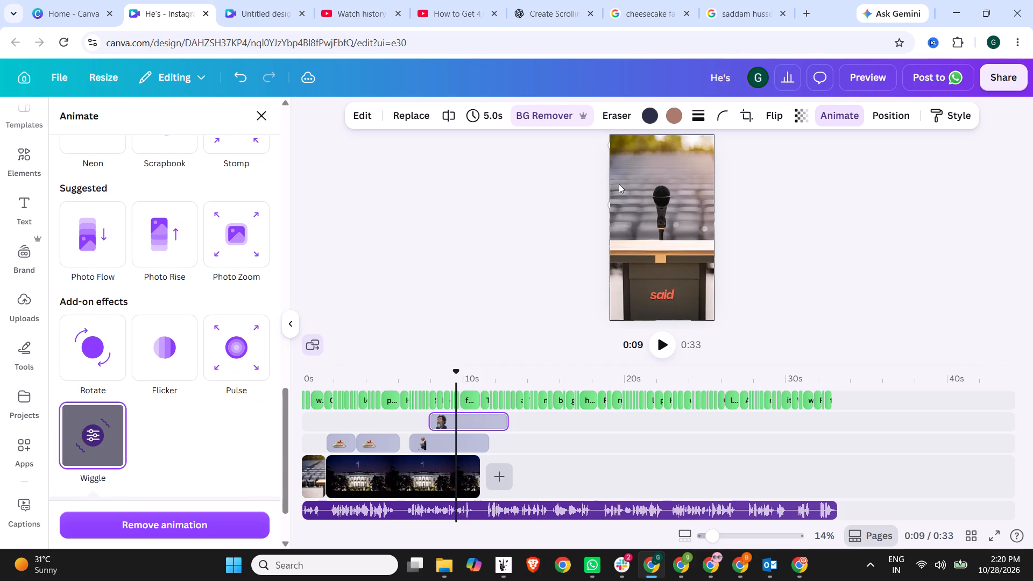
Examine the Style Match options available for the Saddam cutout.
left_click(479, 419)
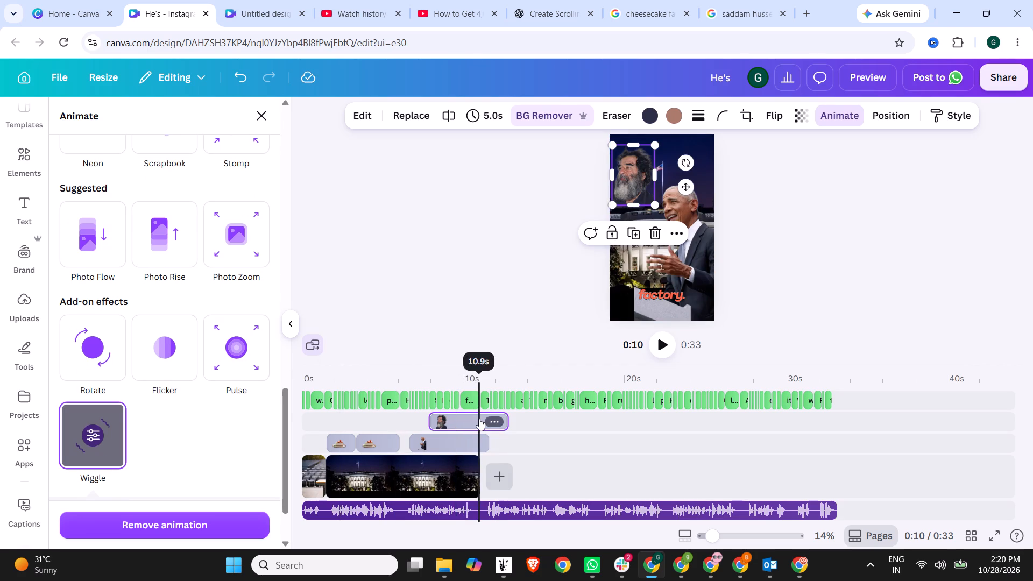
left_click(369, 110)
scroll(188, 351, "down", 3)
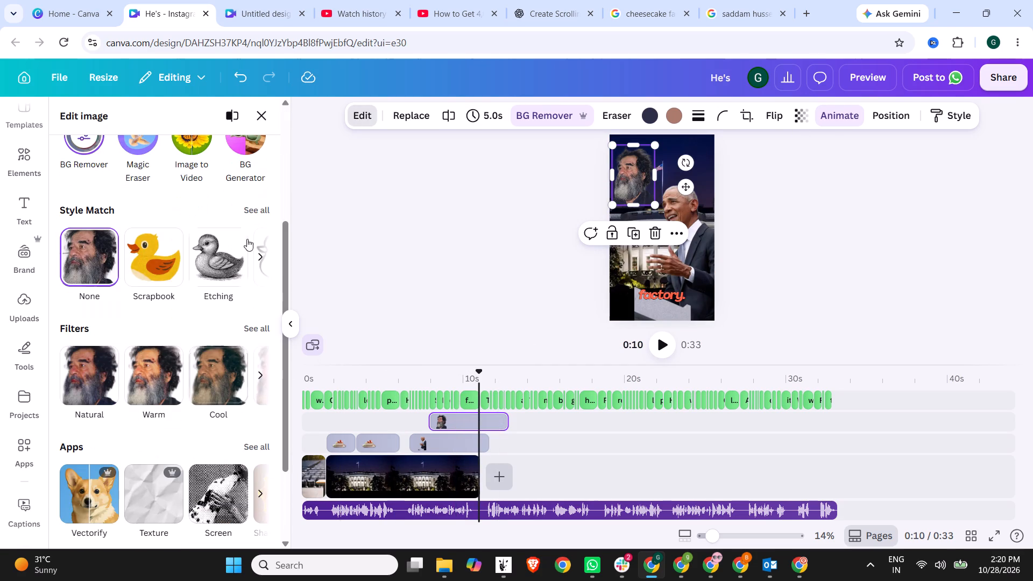
left_click(254, 204)
scroll(190, 277, "down", 14)
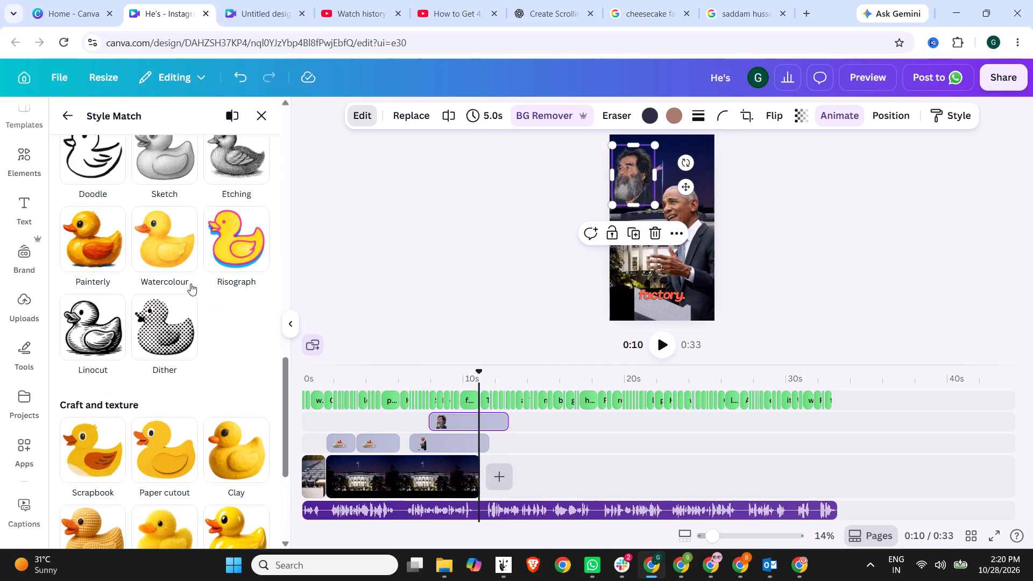
scroll(227, 343, "down", 7)
scroll(227, 347, "up", 19)
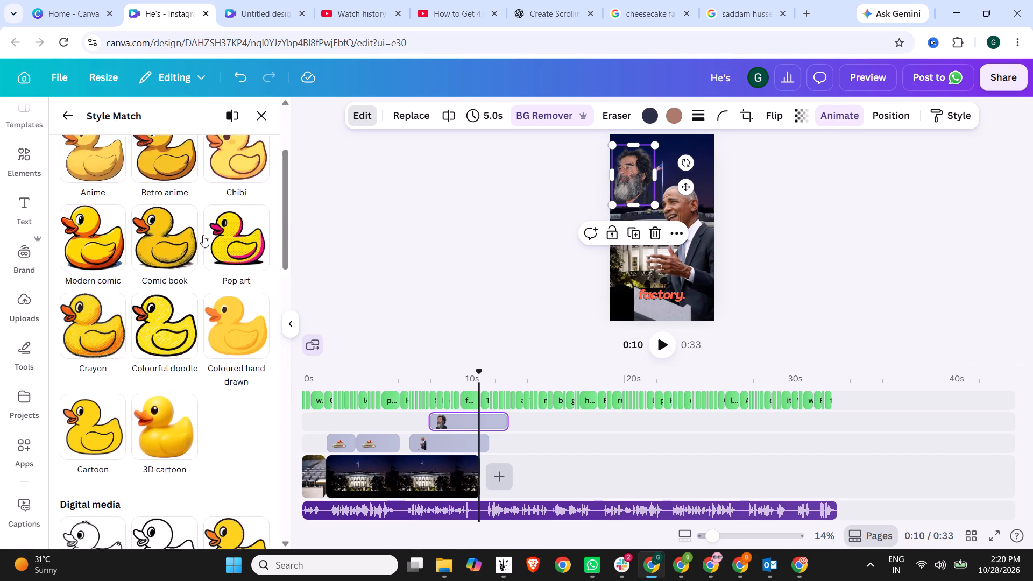
scroll(203, 235, "up", 2)
left_click(264, 119)
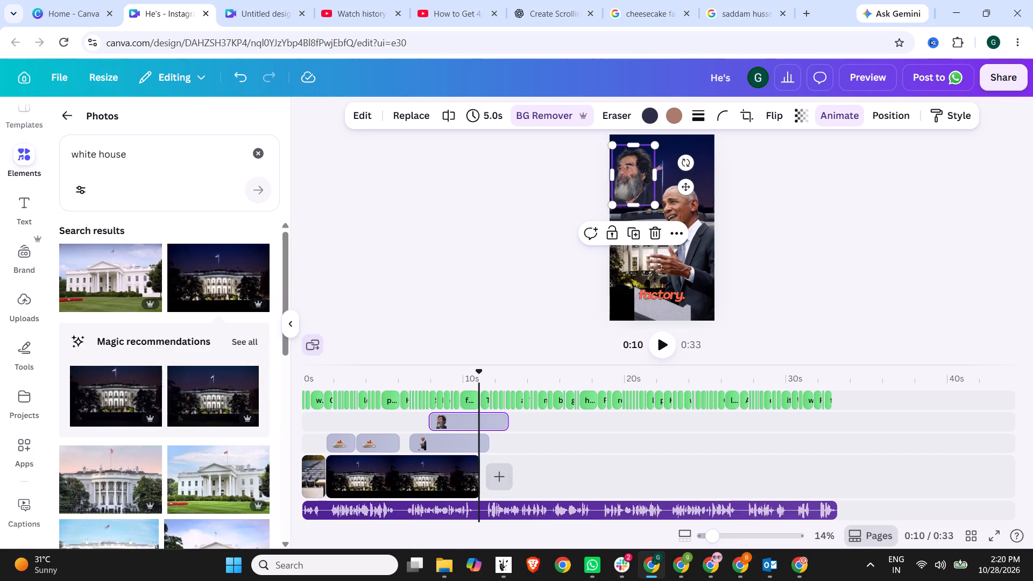
left_click(61, 116)
Browse the photo filters for the Saddam cutout, from Natural and Warm through Vintage, Mono and Colour Pop.
left_click(370, 116)
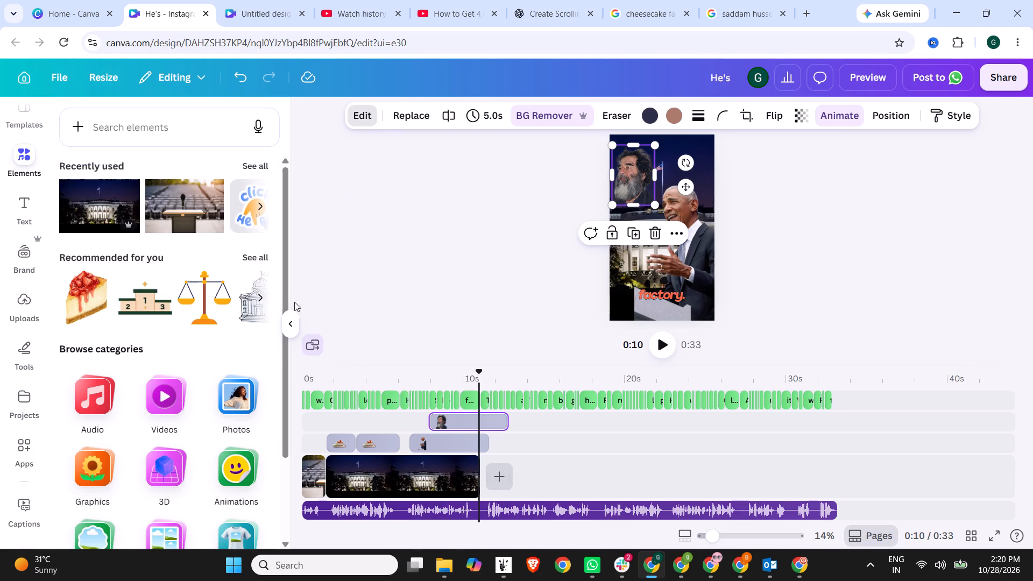
scroll(182, 316, "down", 4)
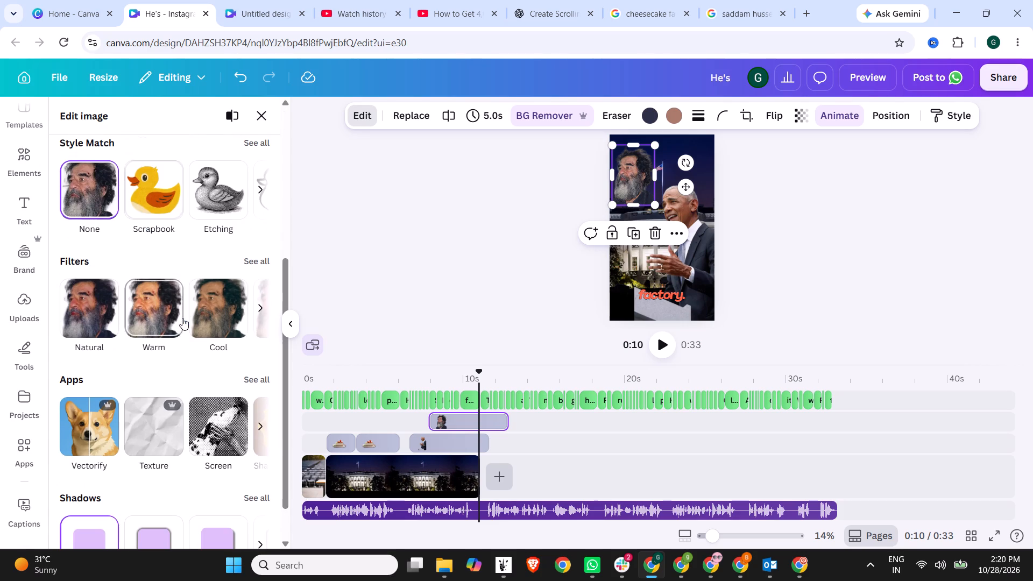
left_click(265, 259)
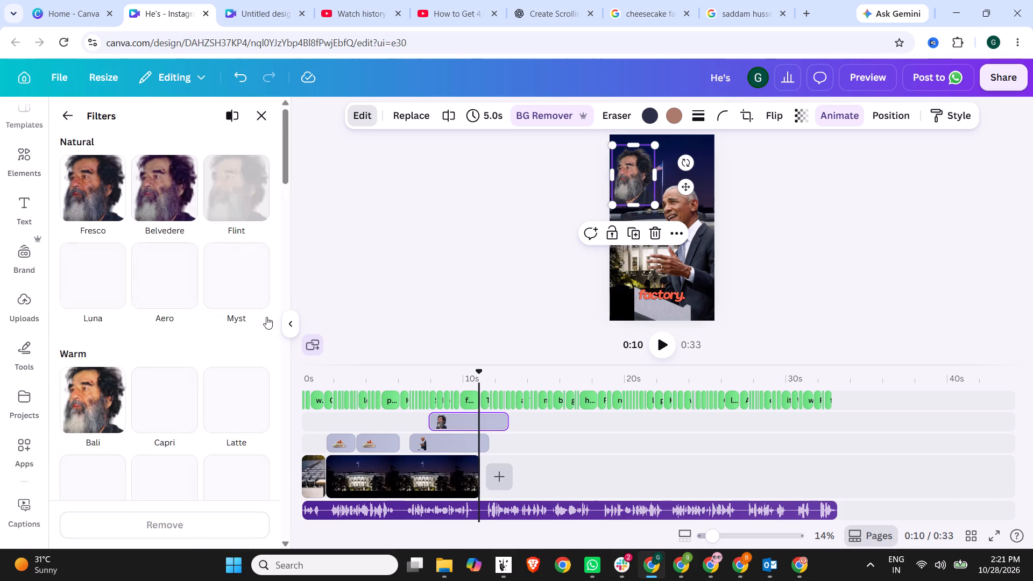
scroll(213, 320, "down", 18)
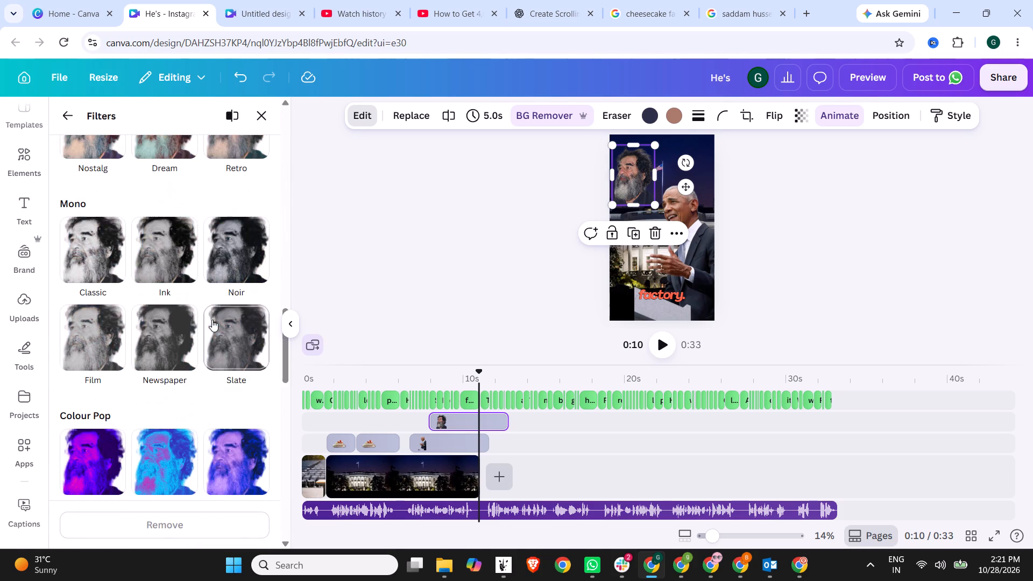
scroll(212, 320, "down", 15)
scroll(212, 320, "down", 8)
scroll(212, 320, "up", 20)
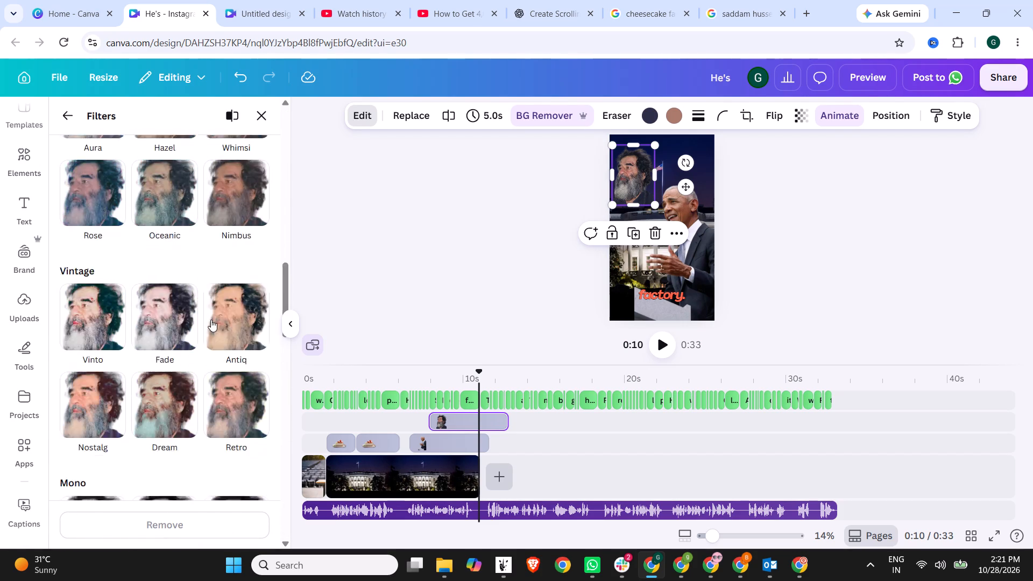
scroll(211, 320, "up", 15)
left_click(66, 108)
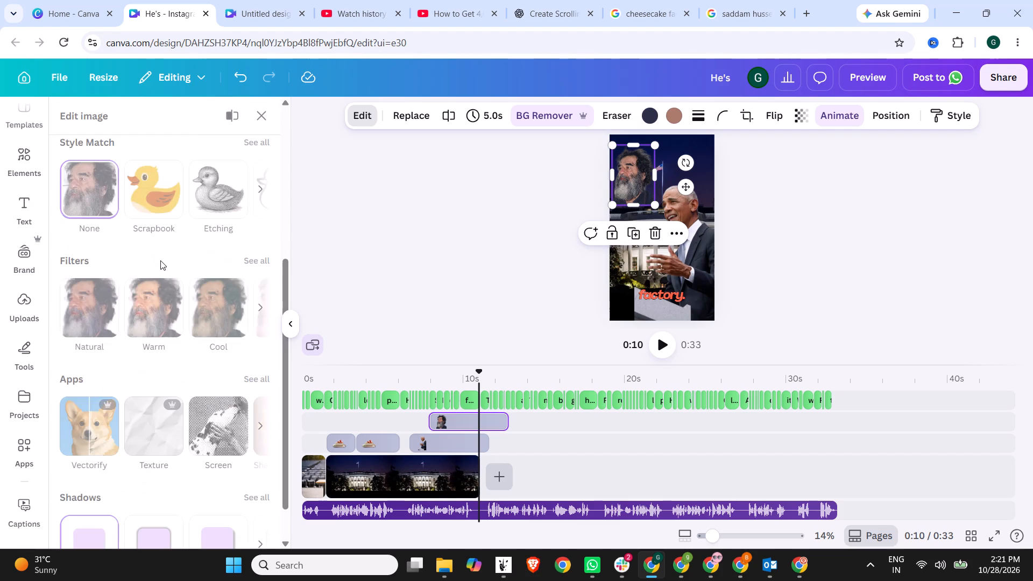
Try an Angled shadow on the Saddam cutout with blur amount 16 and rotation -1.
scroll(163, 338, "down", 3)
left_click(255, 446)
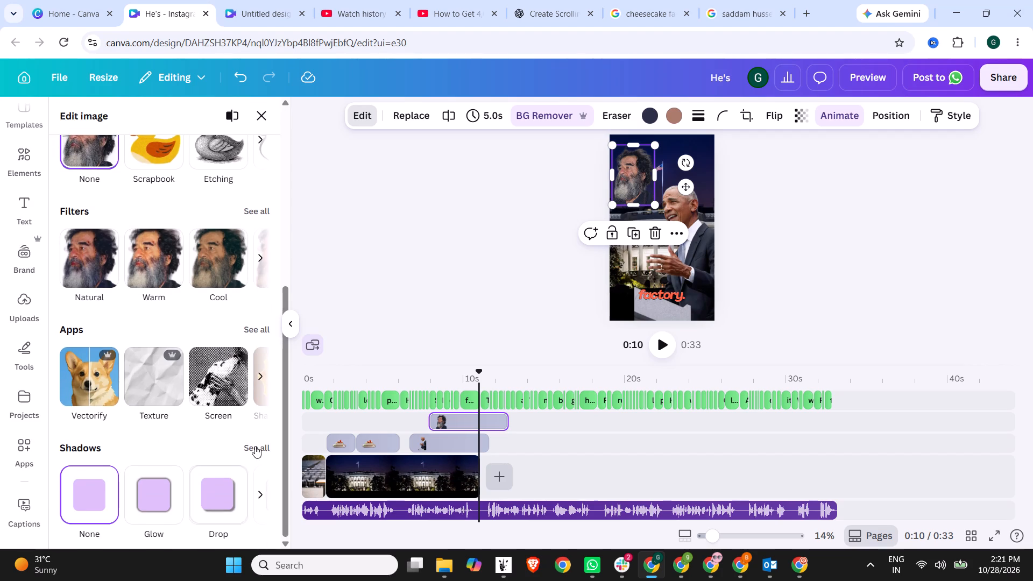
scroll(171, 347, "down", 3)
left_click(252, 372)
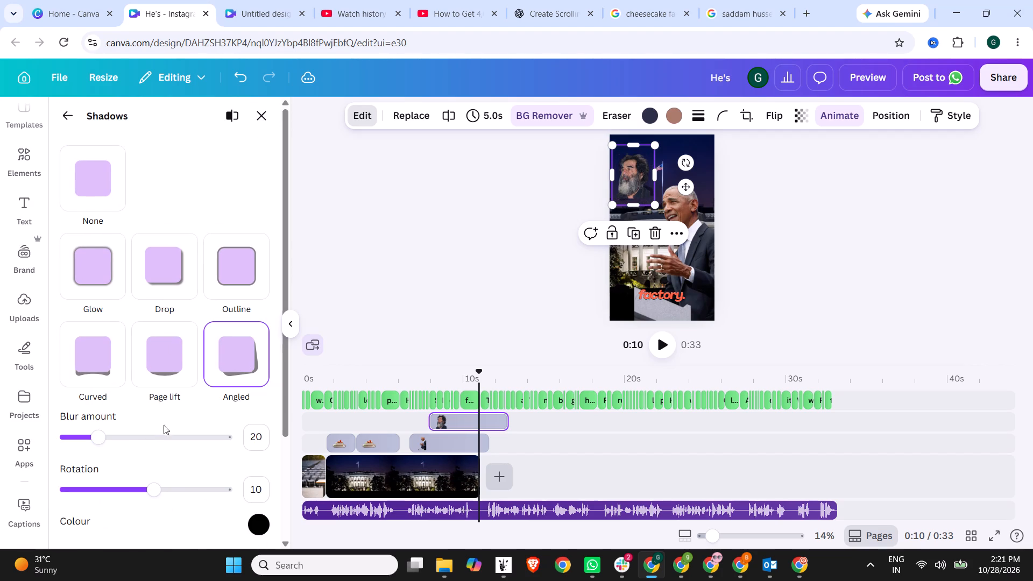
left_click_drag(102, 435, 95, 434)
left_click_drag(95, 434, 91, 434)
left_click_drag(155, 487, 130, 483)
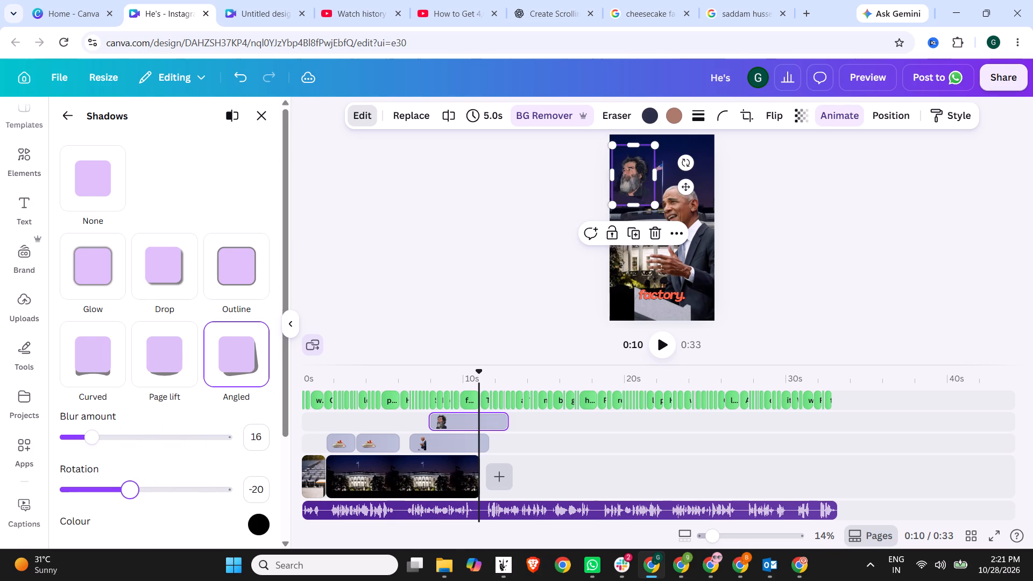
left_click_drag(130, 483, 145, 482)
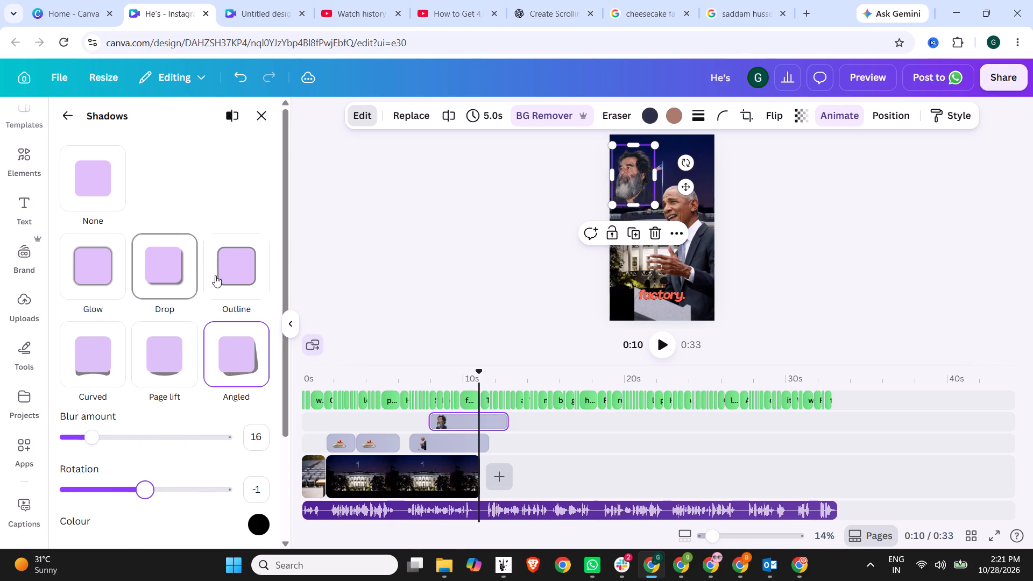
Give the Saddam cutout a Curved shadow in purple #76249D.
left_click(100, 362)
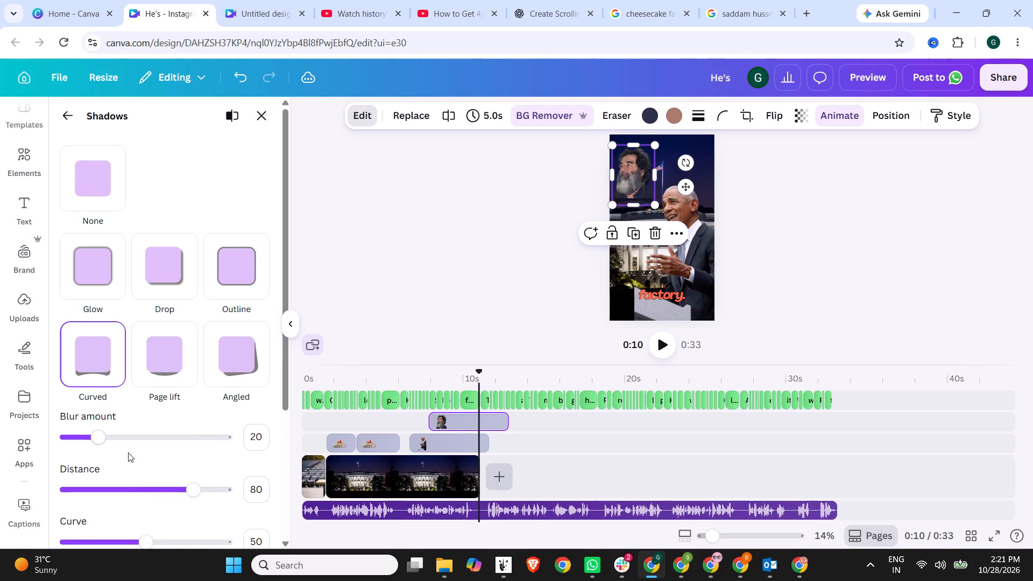
scroll(128, 452, "down", 4)
left_click(260, 386)
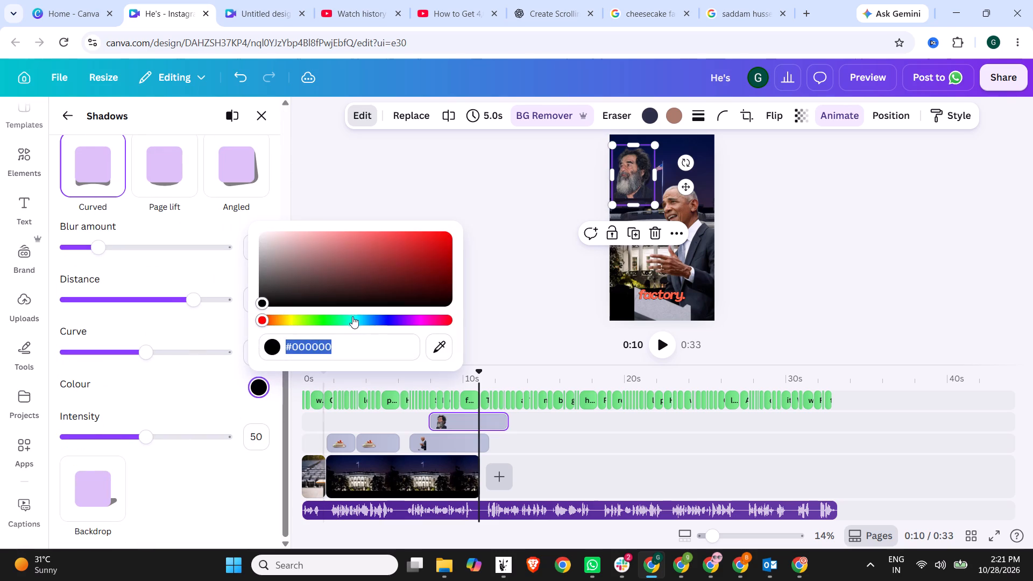
left_click(360, 320)
left_click(380, 268)
left_click(401, 247)
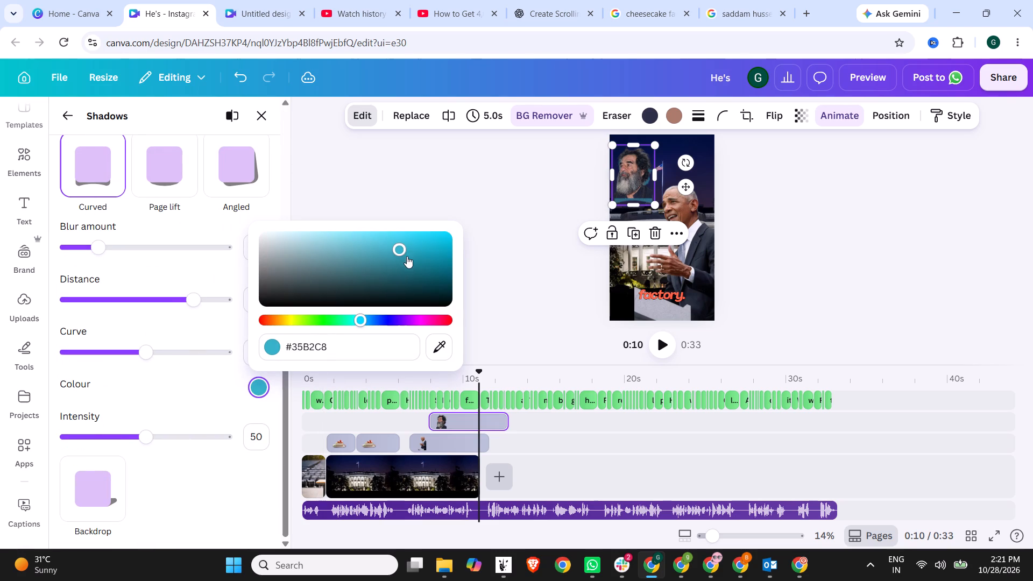
left_click(408, 317)
left_click(408, 260)
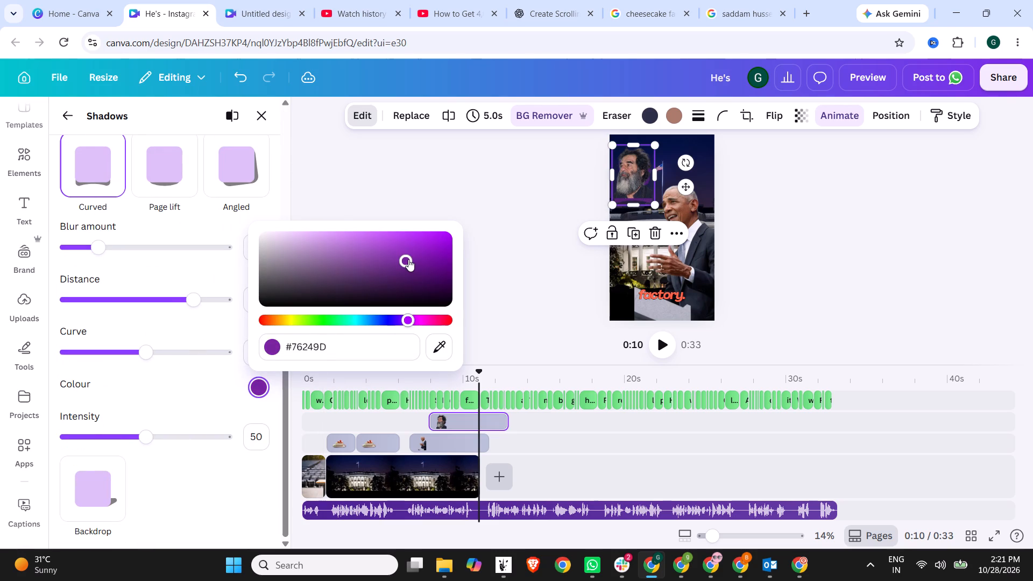
left_click(503, 311)
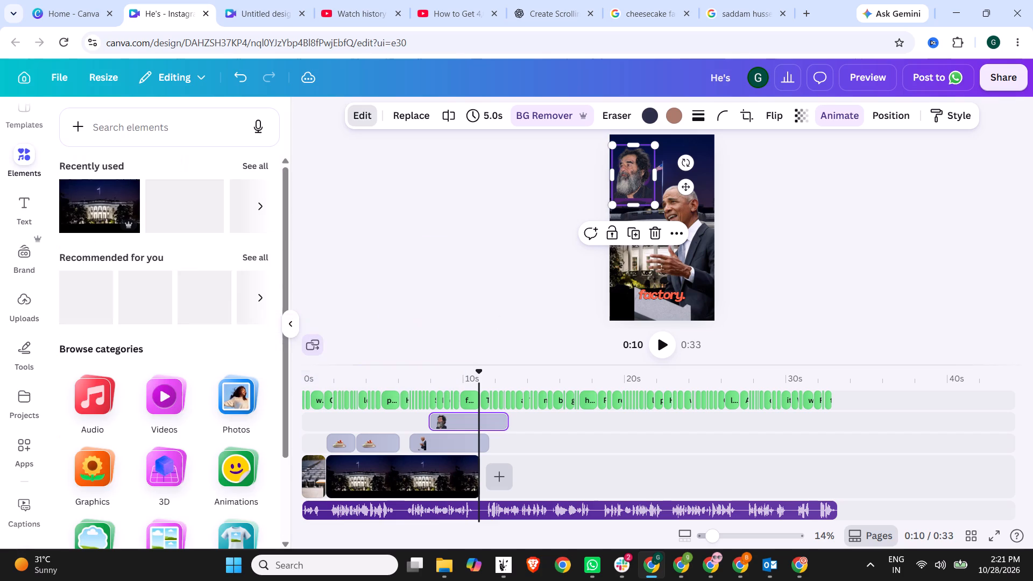
left_click(795, 196)
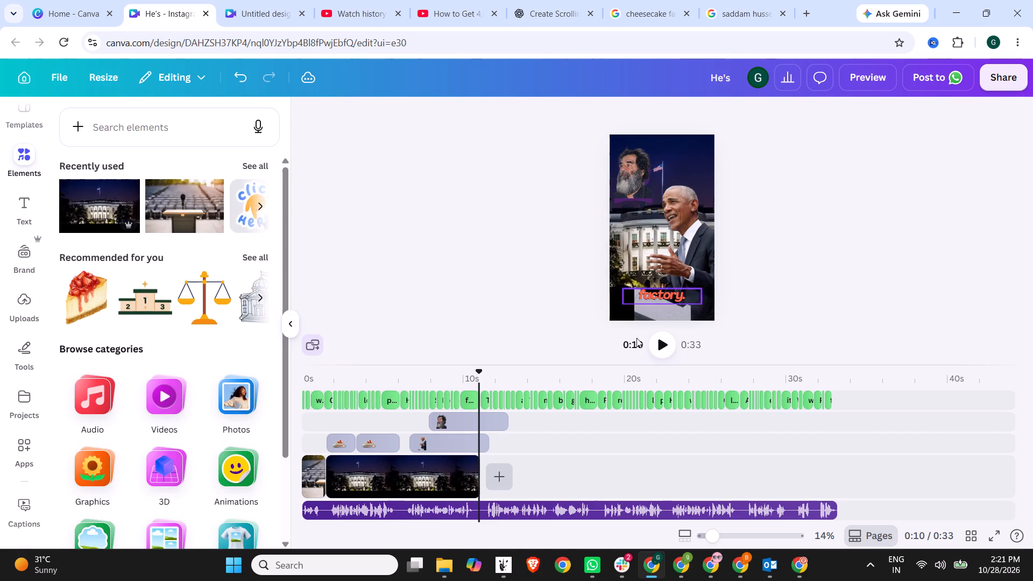
Play the reel from about 8.7 s to 0:13 to check the Saddam cutout against the voiceover.
left_click(443, 381)
left_click(663, 346)
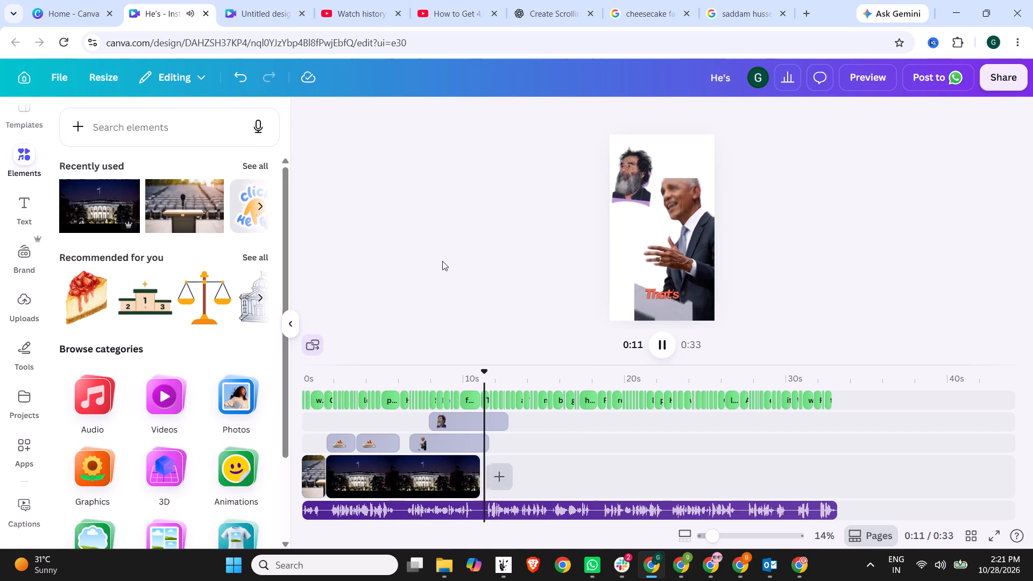
left_click(660, 346)
Trim the Saddam and Obama clips to end together with the White House background, at about 11 s.
left_click(483, 422)
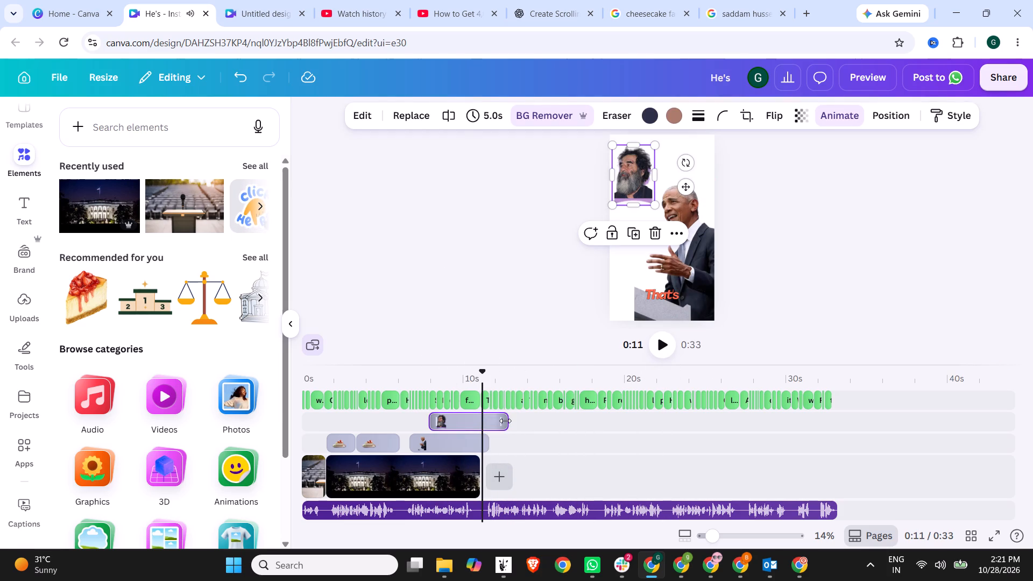
left_click_drag(506, 421, 485, 420)
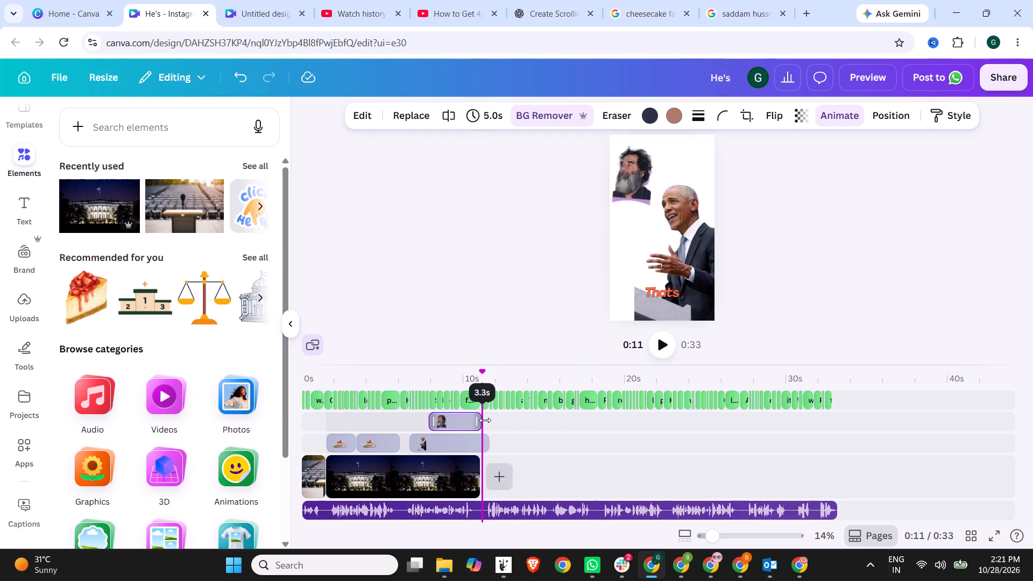
left_click_drag(485, 420, 486, 420)
left_click_drag(486, 420, 475, 420)
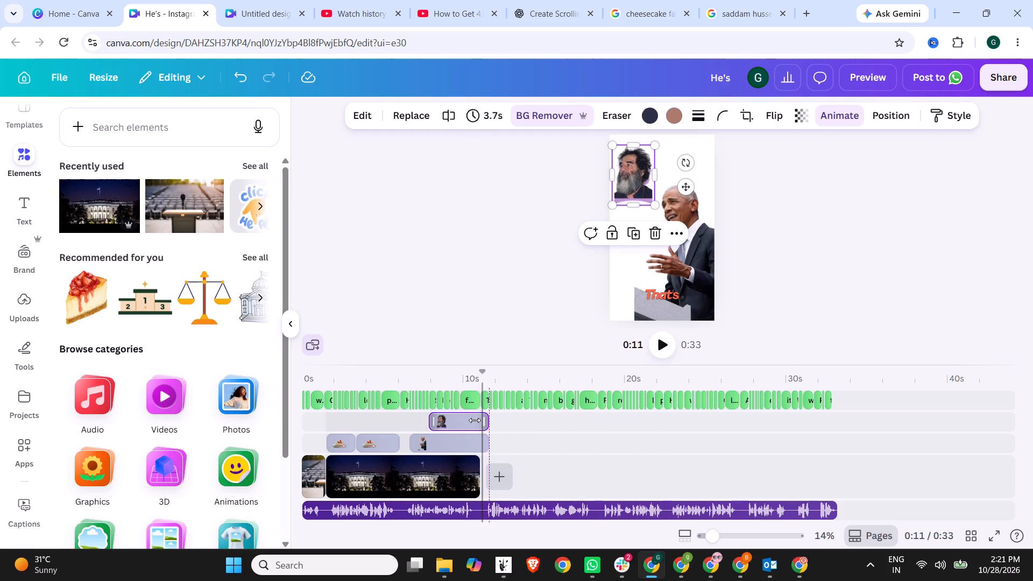
left_click_drag(475, 420, 473, 420)
left_click(463, 441)
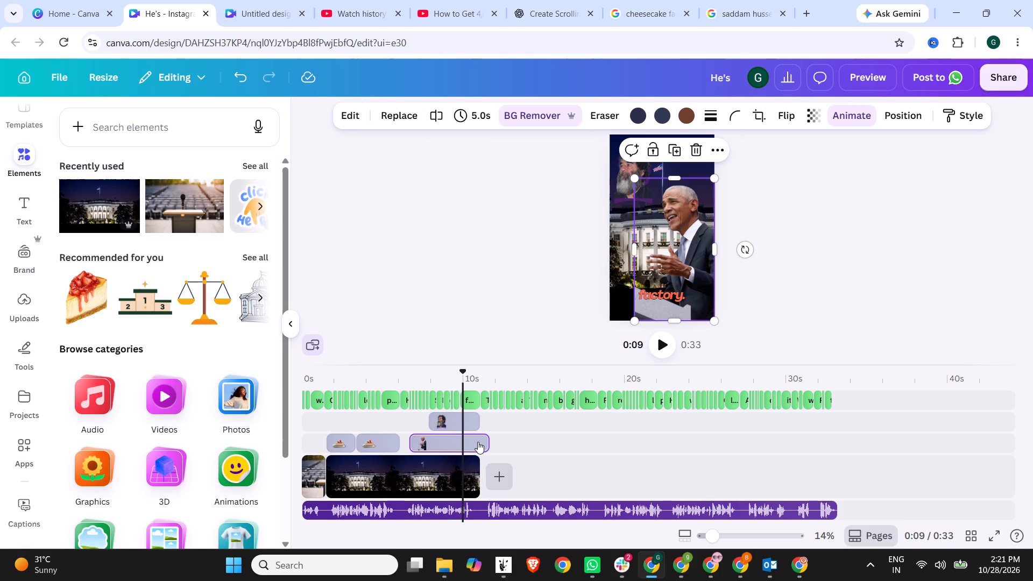
left_click_drag(487, 442, 474, 442)
Search Google Images for "barack obama at rally" and copy the NBC News photo of Obama speaking beneath the American flag.
left_click(739, 0)
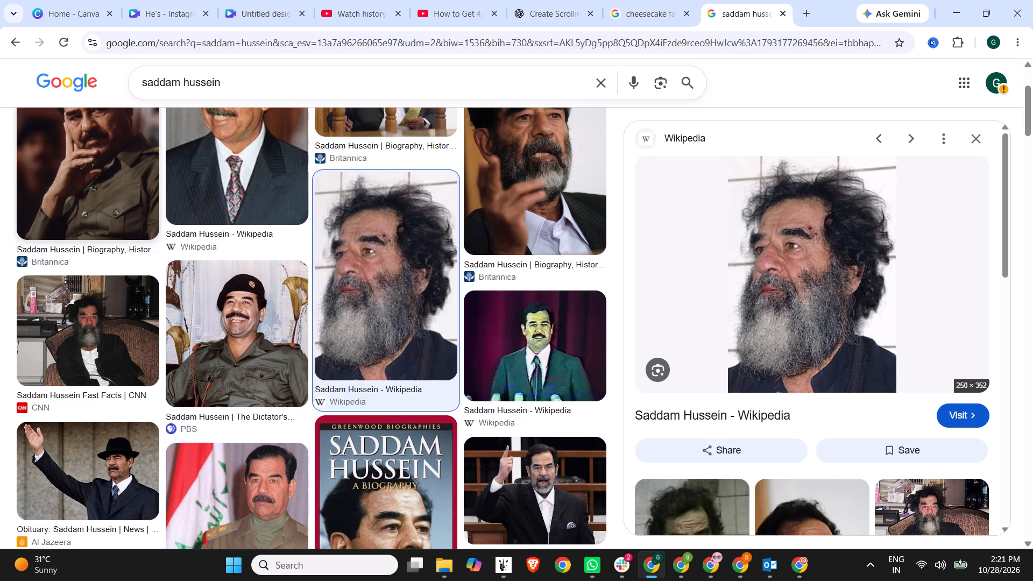
left_click_drag(228, 82, 45, 90)
type("barack obama at rally")
key("Return")
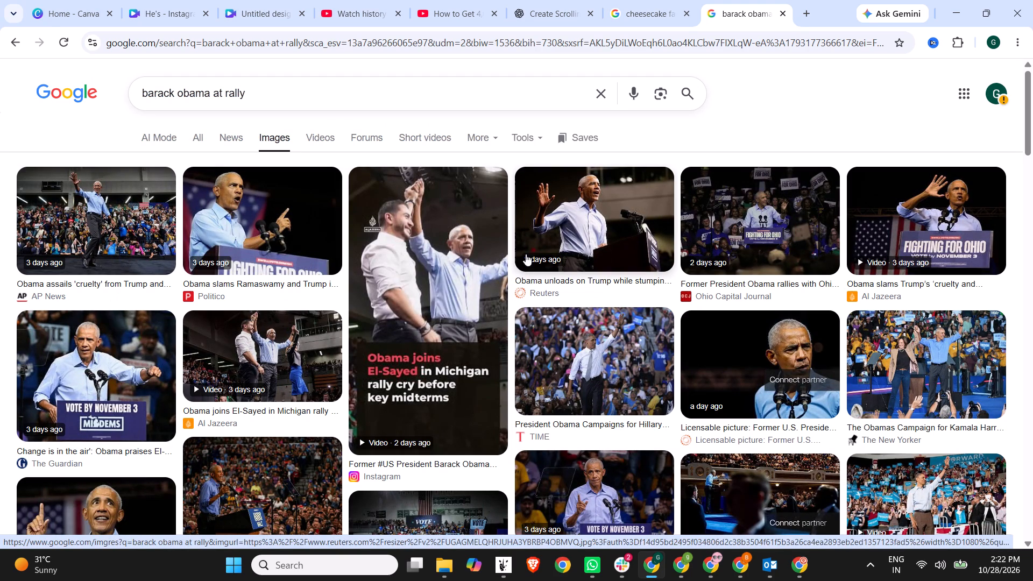
scroll(125, 327, "down", 2)
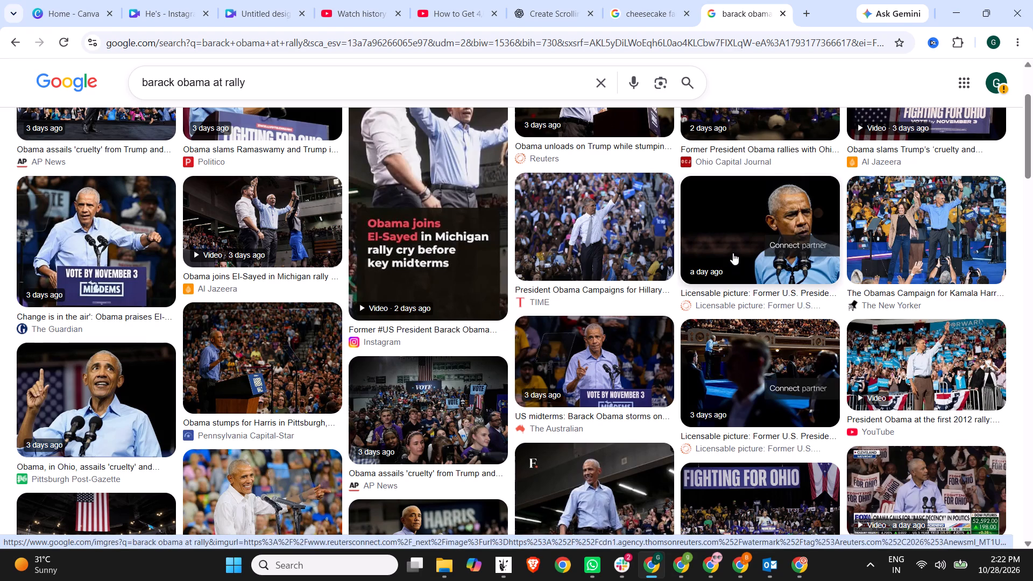
scroll(733, 253, "down", 5)
scroll(733, 252, "up", 1)
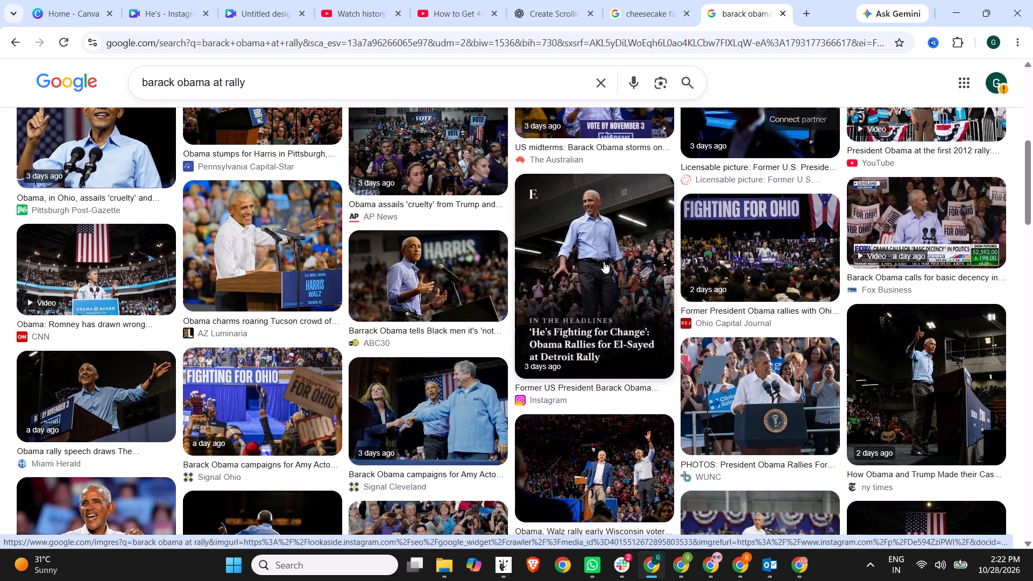
scroll(604, 261, "down", 3)
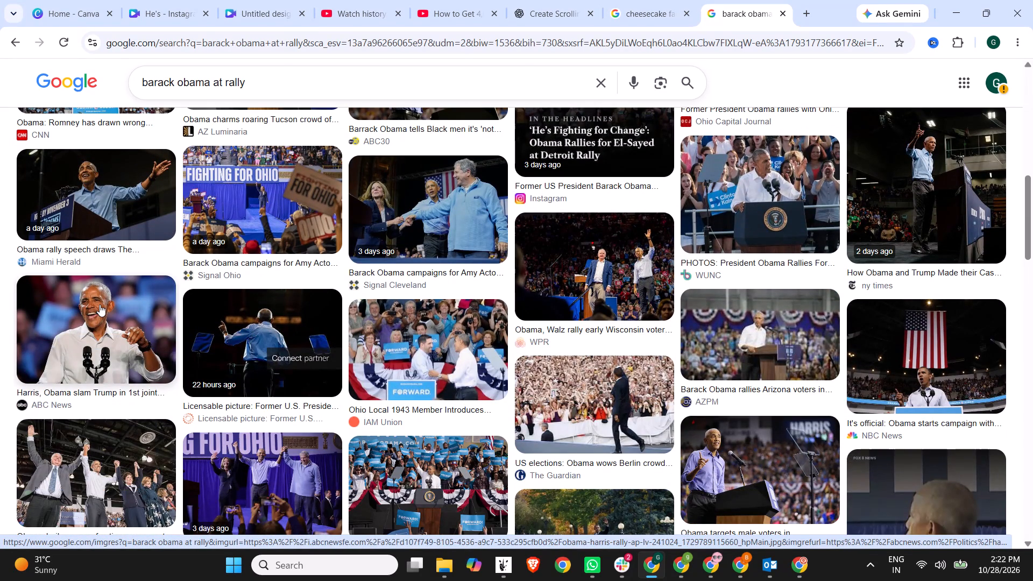
scroll(164, 304, "down", 3)
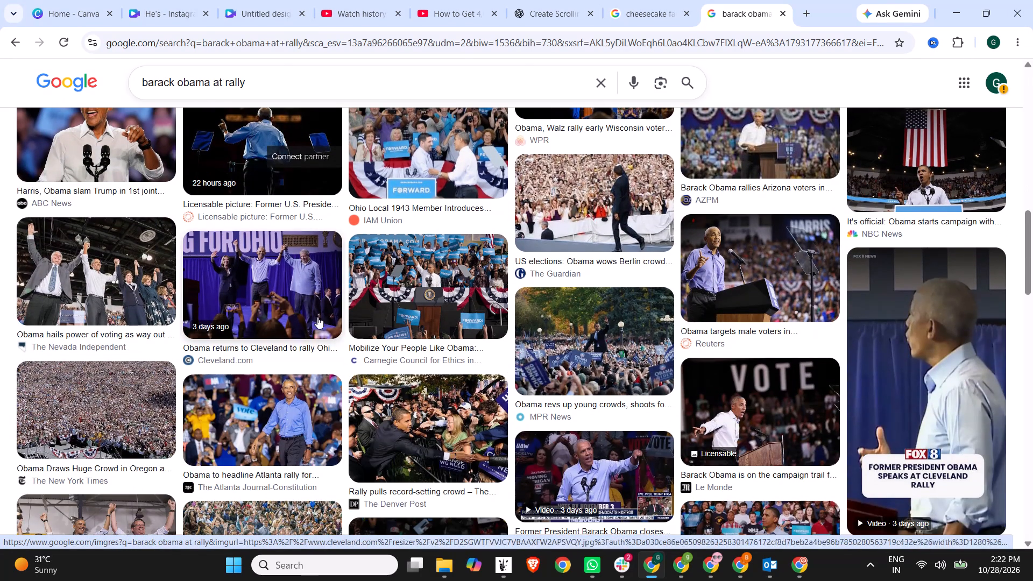
left_click(714, 283)
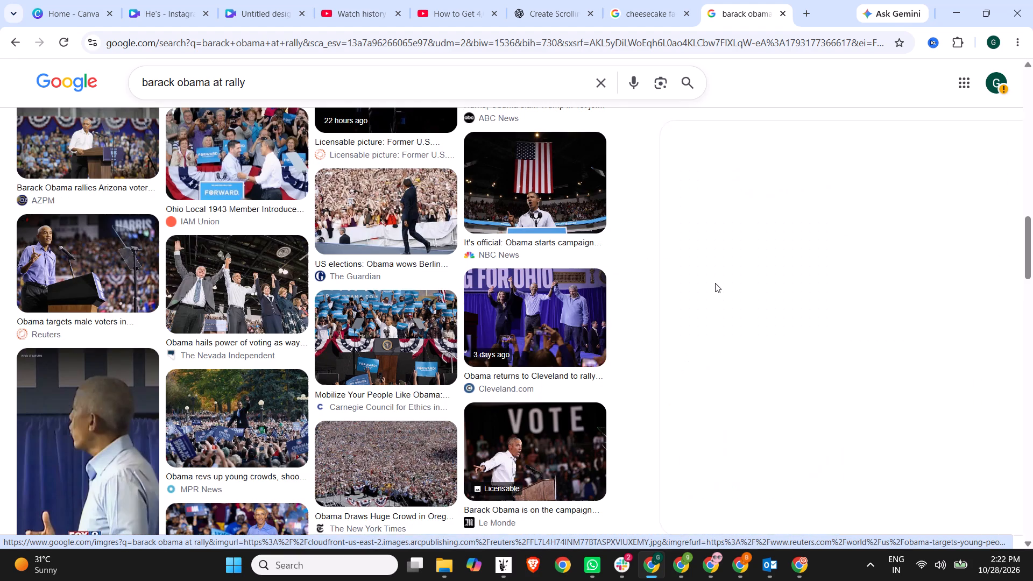
scroll(680, 272, "down", 6)
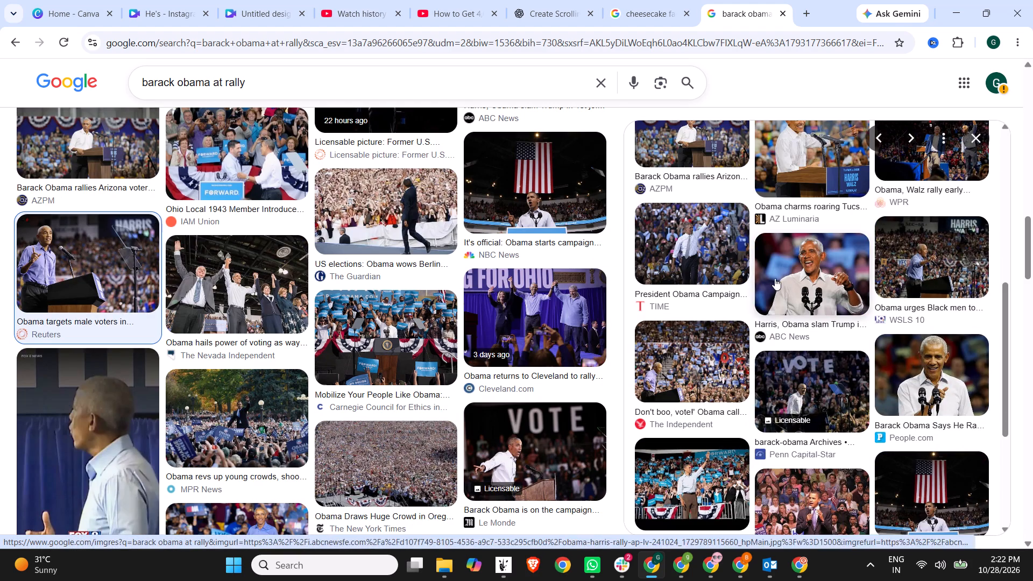
scroll(938, 378, "down", 3)
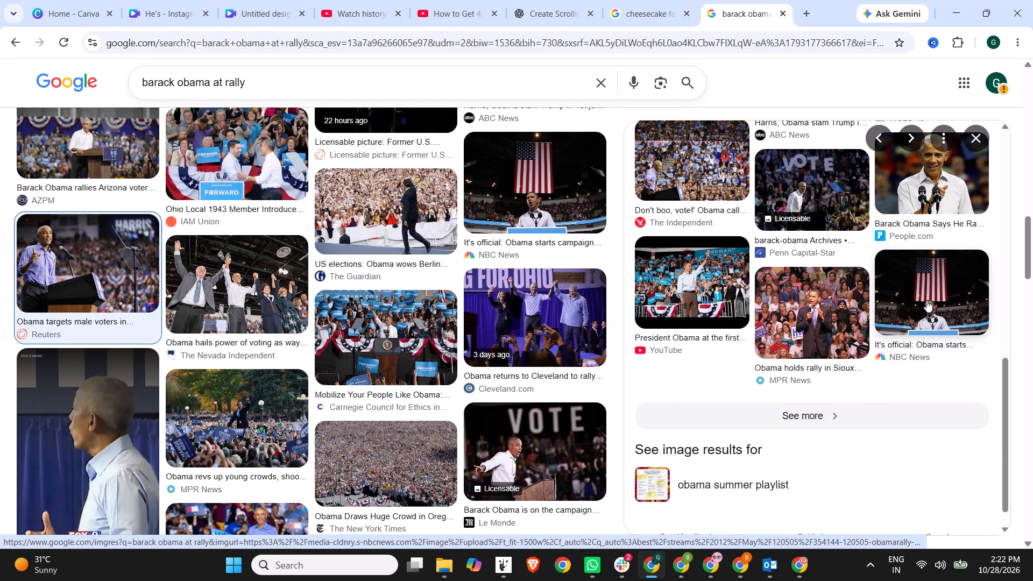
left_click(926, 300)
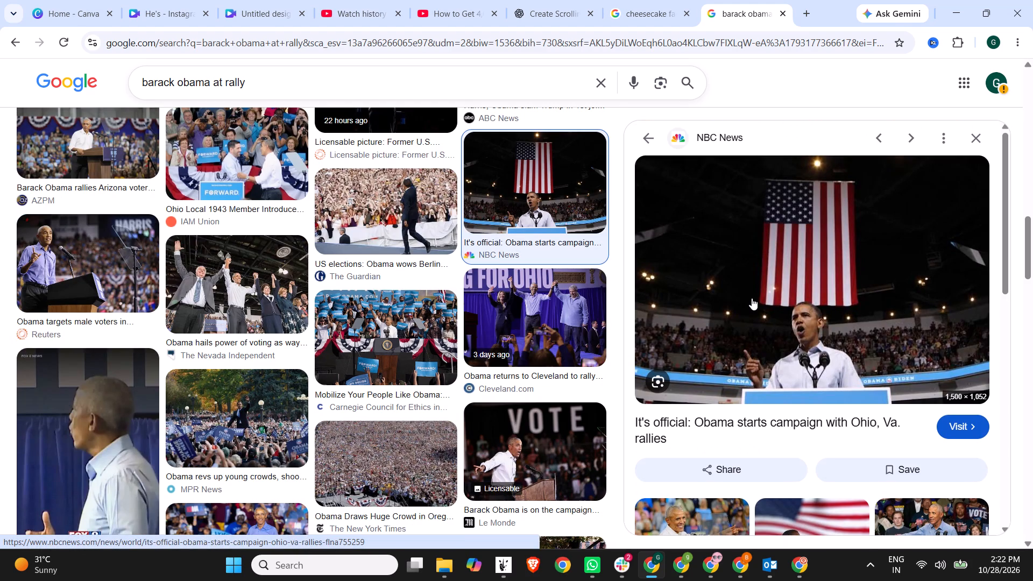
right_click(752, 298)
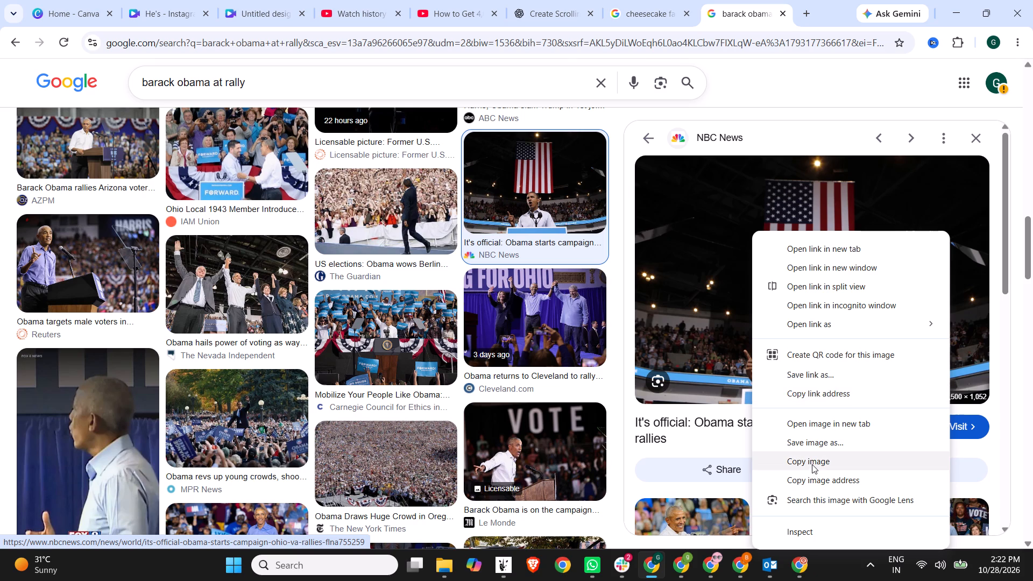
left_click(812, 464)
Paste the copied Obama rally photo into the Canva reel and place its clip just after the Saddam clip, at about 11 s.
left_click(650, 0)
left_click(363, 0)
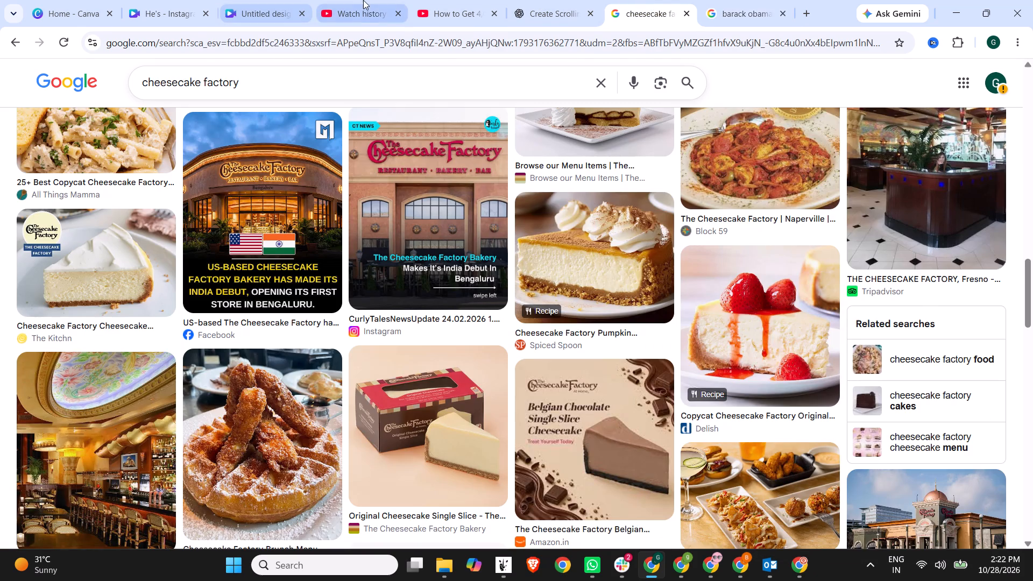
left_click(161, 0)
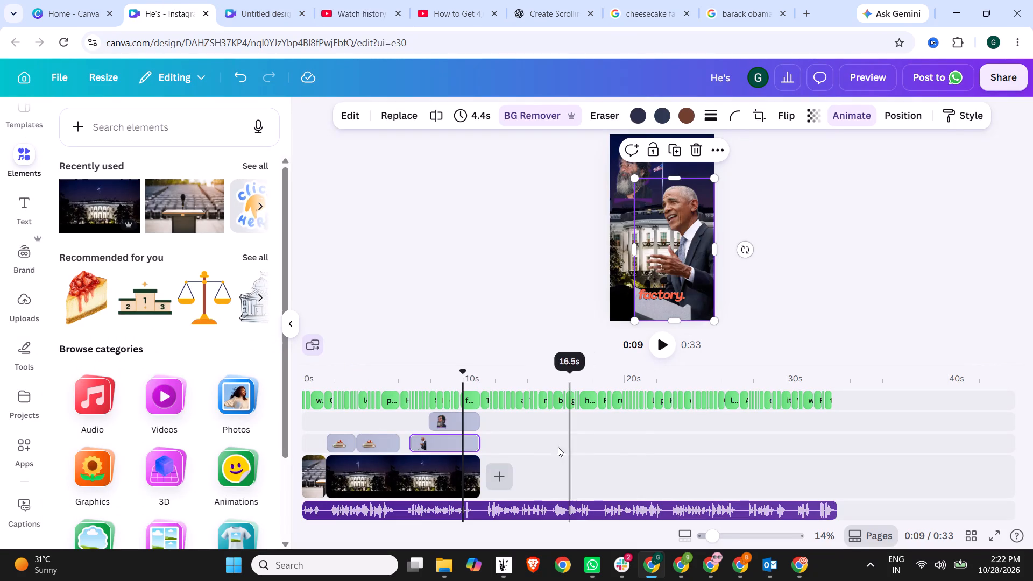
left_click(496, 421)
key("ctrl+v")
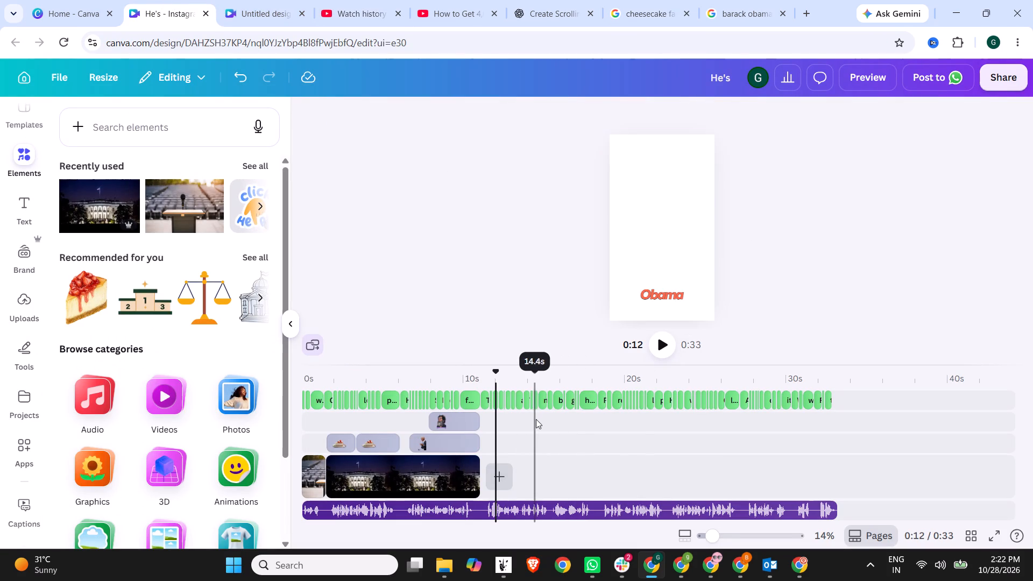
left_click_drag(535, 422, 514, 423)
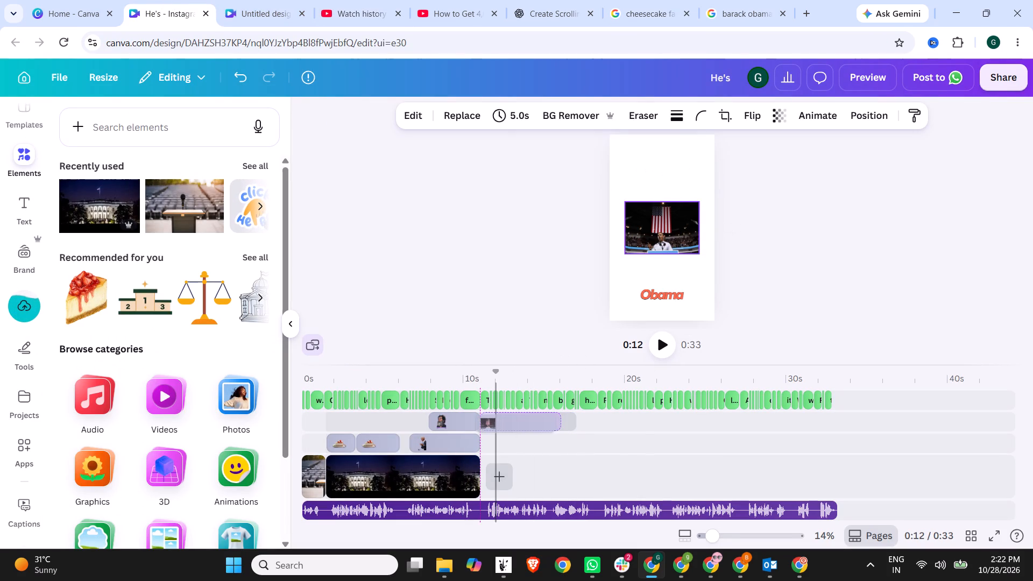
left_click_drag(514, 423, 521, 423)
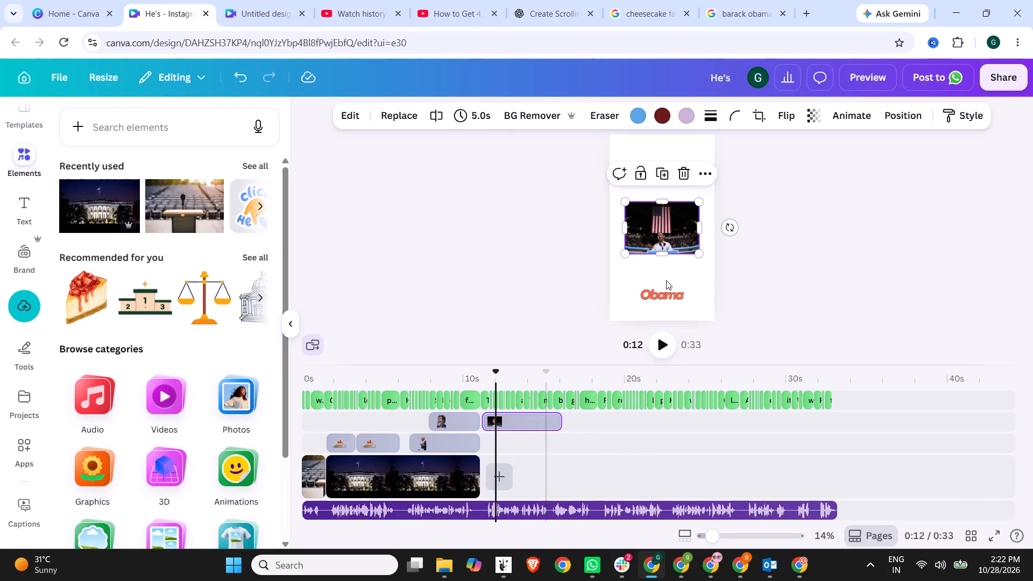
Enlarge the Obama rally photo to fill the canvas height and shift it so Obama and the flag sit in frame.
left_click_drag(662, 229, 631, 160)
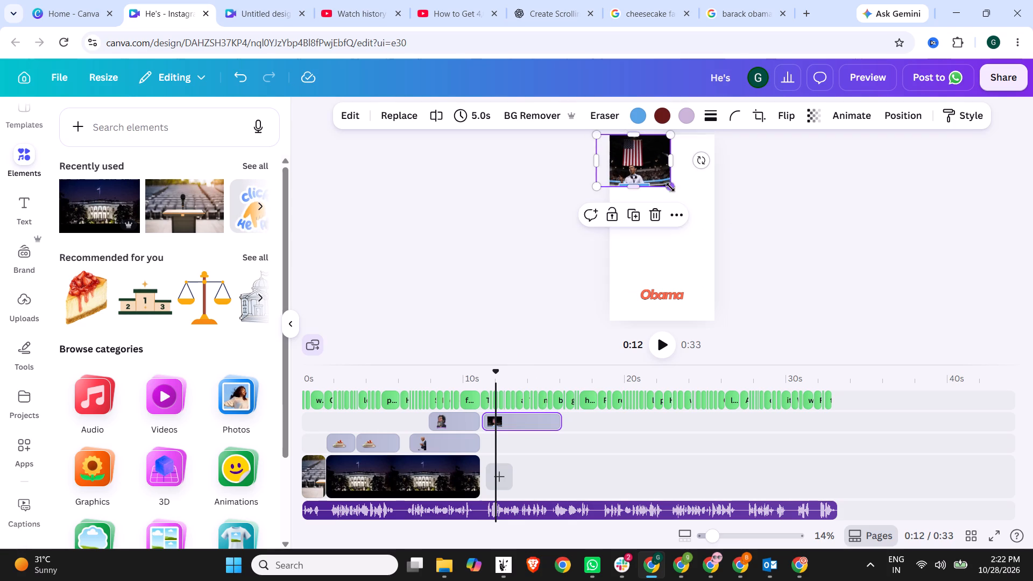
left_click_drag(670, 187, 814, 391)
left_click_drag(628, 220, 627, 219)
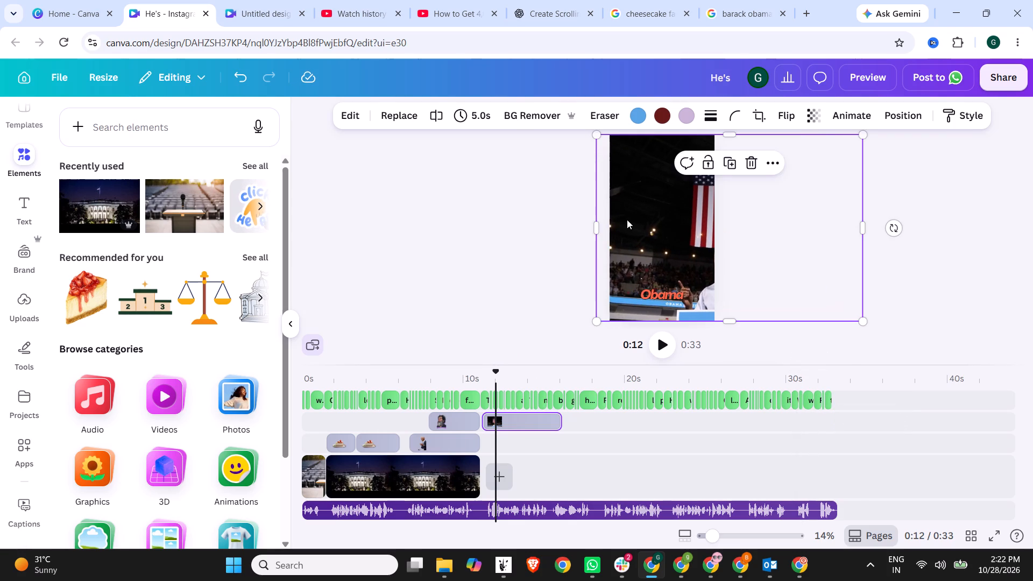
left_click_drag(627, 219, 581, 223)
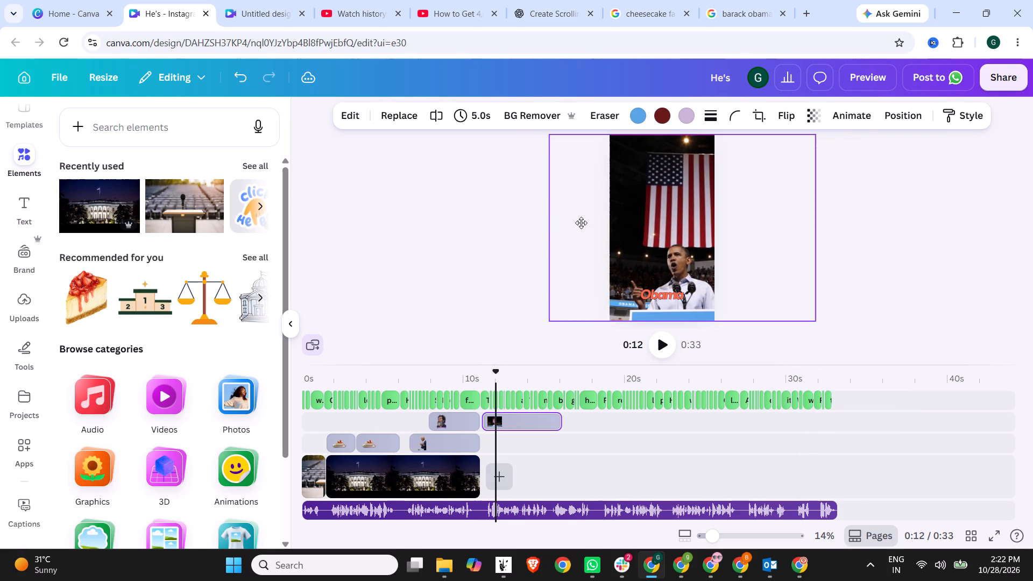
left_click_drag(581, 223, 568, 222)
left_click(493, 226)
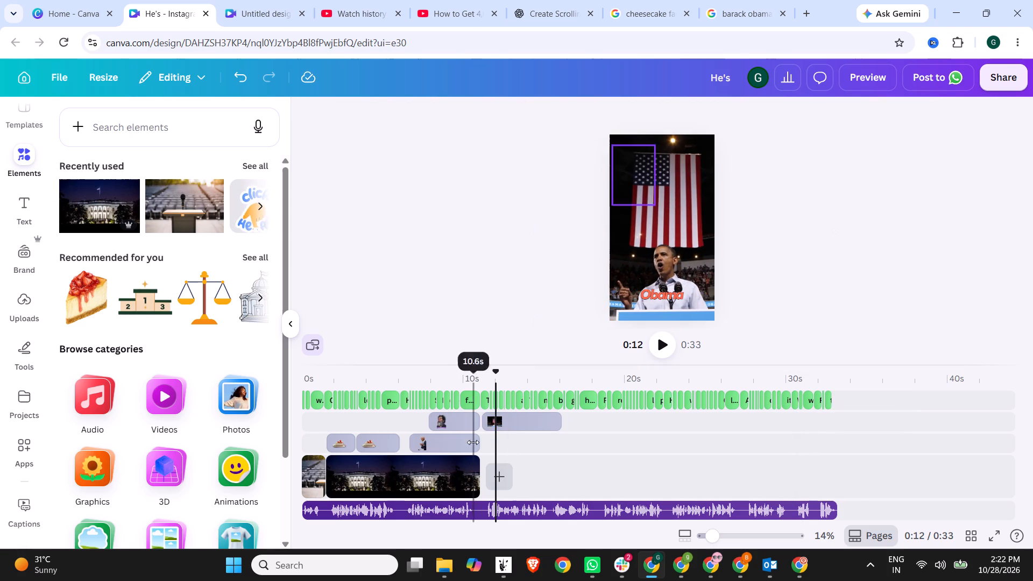
Play the reel from about 8.7 s to 0:18 against the voiceover and trim the Obama rally clip's end to 4.4 s.
left_click(444, 375)
left_click(661, 344)
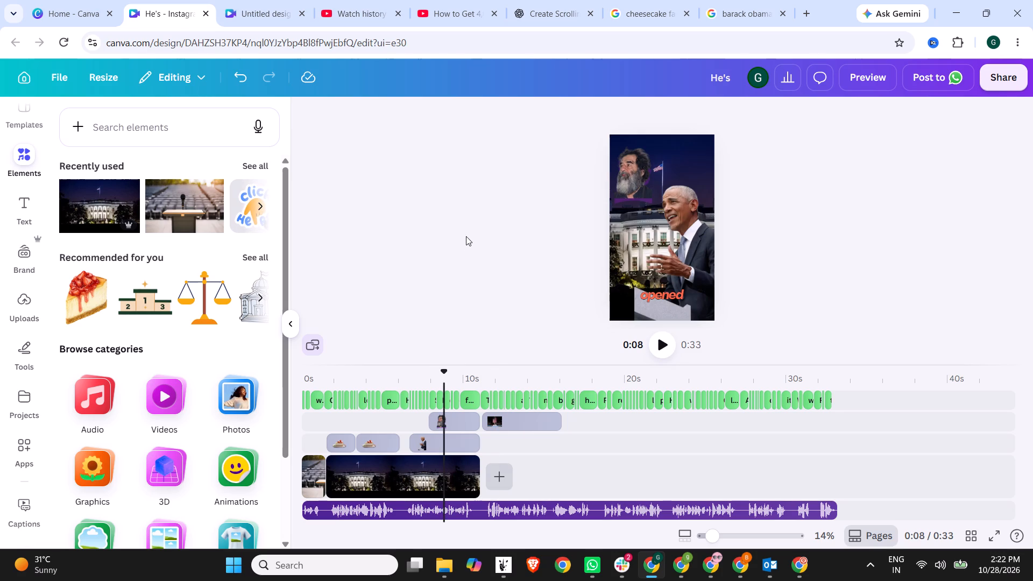
left_click(667, 349)
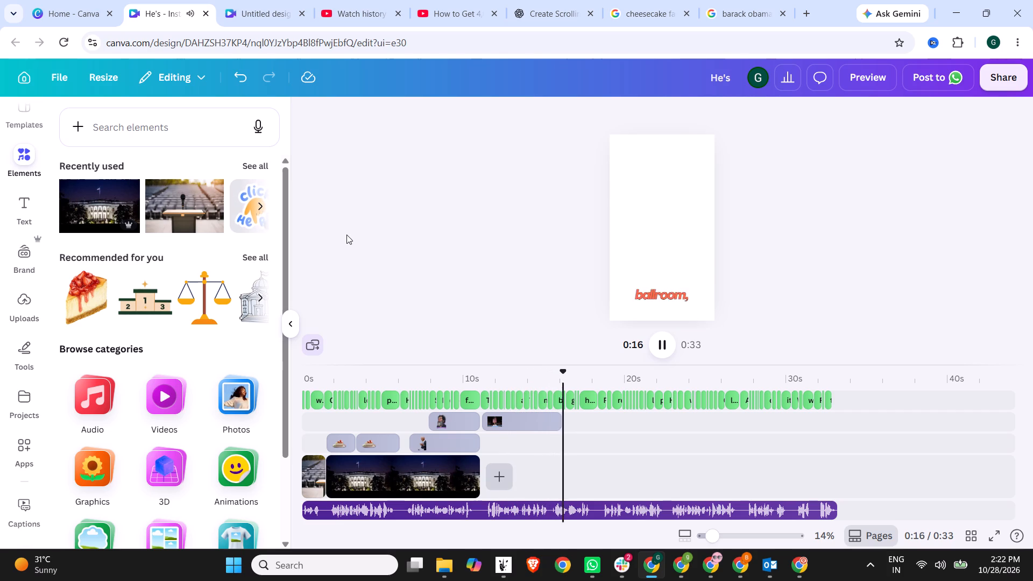
left_click(671, 332)
left_click(655, 350)
left_click(527, 423)
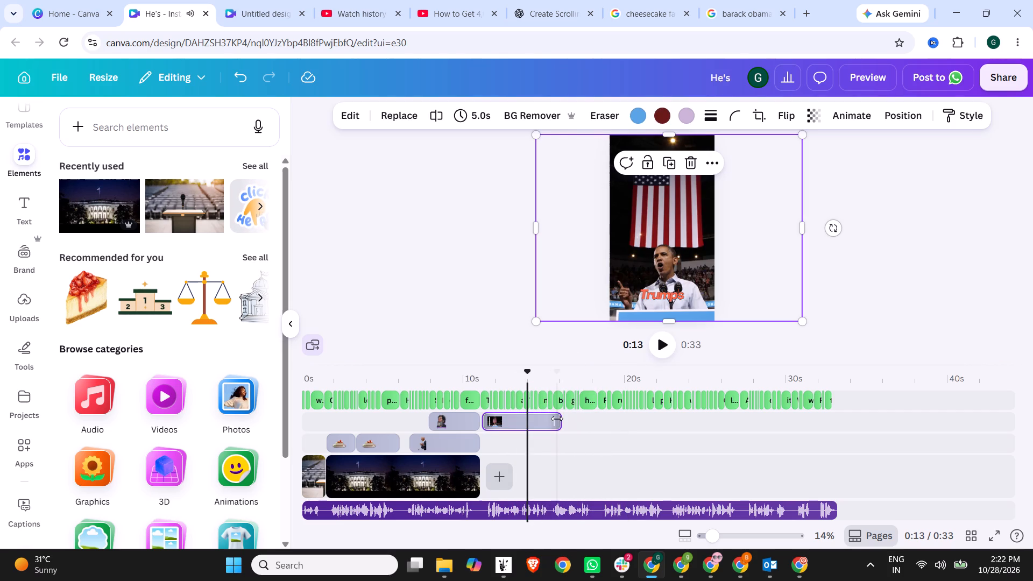
left_click_drag(557, 419, 545, 419)
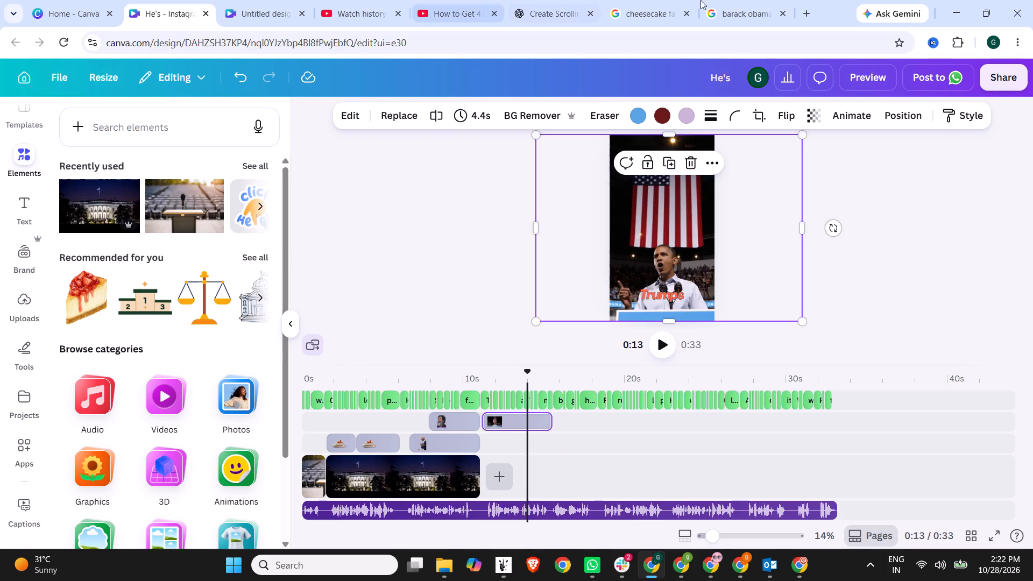
Search Google Images for "ballroom at white house" and examine the BBC and CNN ballroom pictures and their related images.
left_click(727, 4)
left_click_drag(265, 90, 23, 80)
type("ballroom at")
key("space")
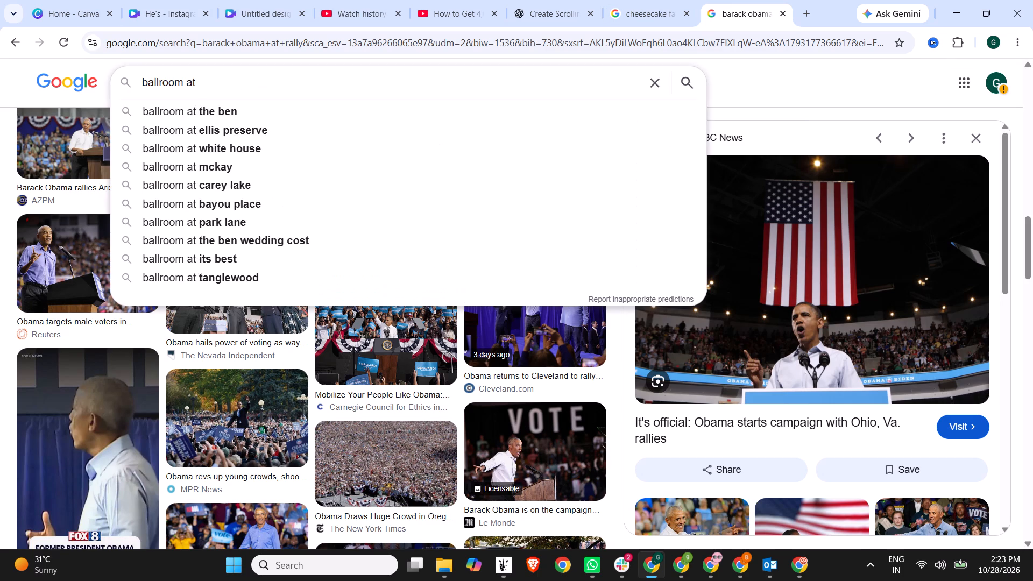
type("white house")
key("Return")
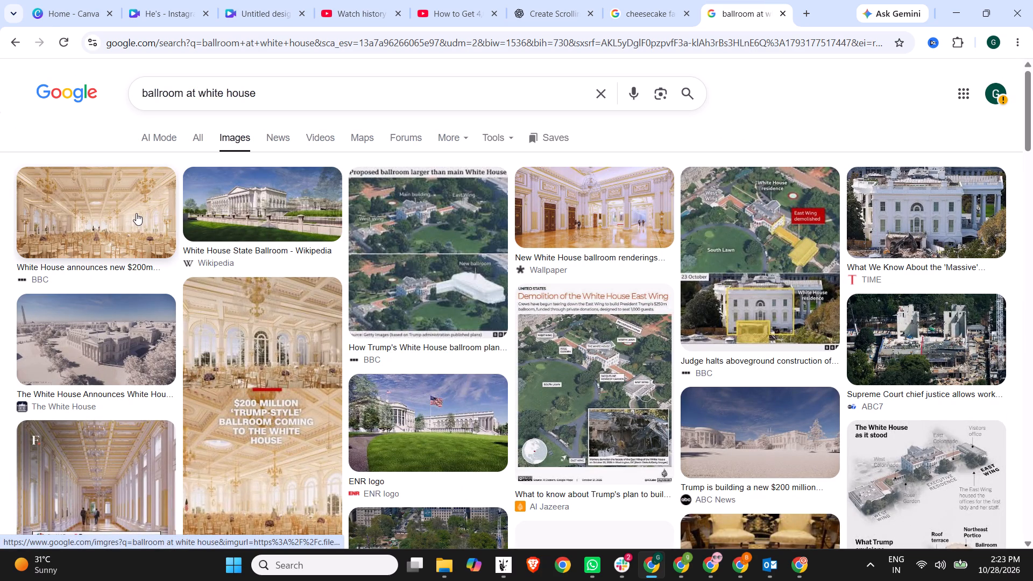
left_click(136, 213)
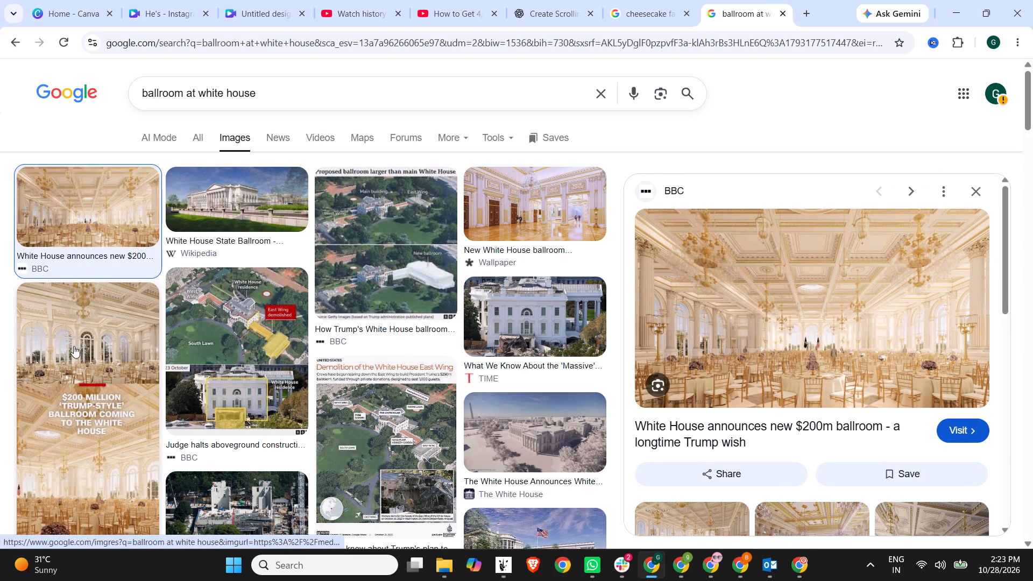
scroll(74, 346, "down", 3)
left_click(75, 255)
scroll(828, 311, "down", 2)
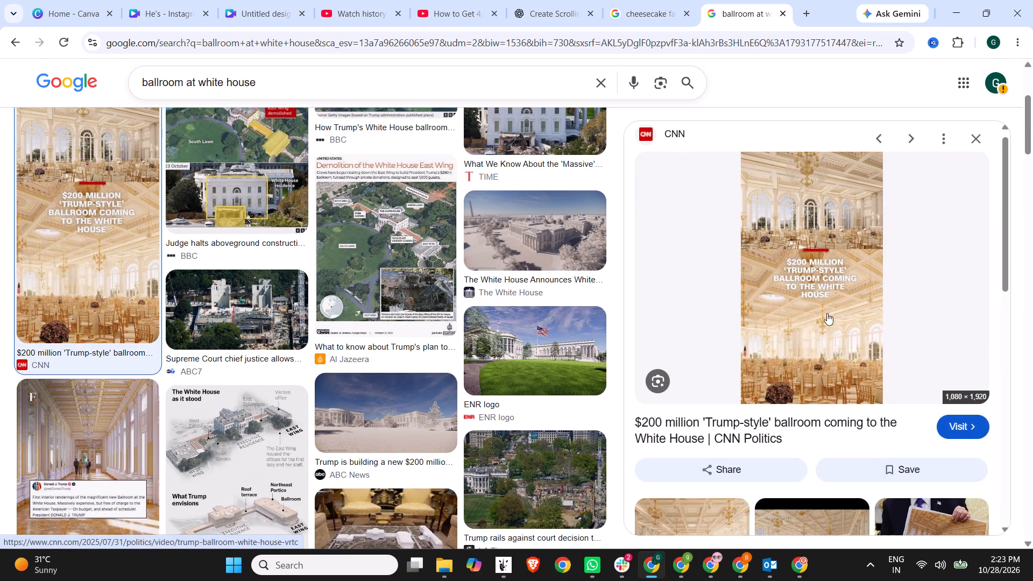
scroll(827, 313, "down", 1)
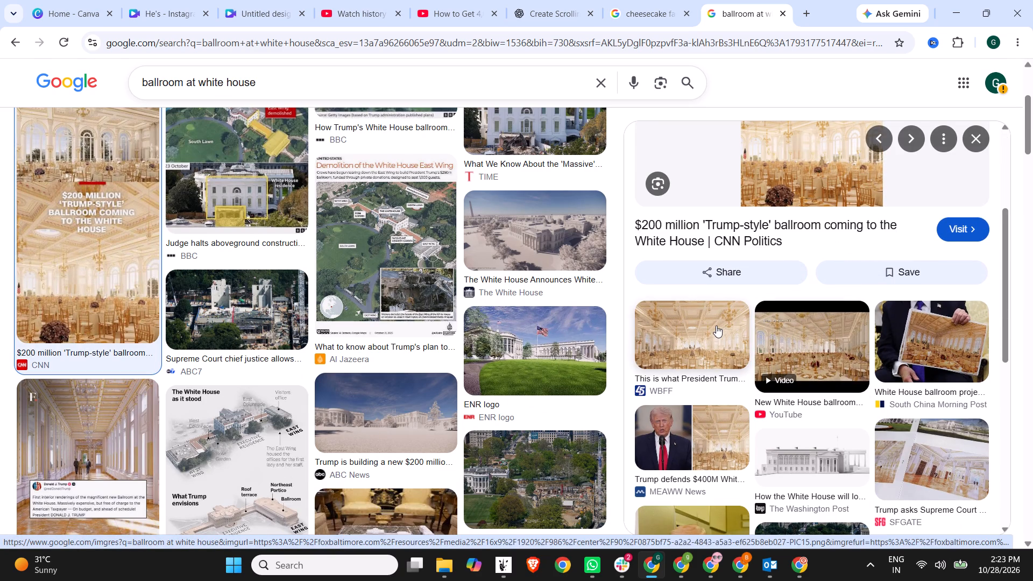
scroll(716, 325, "up", 9)
scroll(164, 312, "up", 5)
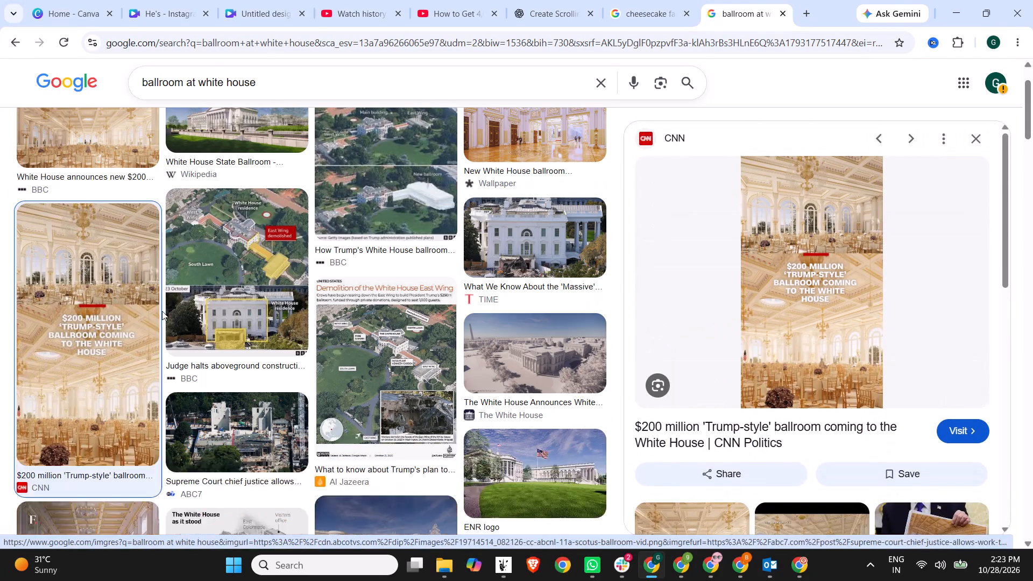
Copy the Wallpaper* gilded ballroom rendering from the image results and paste it into the Canva reel at 0:16.
left_click(110, 210)
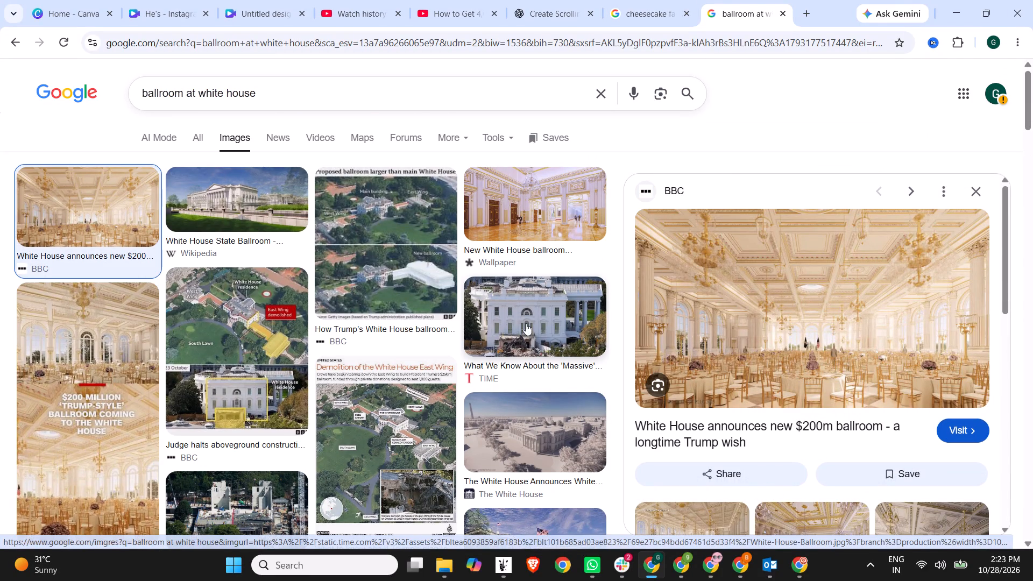
left_click(541, 199)
right_click(775, 259)
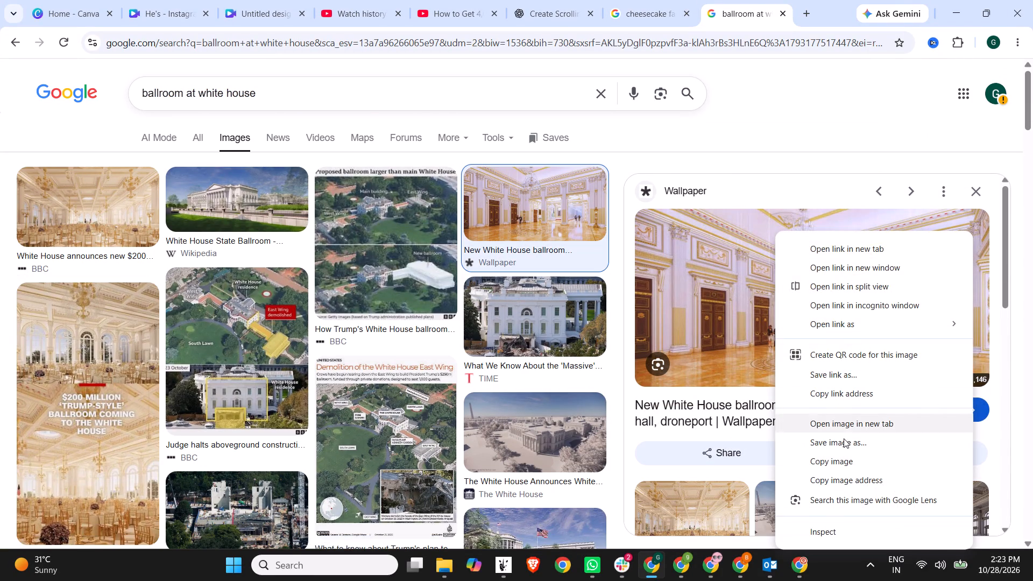
left_click(840, 459)
left_click(355, 0)
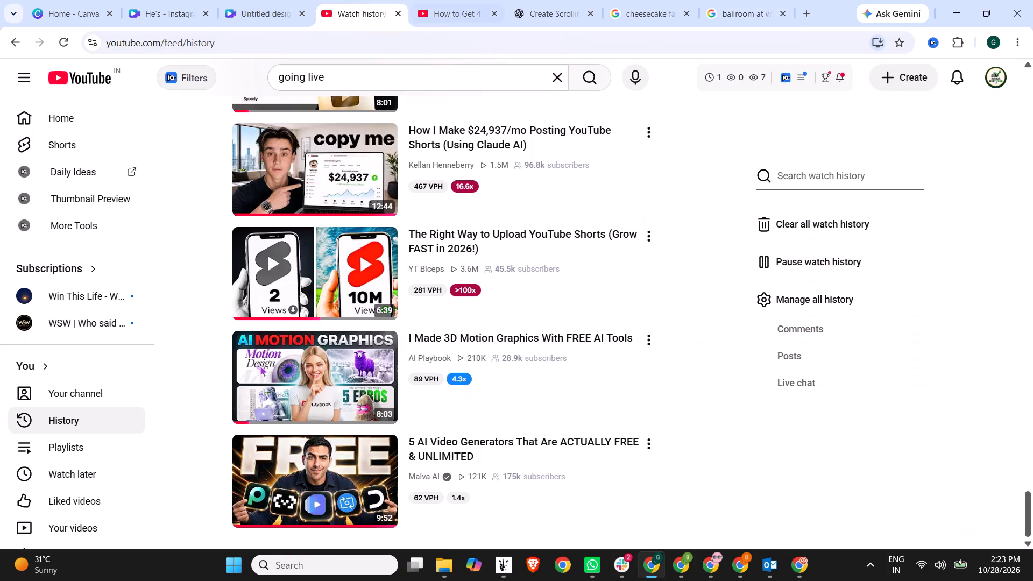
left_click(428, 0)
left_click(388, 0)
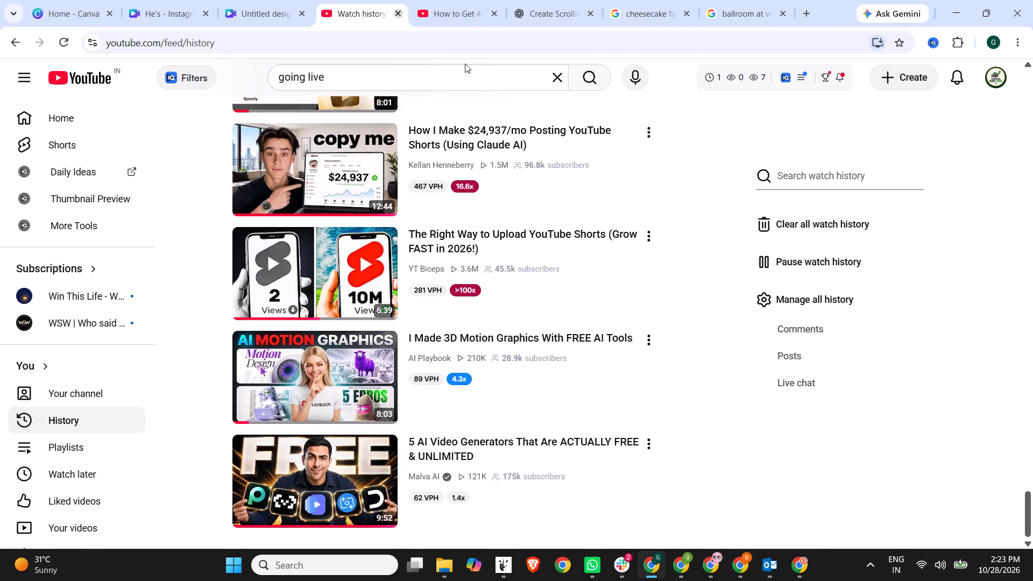
left_click(142, 0)
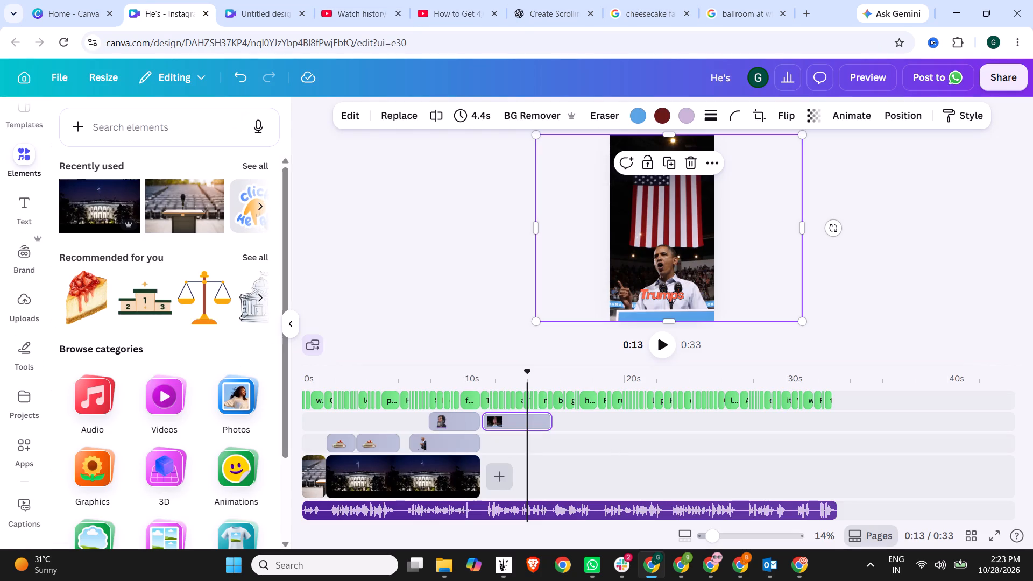
left_click(572, 421)
key("ctrl+v")
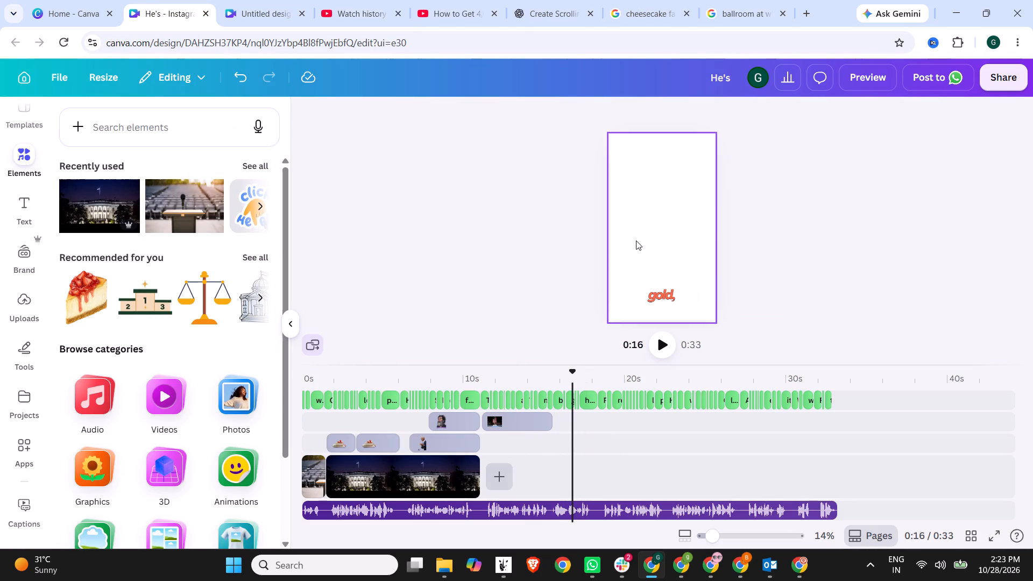
Align the pasted Wallpaper* ballroom image with the canvas's top edge and enlarge it to full canvas width, about 1,080 × 543.
left_click_drag(661, 229, 646, 151)
left_click_drag(686, 173, 714, 193)
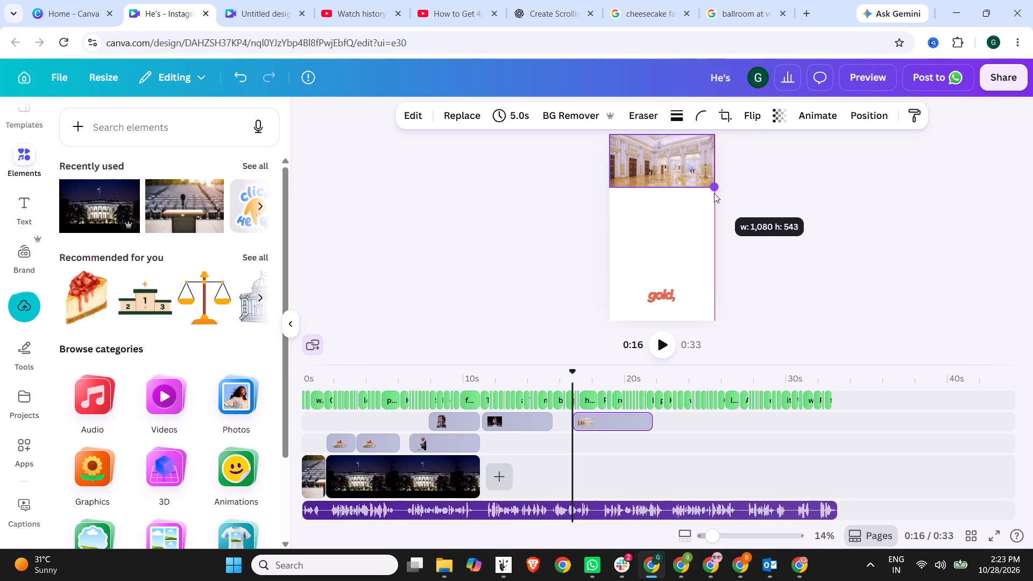
left_click(819, 193)
left_click(677, 176)
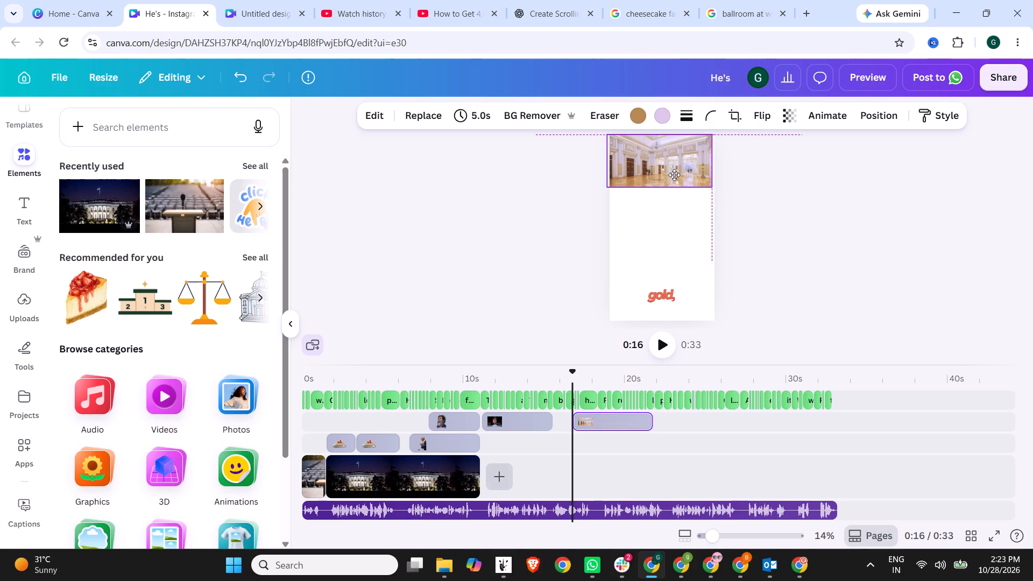
left_click(717, 187)
left_click(754, 190)
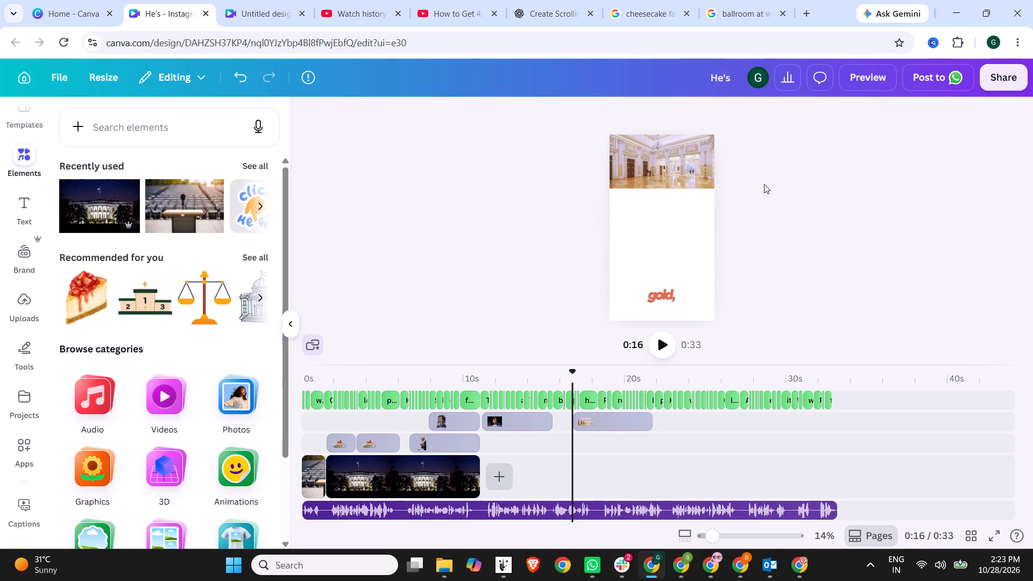
Copy the BBC $200m ballroom picture from Google Images and paste it into the Canva reel at 0:16.
left_click(744, 0)
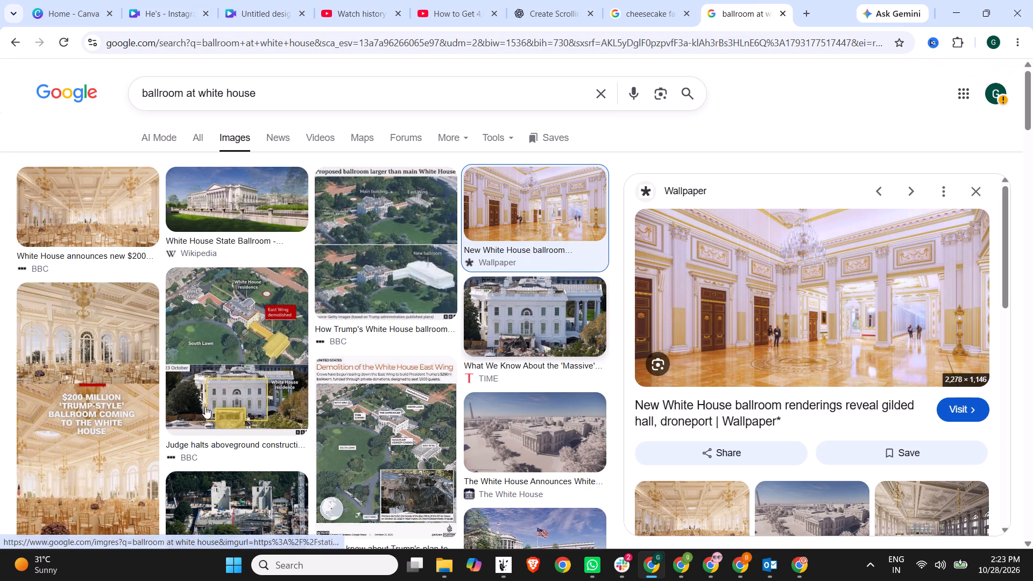
left_click(66, 211)
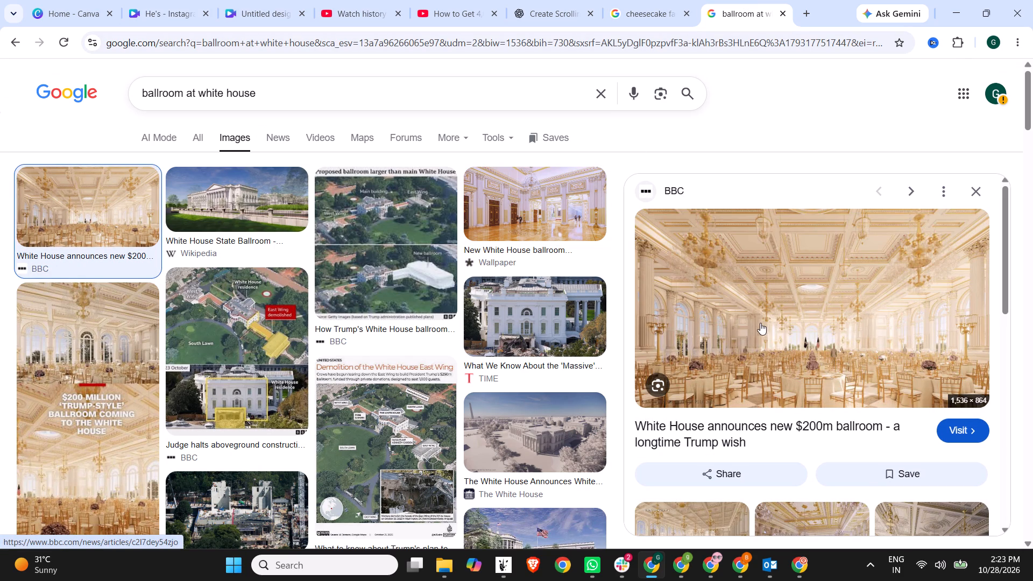
right_click(758, 323)
left_click(815, 236)
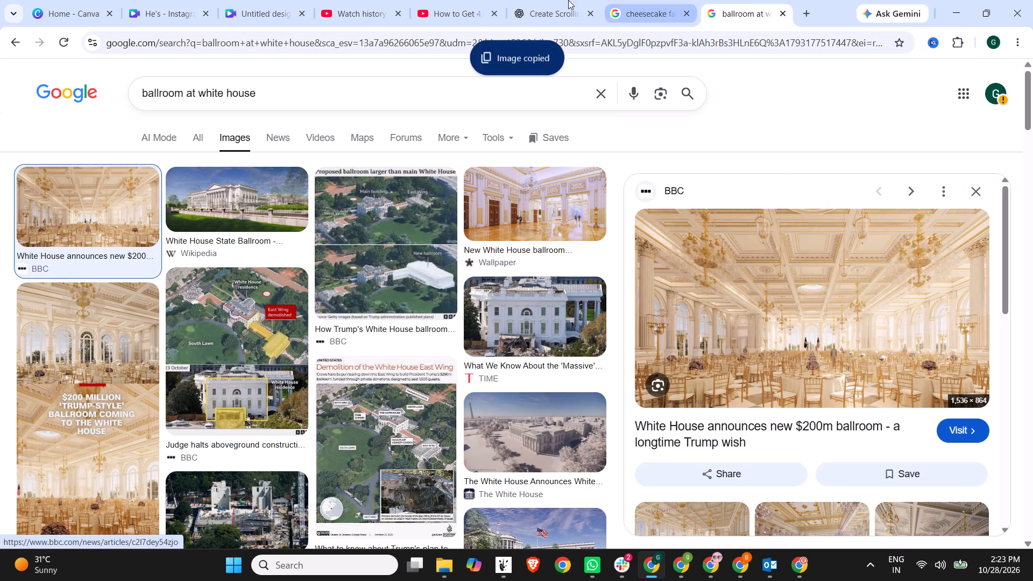
left_click(165, 0)
key("ctrl+v")
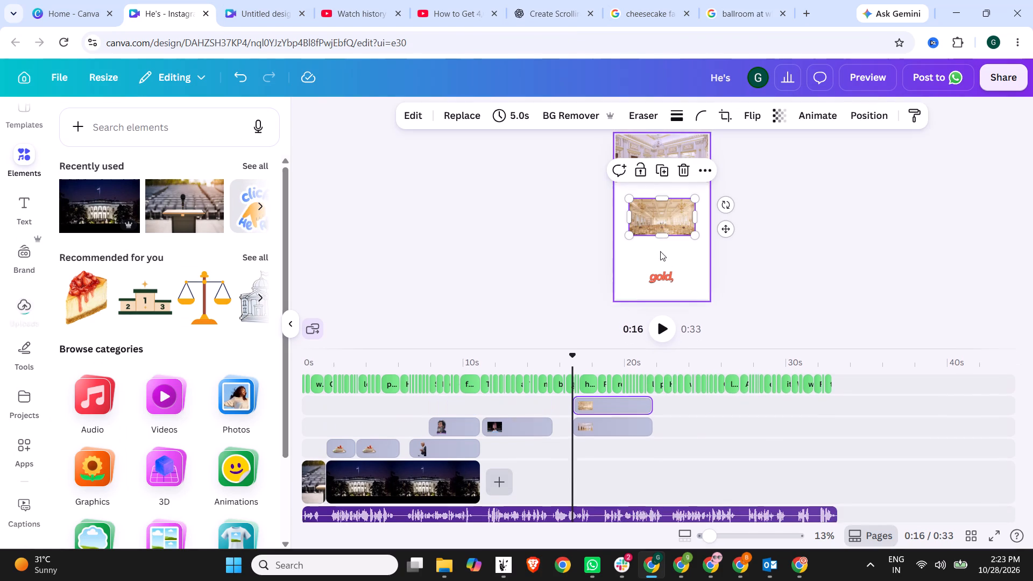
Place the BBC ballroom picture directly beneath the first ballroom image and enlarge it to the full canvas width.
left_click_drag(662, 219, 648, 204)
left_click_drag(680, 220, 705, 240)
left_click(775, 213)
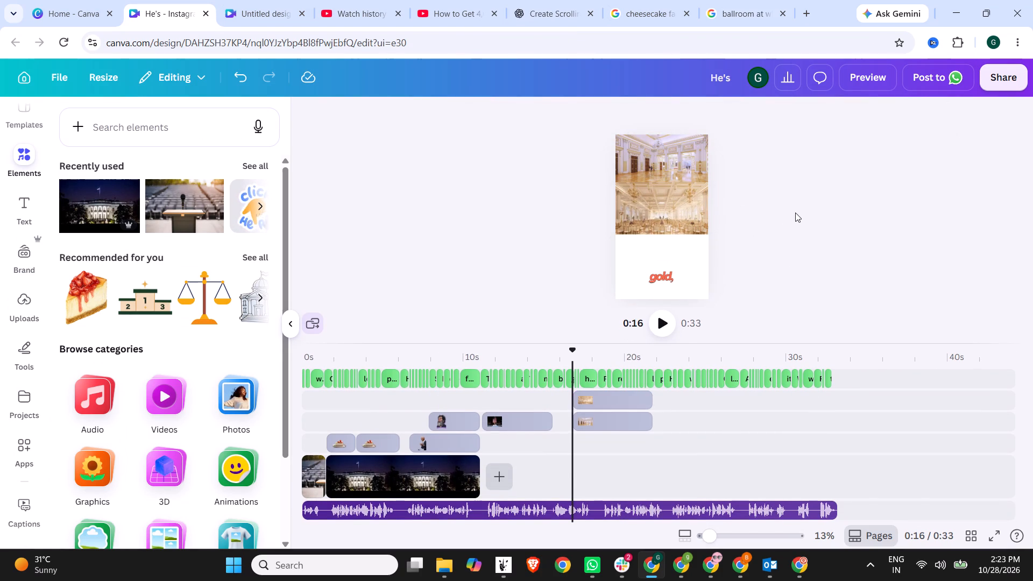
left_click(673, 210)
left_click(831, 188)
Find the Yahoo ballroom interior picture among the BBC result's related images, copy it and paste it into the Canva reel at 0:16.
left_click(767, 0)
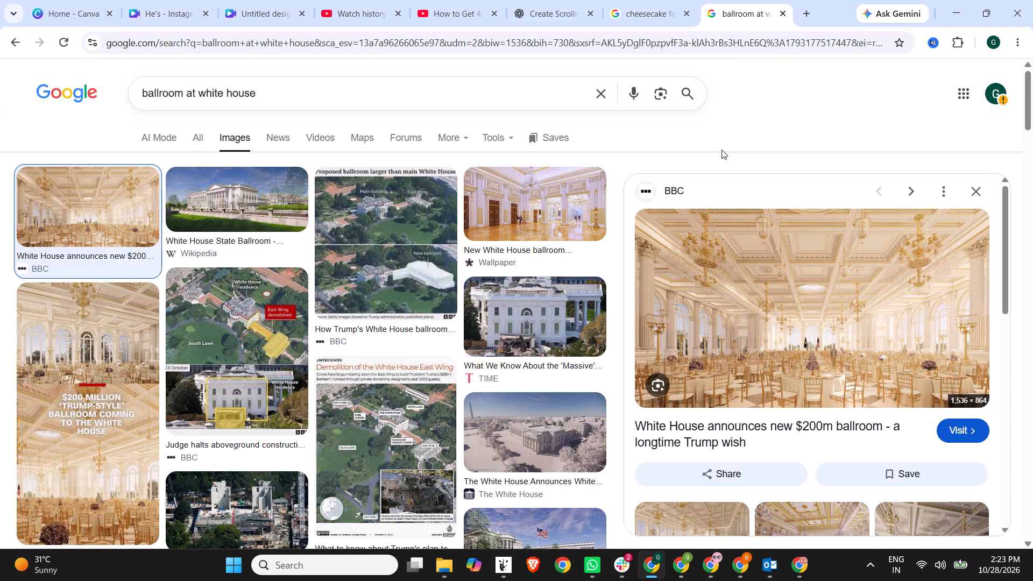
scroll(724, 385, "down", 3)
scroll(777, 466, "down", 2)
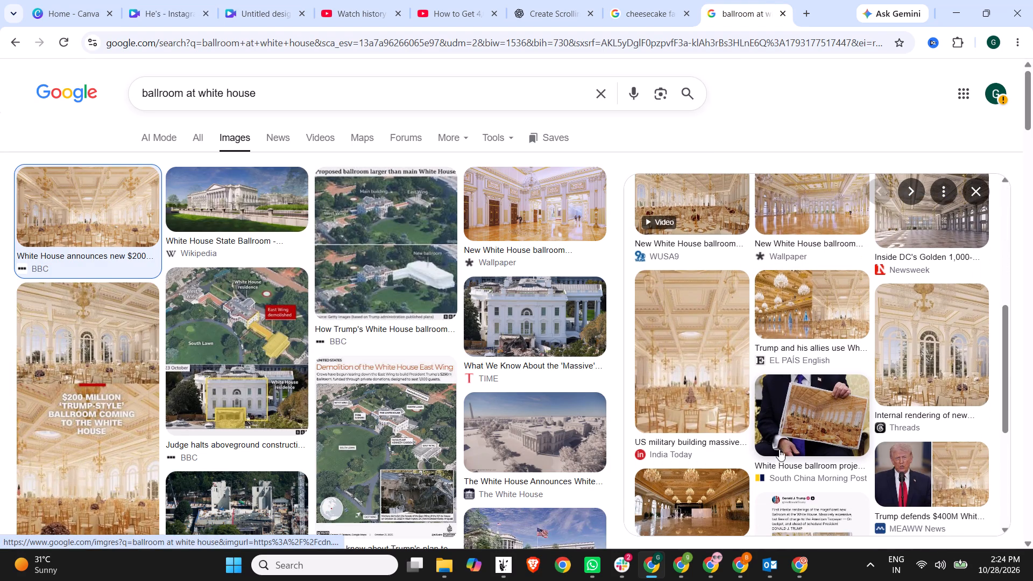
left_click(798, 306)
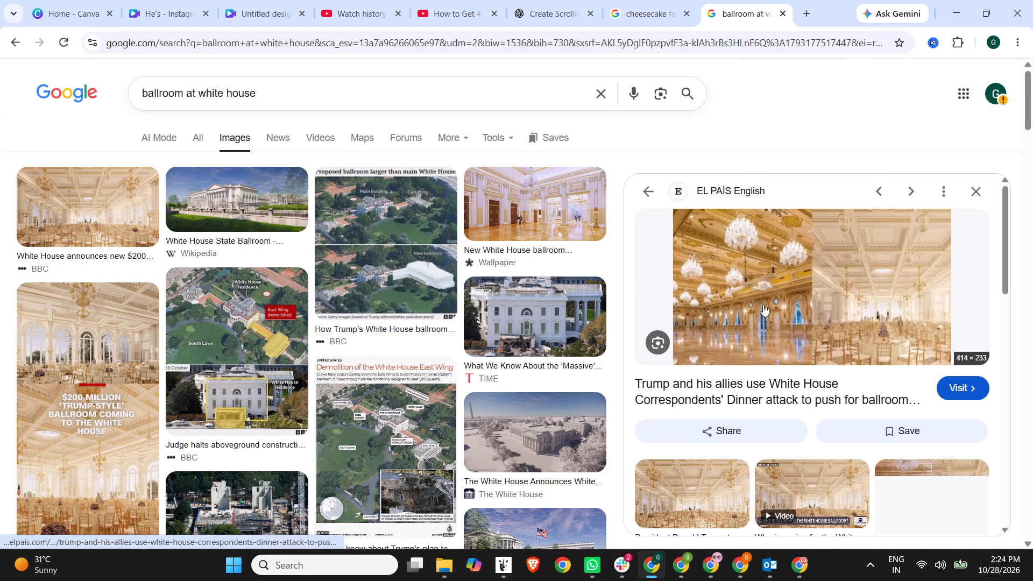
scroll(745, 302, "down", 3)
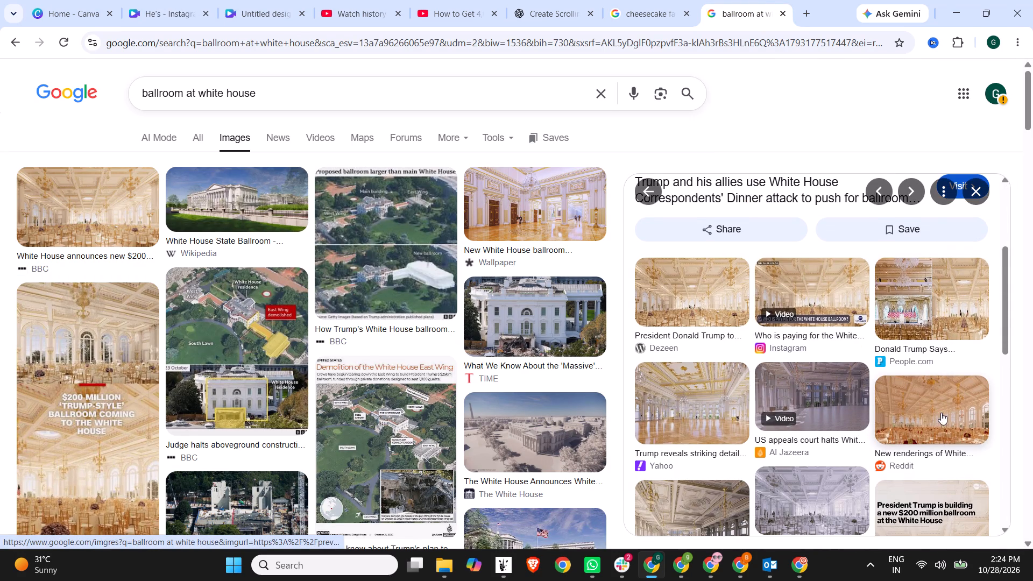
left_click(662, 411)
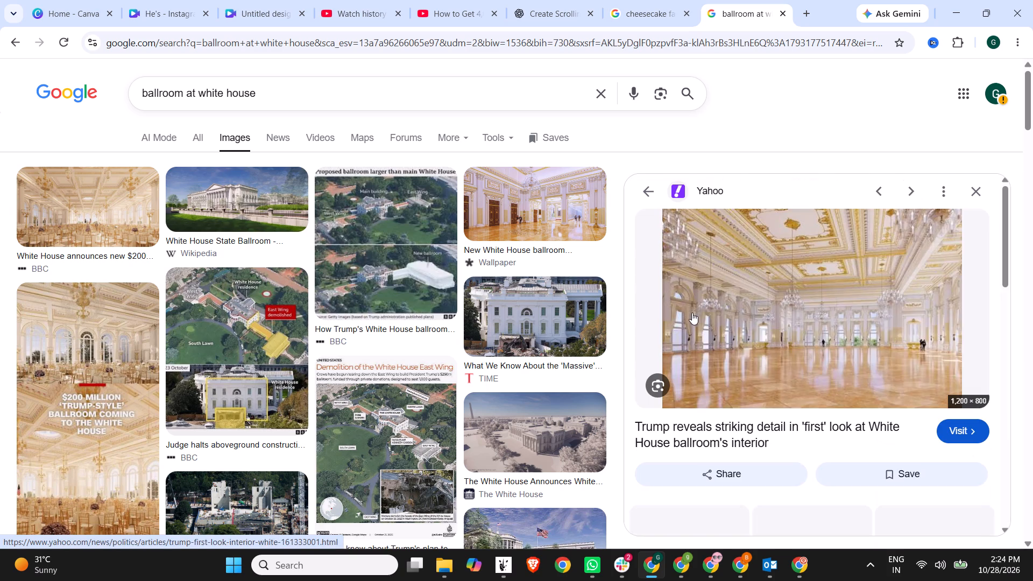
right_click(745, 306)
left_click(788, 460)
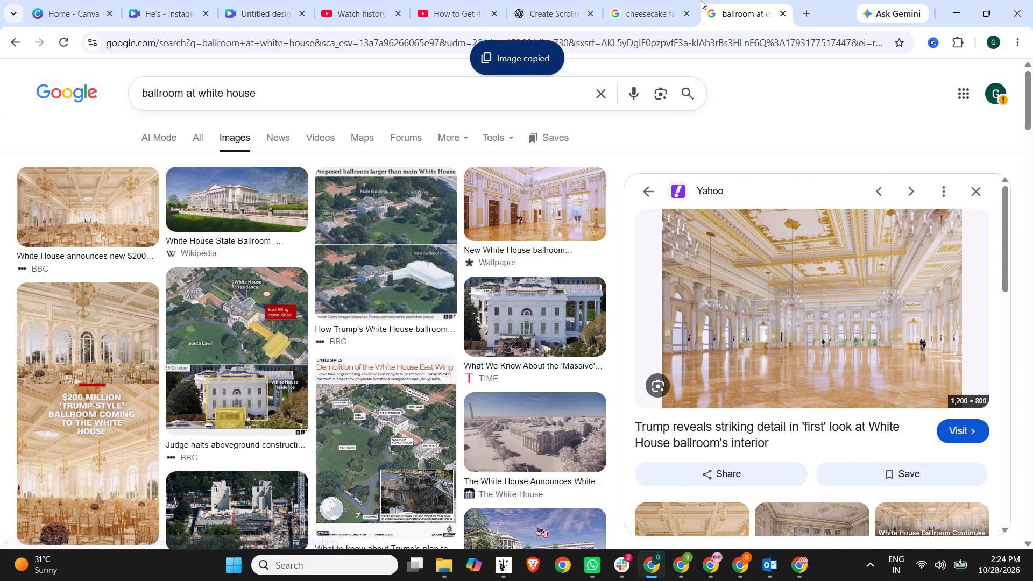
left_click(636, 0)
left_click(239, 0)
left_click(180, 0)
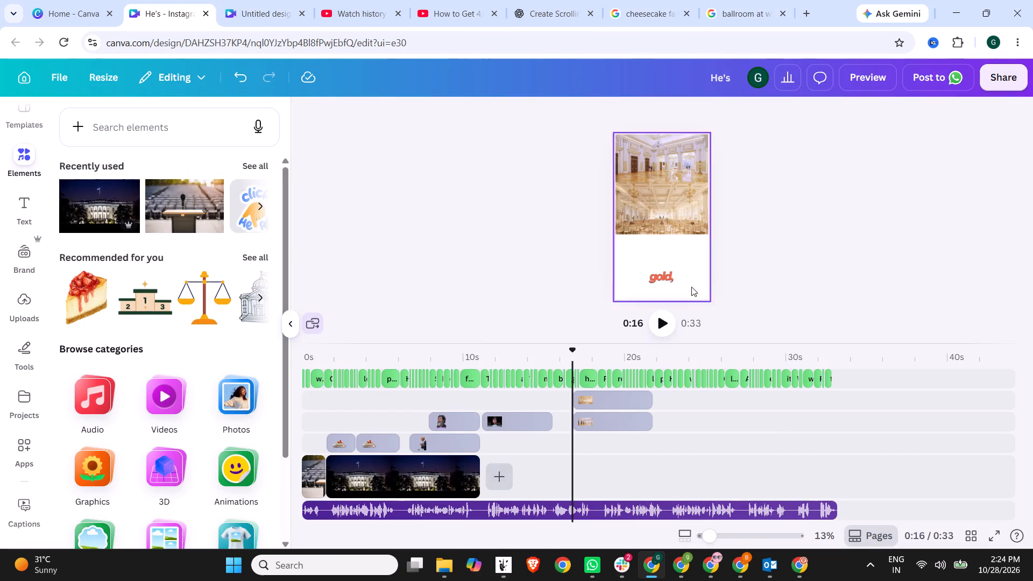
key("ctrl+v")
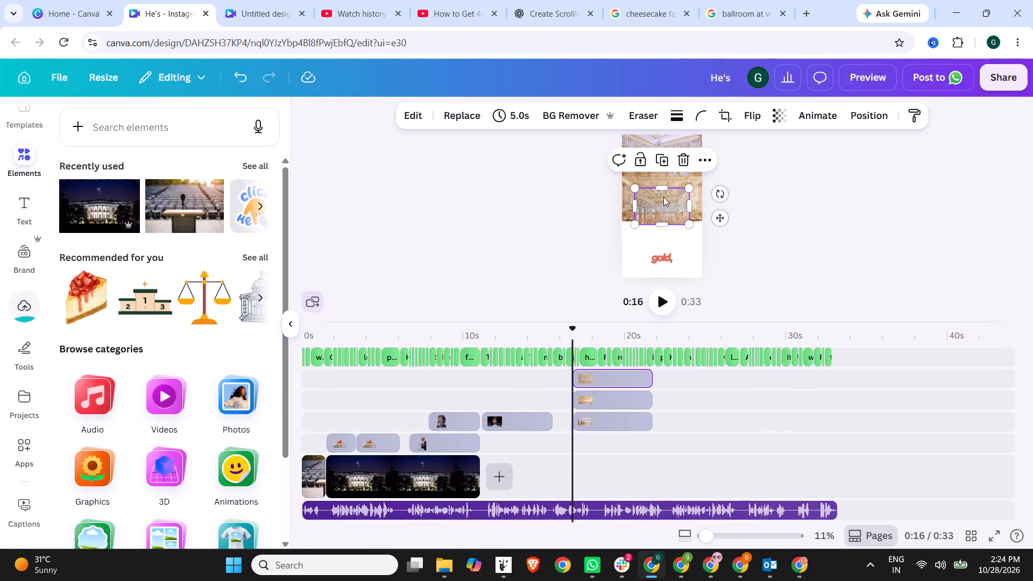
Place the Yahoo ballroom picture below the BBC one and enlarge it to fill the rest of the canvas.
left_click_drag(663, 197, 648, 231)
left_click(648, 227)
left_click(655, 236)
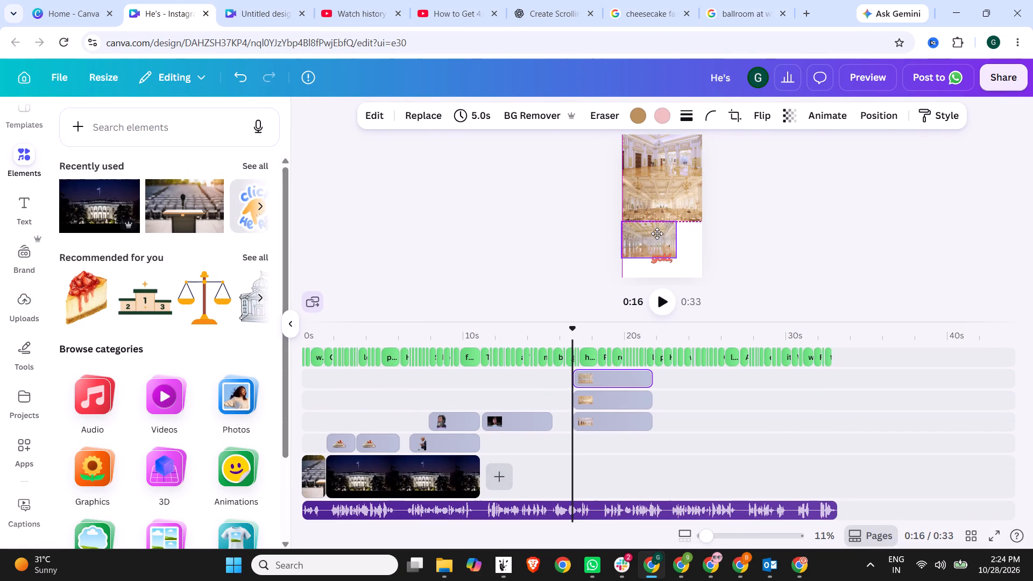
left_click_drag(675, 254, 699, 279)
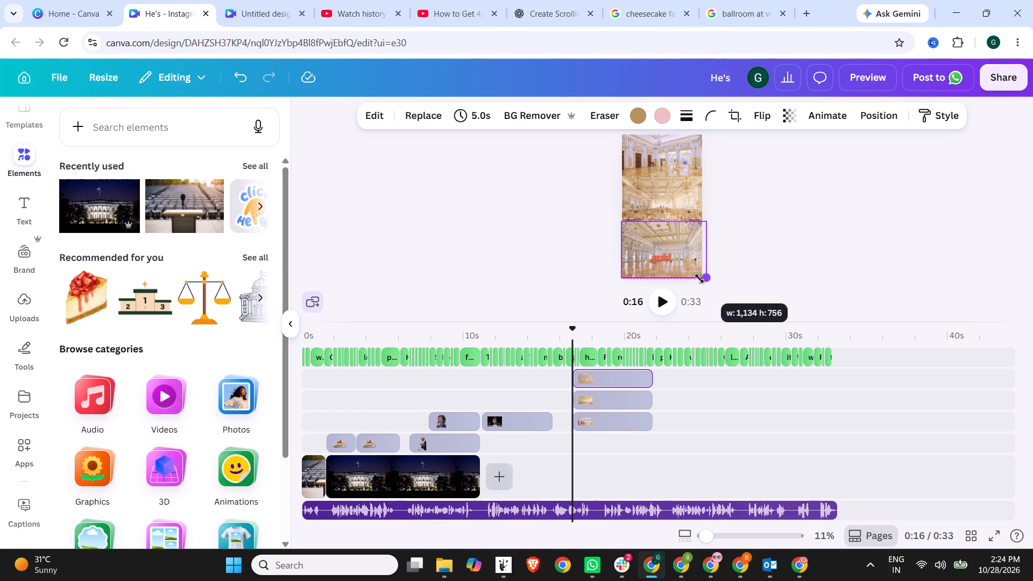
left_click_drag(699, 279, 701, 280)
left_click(760, 254)
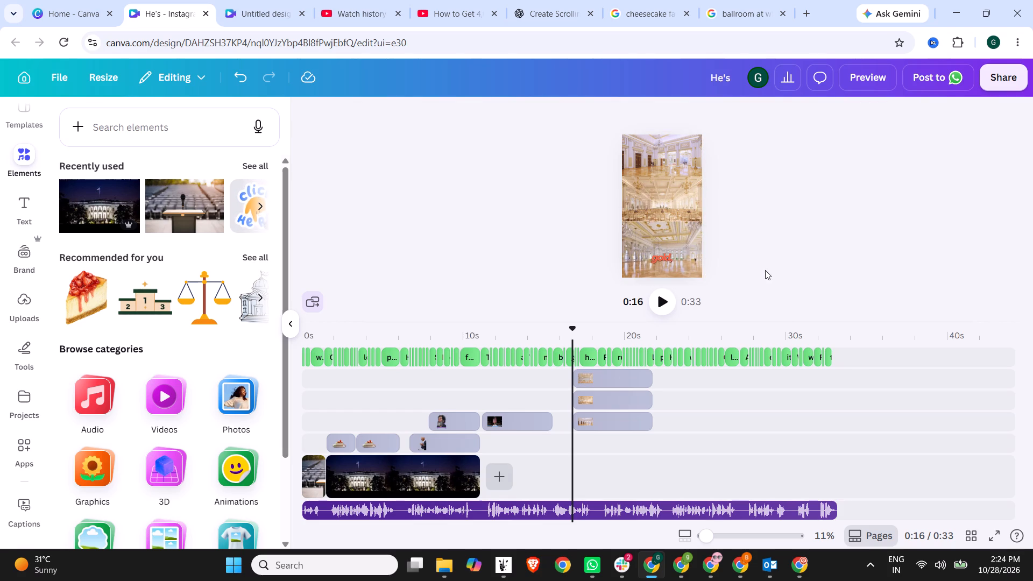
Nudge the lowest ballroom photo up slightly and enlarge it from its lower corner to cover the bottom edge of the canvas.
scroll(765, 270, "up", 3, "ctrl")
scroll(677, 248, "up", 5, "ctrl")
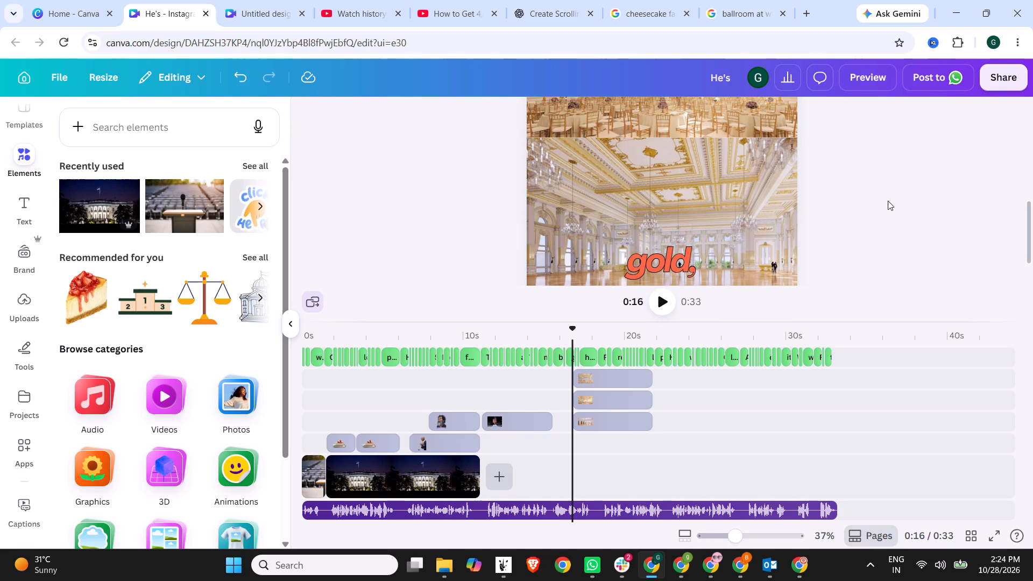
left_click_drag(697, 199, 696, 194)
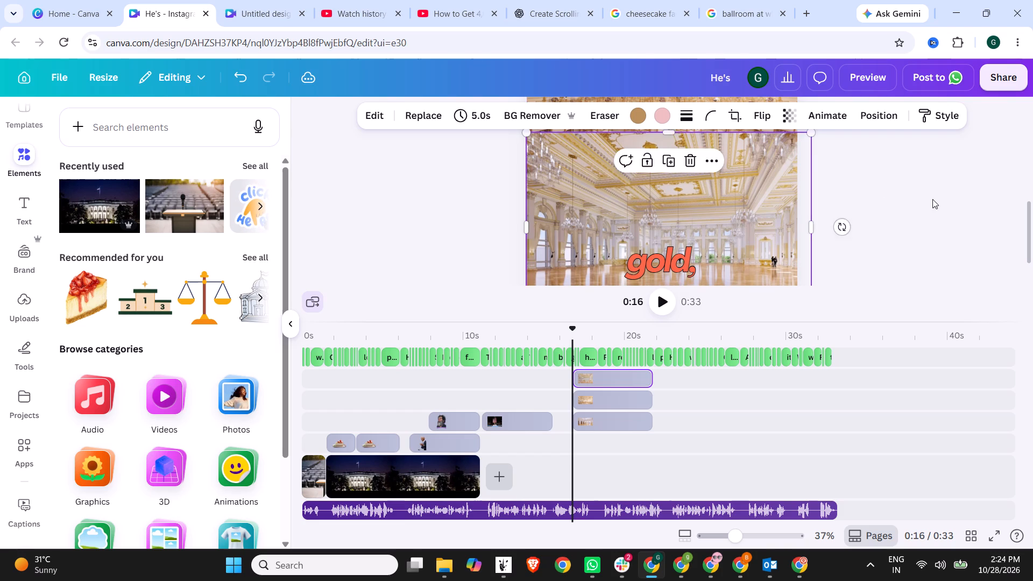
left_click(932, 199)
scroll(818, 194, "down", 2)
left_click(760, 215)
left_click(583, 253)
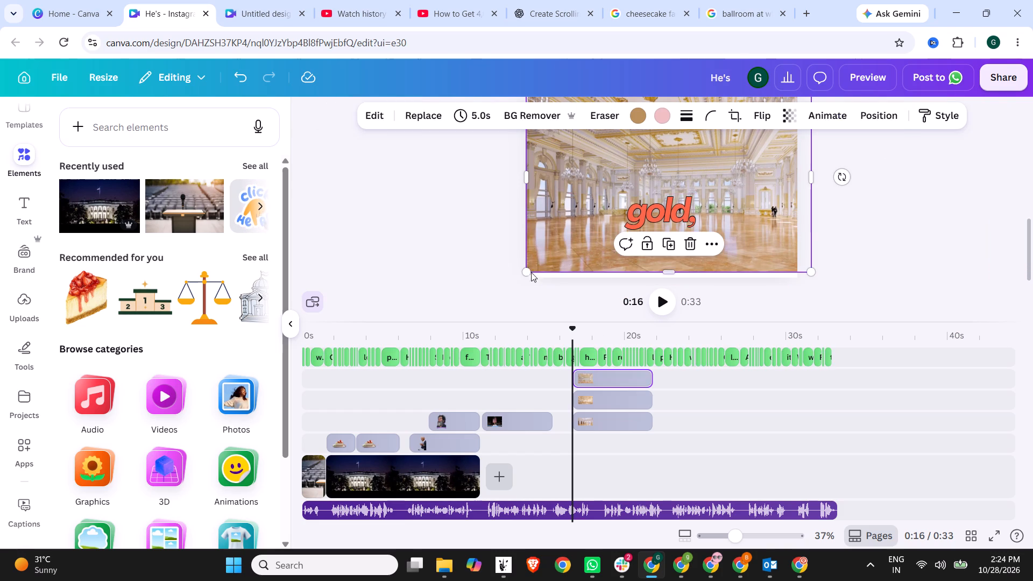
left_click_drag(529, 272, 526, 279)
left_click(499, 271)
left_click(611, 267)
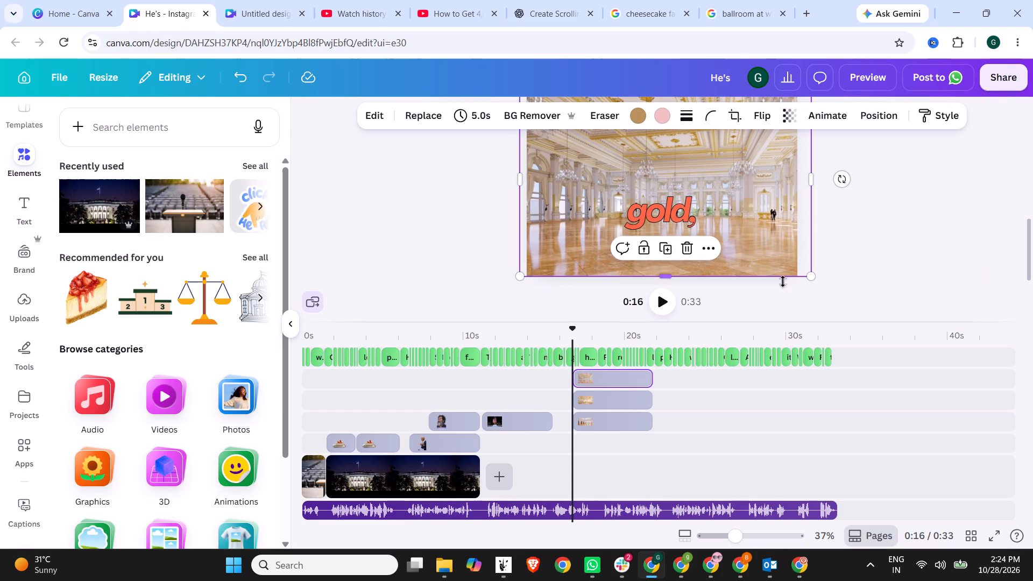
left_click(815, 278)
left_click(870, 265)
scroll(851, 240, "up", 3)
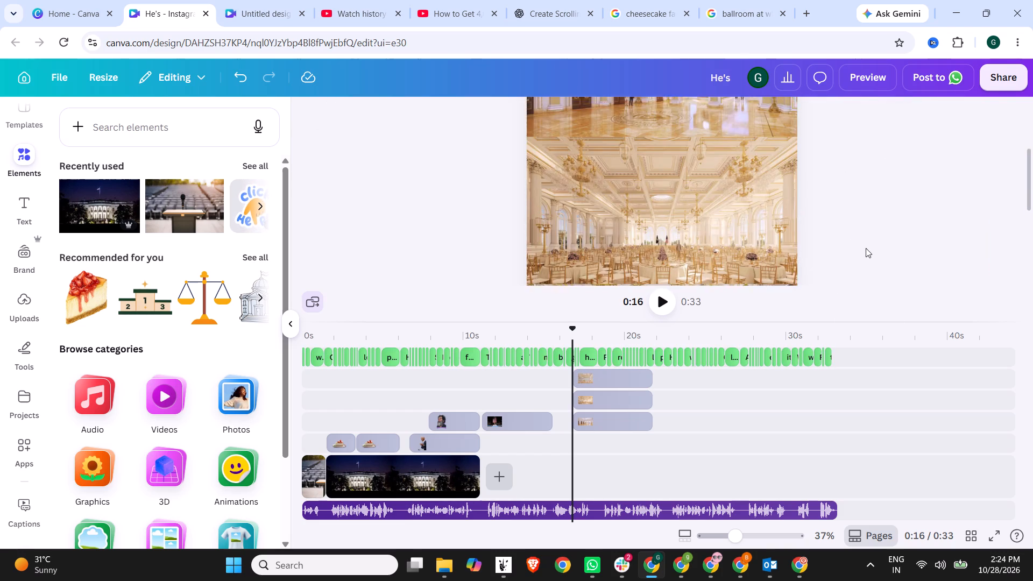
Move the three ballroom clips together earlier on the timeline so they start where the Obama rally clip ends.
scroll(867, 248, "up", 3)
left_click(612, 381)
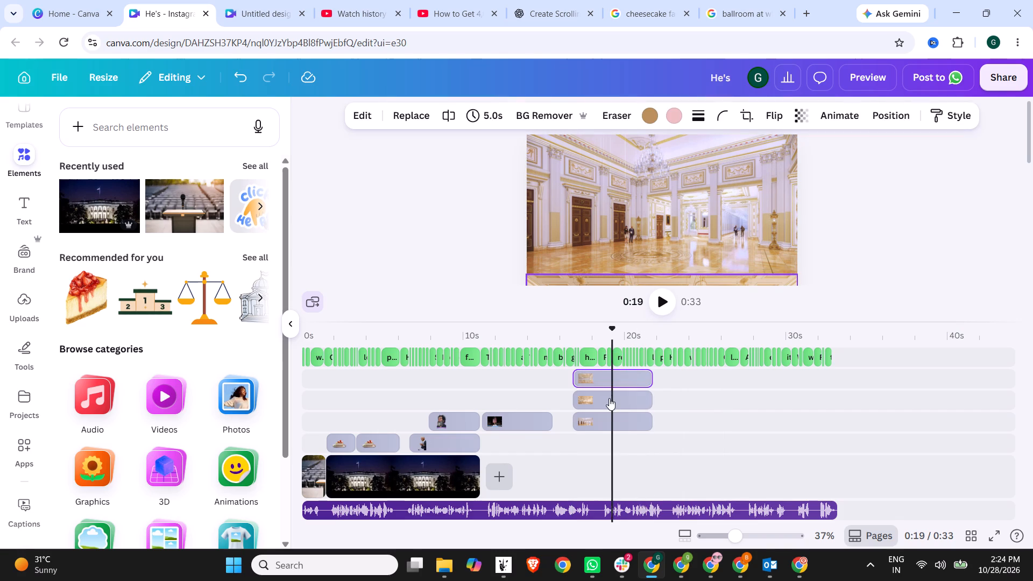
left_click(603, 396, "ctrl")
left_click(603, 423, "ctrl")
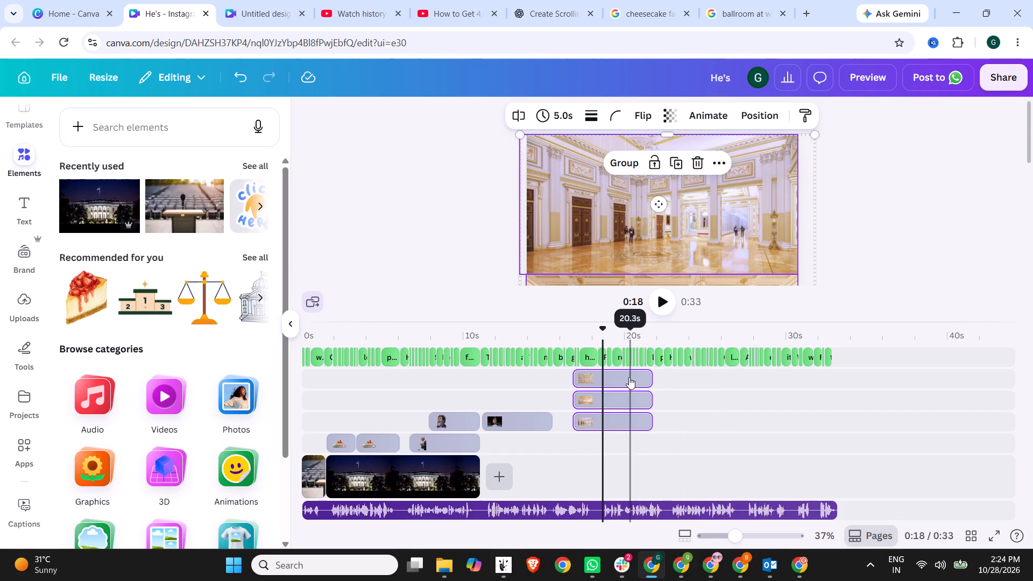
left_click_drag(628, 377, 610, 378)
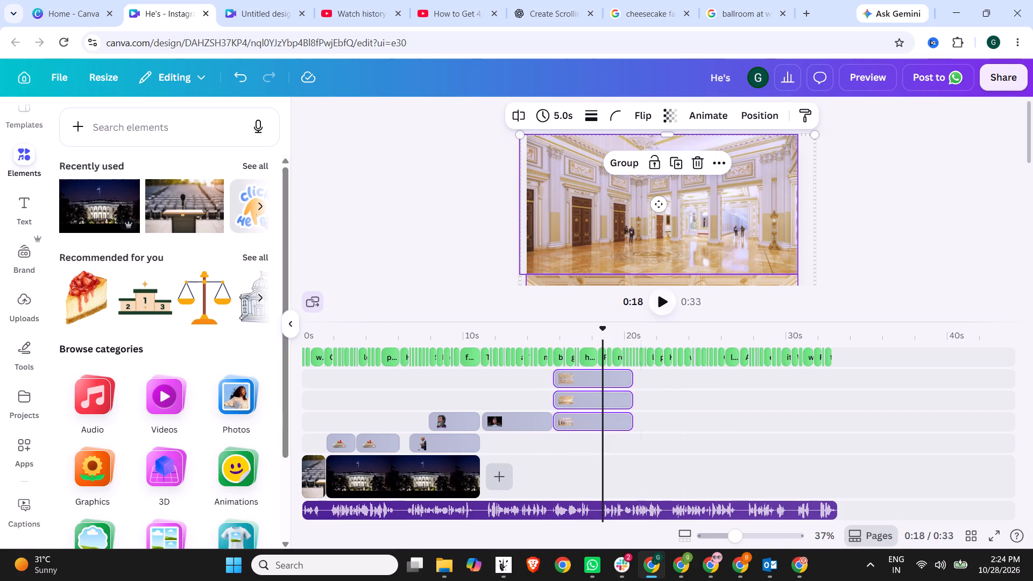
Play the reel from 0:15 against the voiceover and trim the end of the Obama rally clip slightly.
left_click(549, 331)
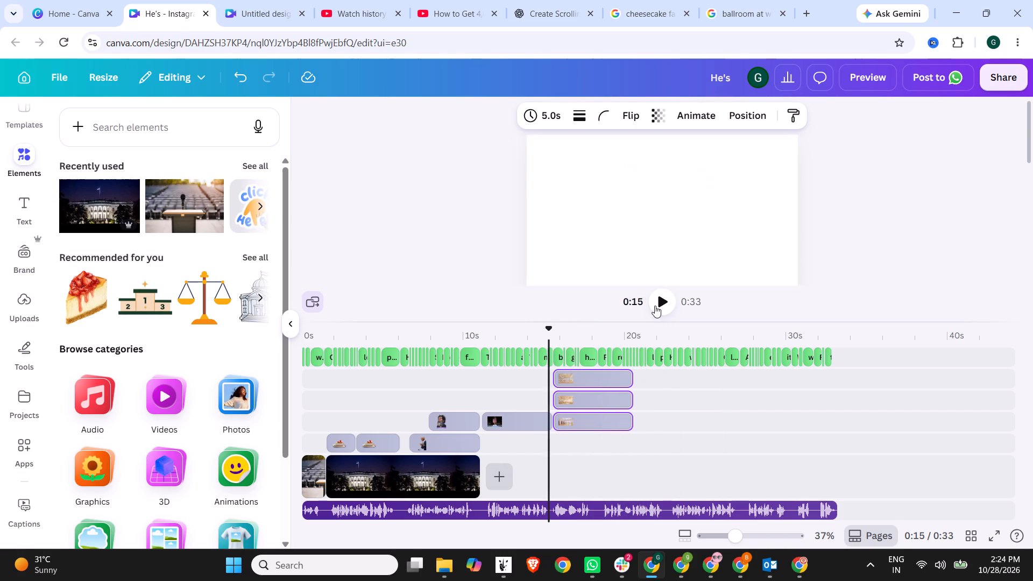
left_click(655, 306)
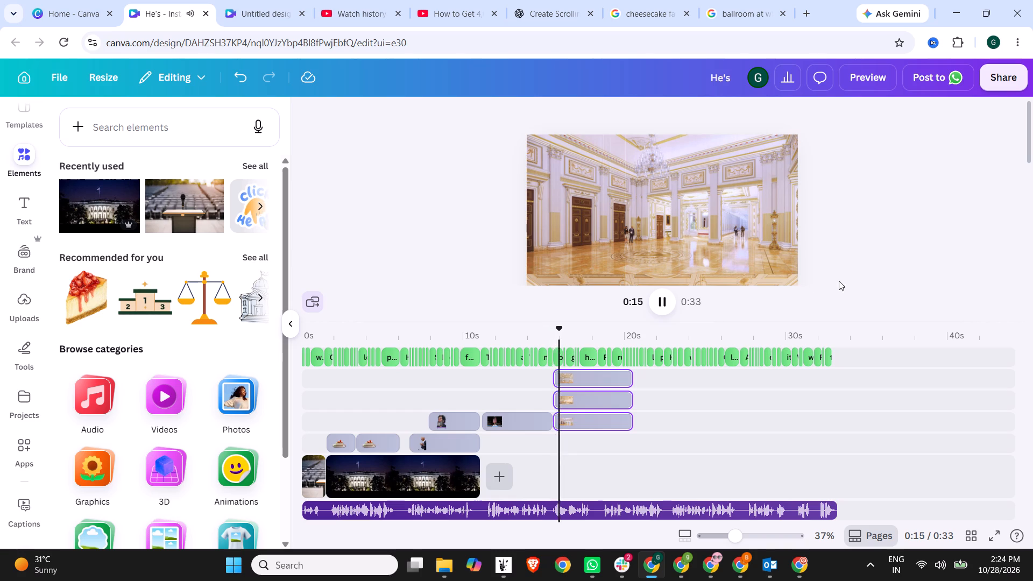
left_click(539, 421)
left_click_drag(548, 422, 547, 422)
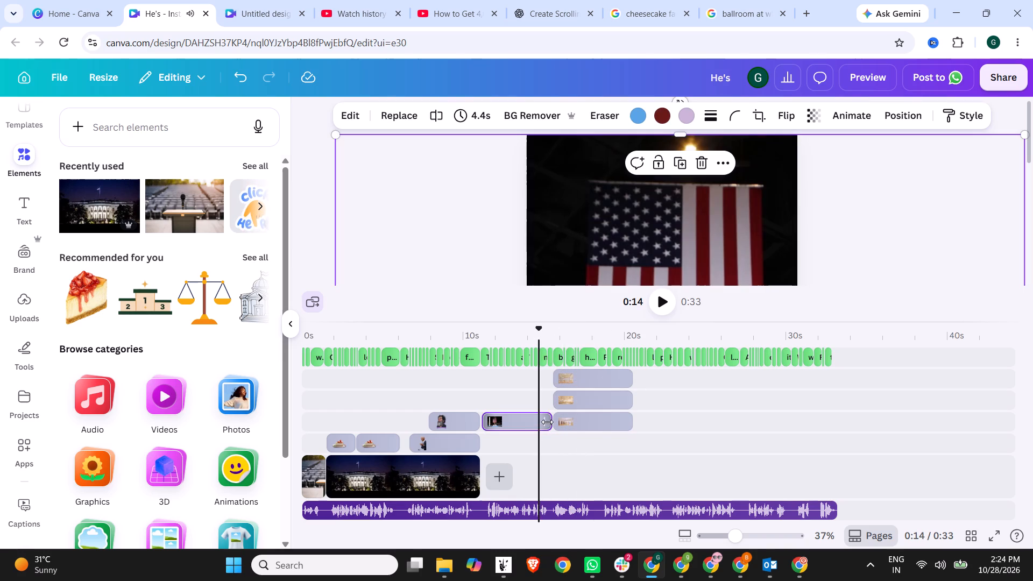
left_click_drag(547, 422, 540, 422)
Shift the three ballroom clips together to meet the Obama rally clip's end, and play the reel from 14.4 s.
left_click(601, 377)
left_click(607, 402, "ctrl")
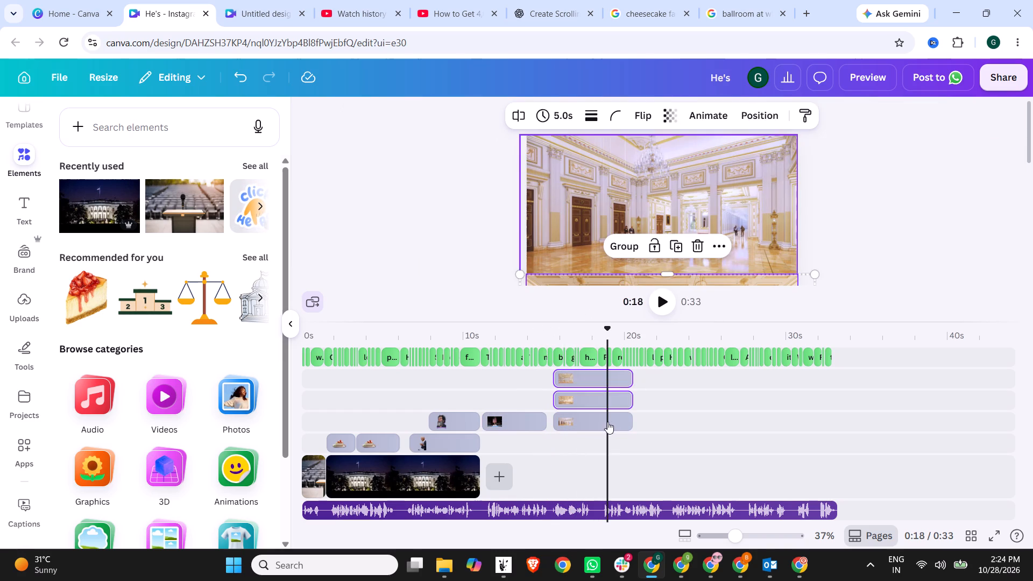
left_click(607, 422, "ctrl")
left_click_drag(579, 376, 574, 375)
left_click(535, 318)
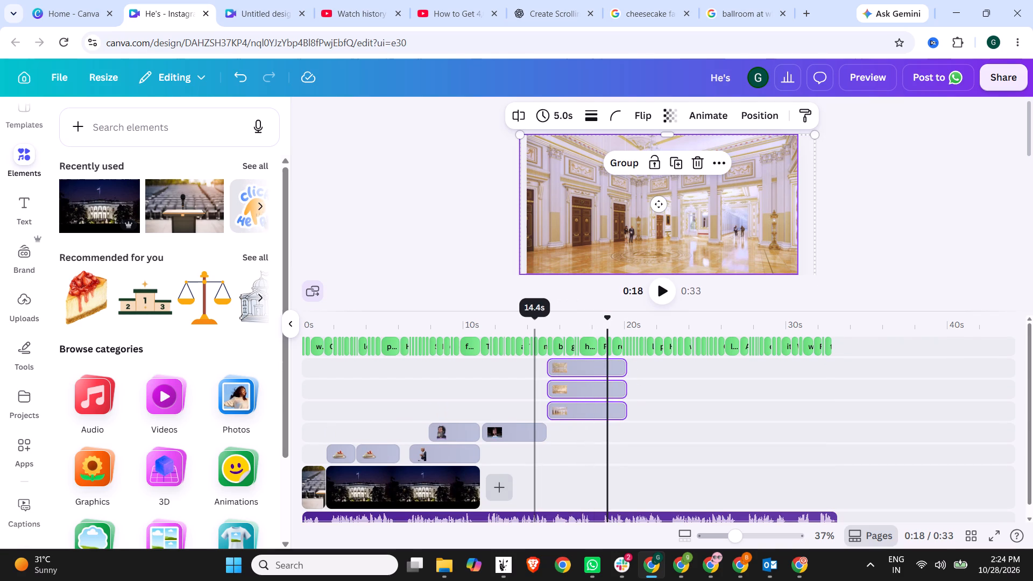
left_click(663, 290)
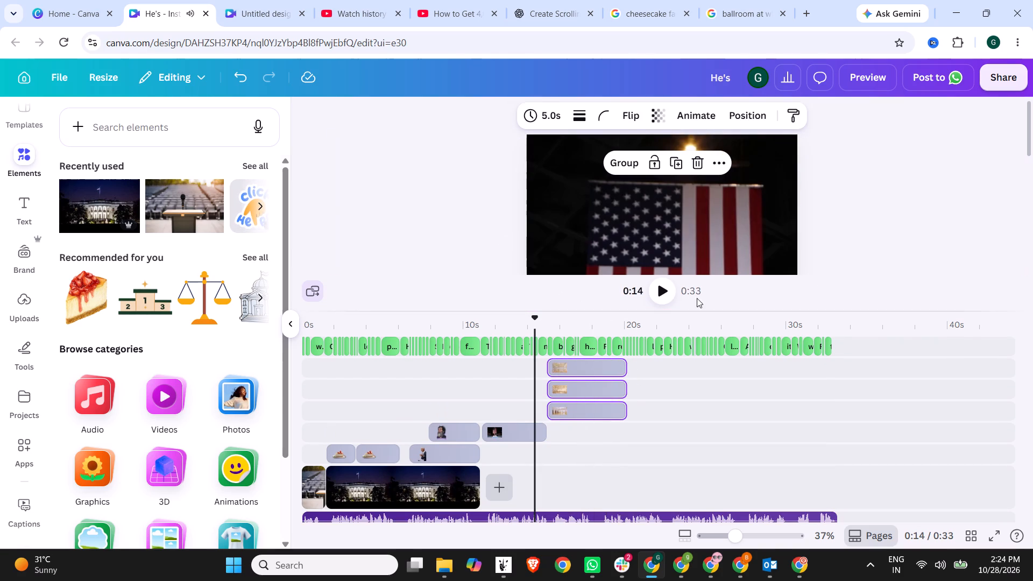
left_click(663, 294)
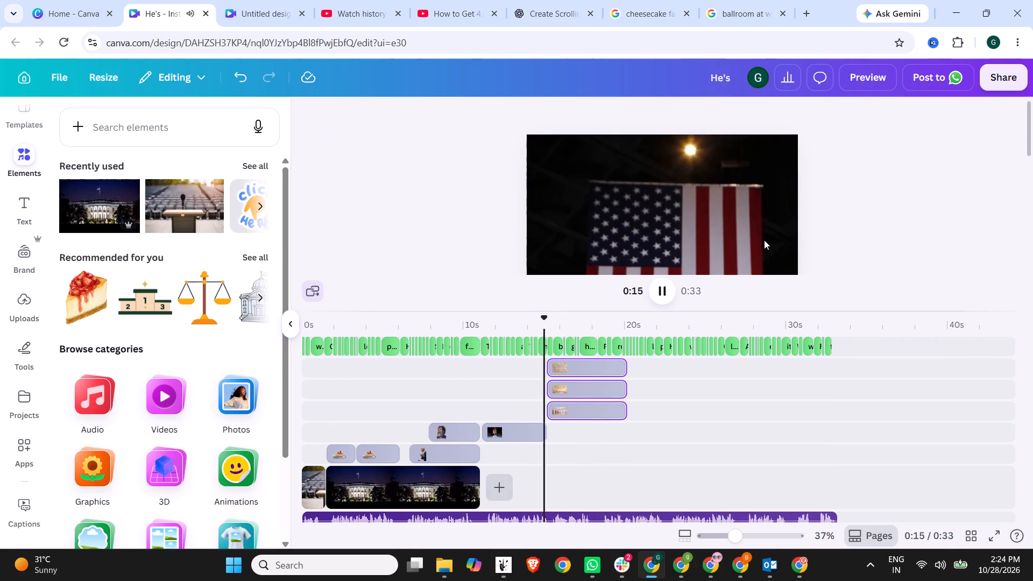
left_click(663, 288)
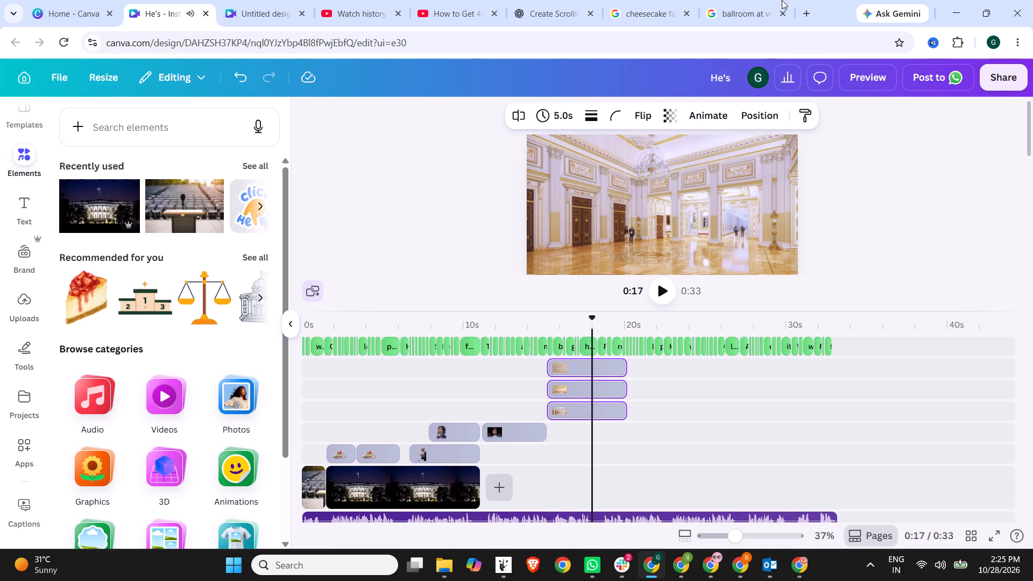
Search Google Images for "new helipad white house" and copy the Spectrum News helipad construction picture.
left_click(736, 0)
left_click_drag(260, 97, 29, 102)
type("New helipad")
key("space")
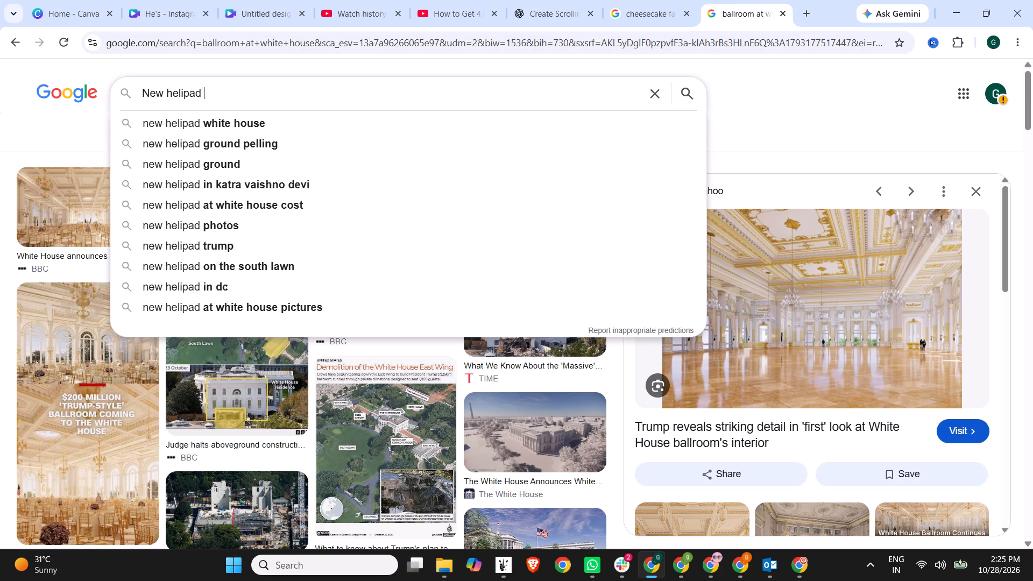
key("Down")
key("Return")
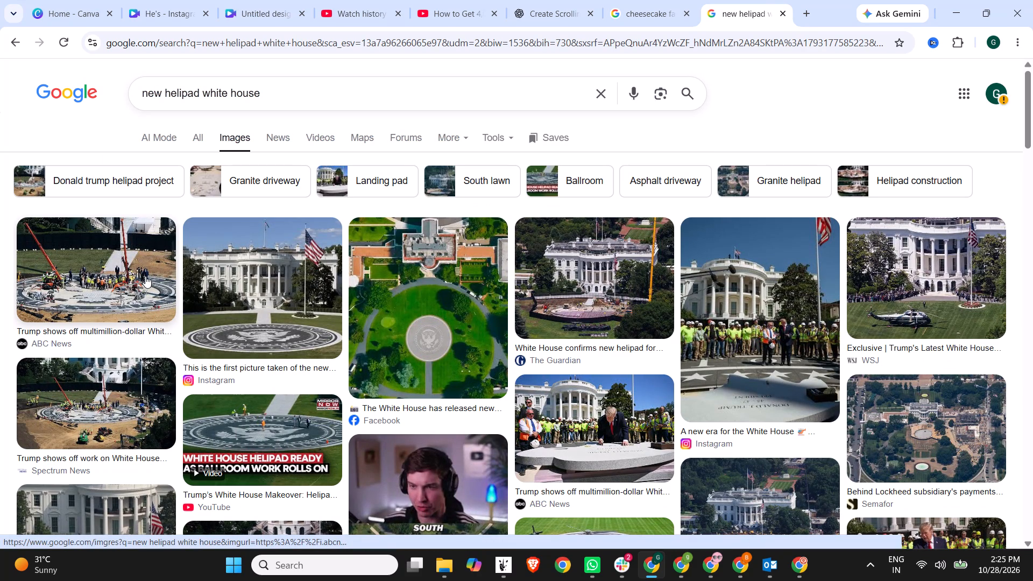
left_click(142, 398)
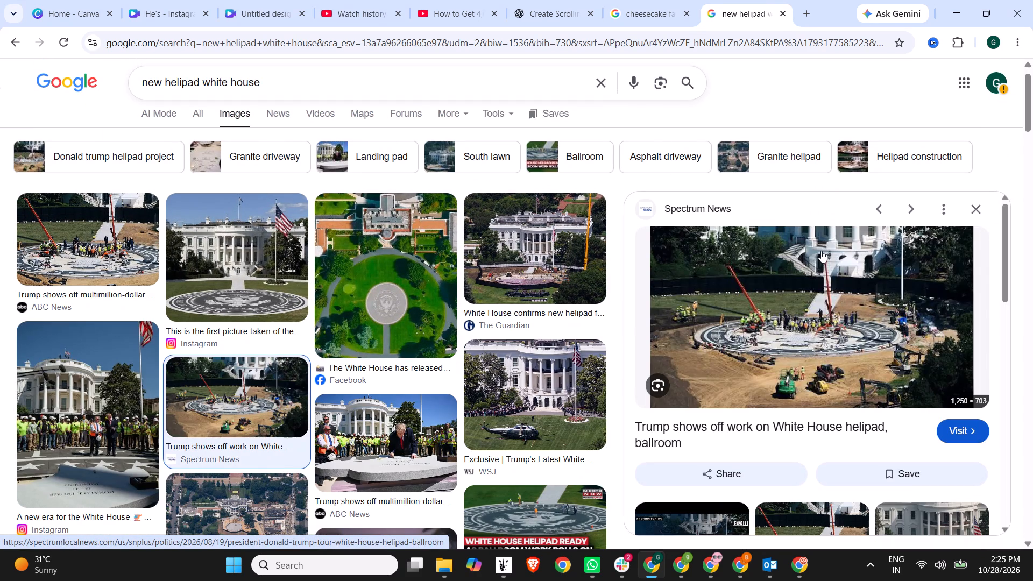
right_click(822, 285)
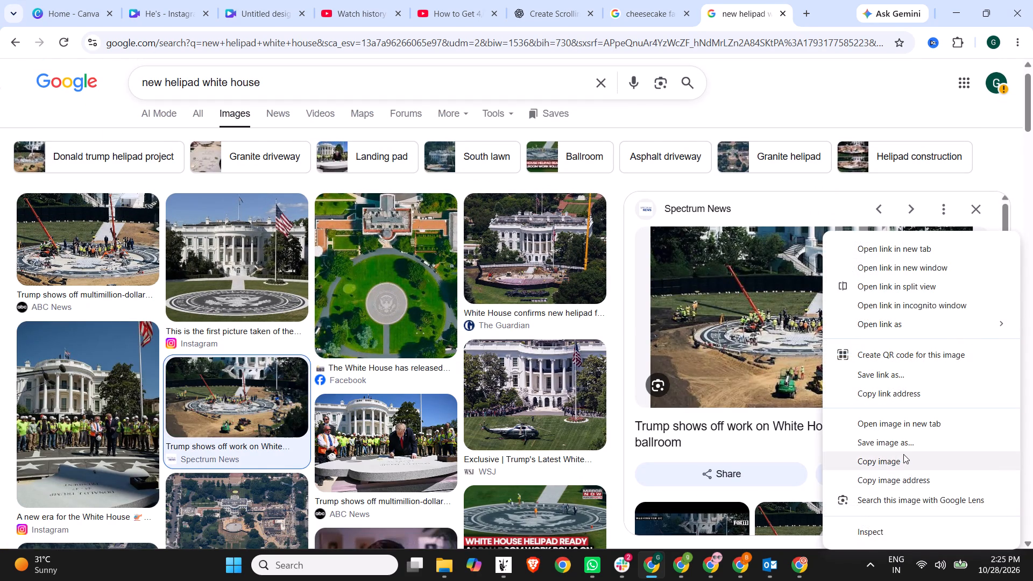
left_click(903, 456)
Return to the Canva reel and trim the ends of the three ballroom clips together to about 17 s.
left_click(647, 0)
left_click(558, 0)
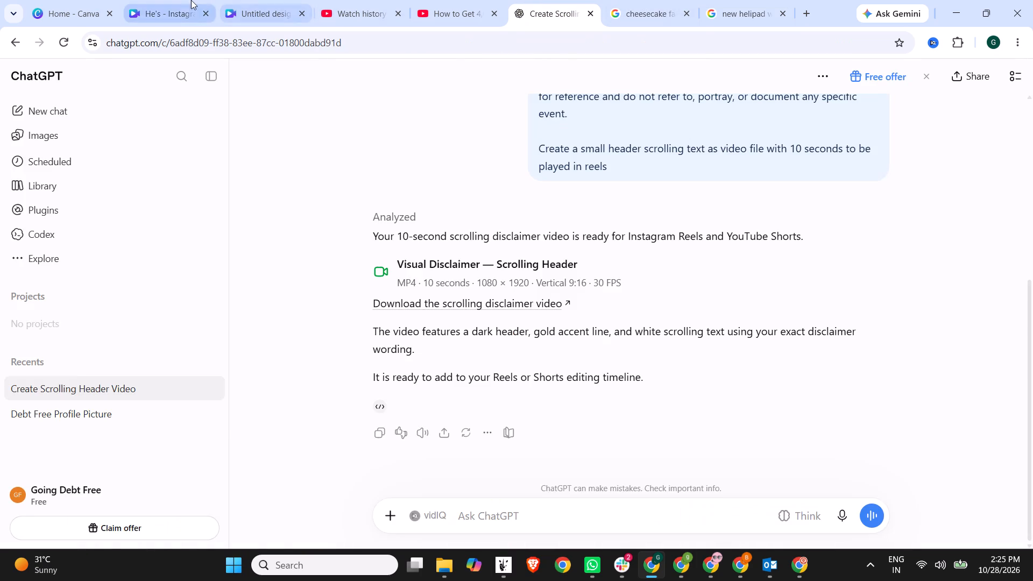
left_click(184, 0)
left_click(581, 320)
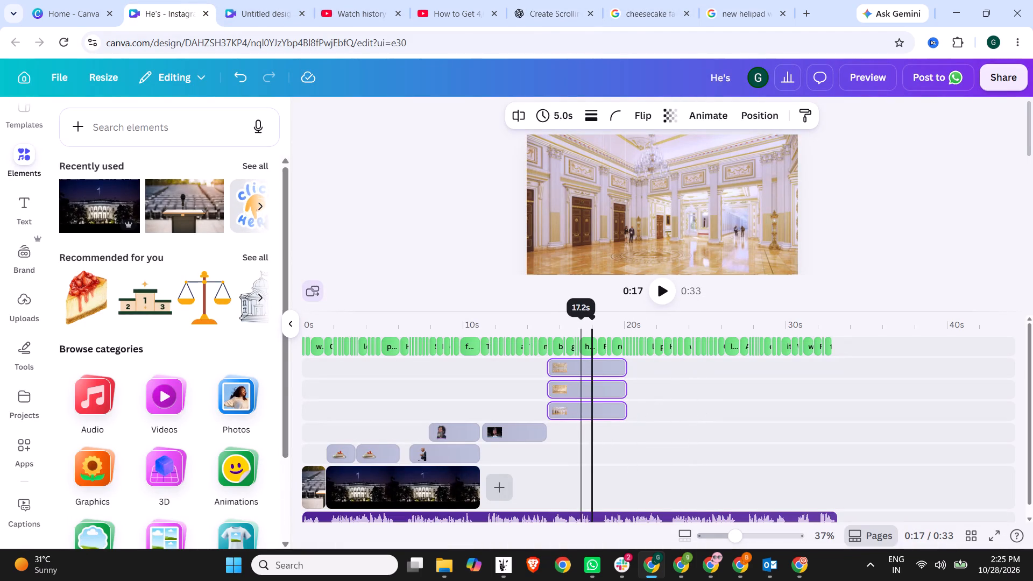
left_click(571, 316)
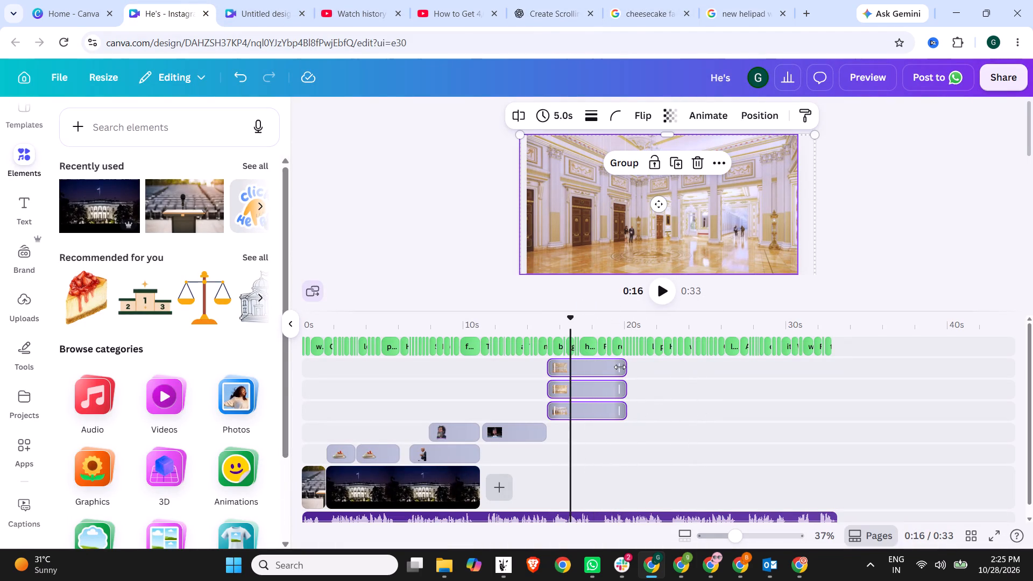
left_click_drag(620, 367, 572, 366)
Paste the helipad picture, place it after the ballroom clips on the Obama rally track, trim it to 1.7 s and play from 15.7 s.
left_click(591, 370)
key("ctrl+v")
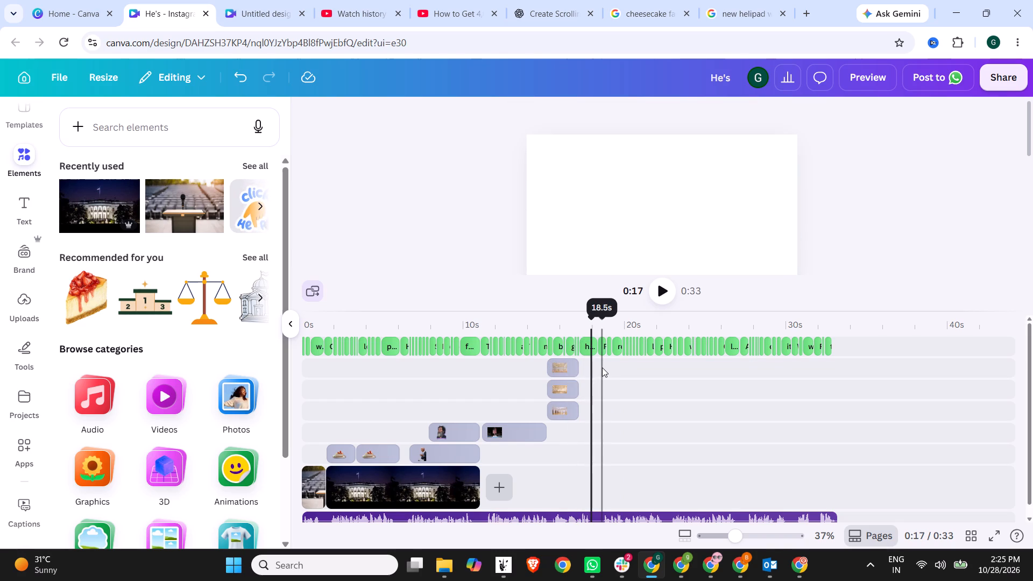
left_click_drag(626, 369, 610, 447)
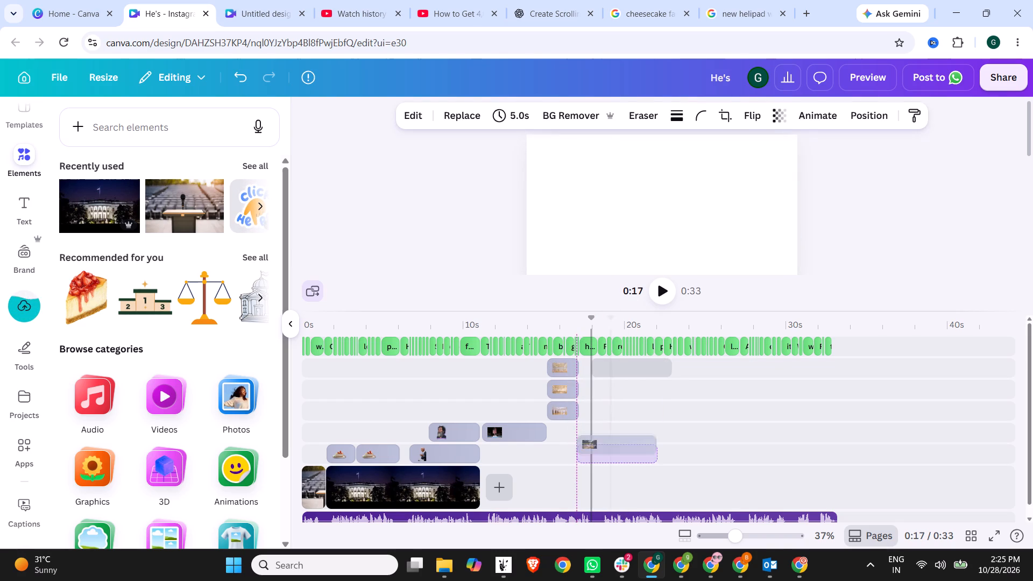
left_click_drag(610, 447, 612, 435)
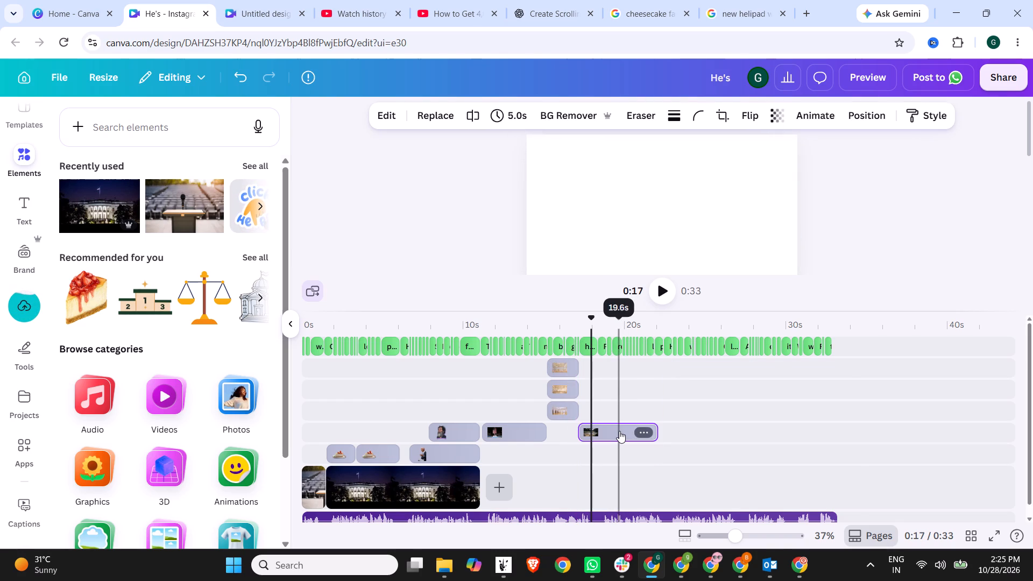
left_click(619, 431)
left_click_drag(656, 430, 607, 430)
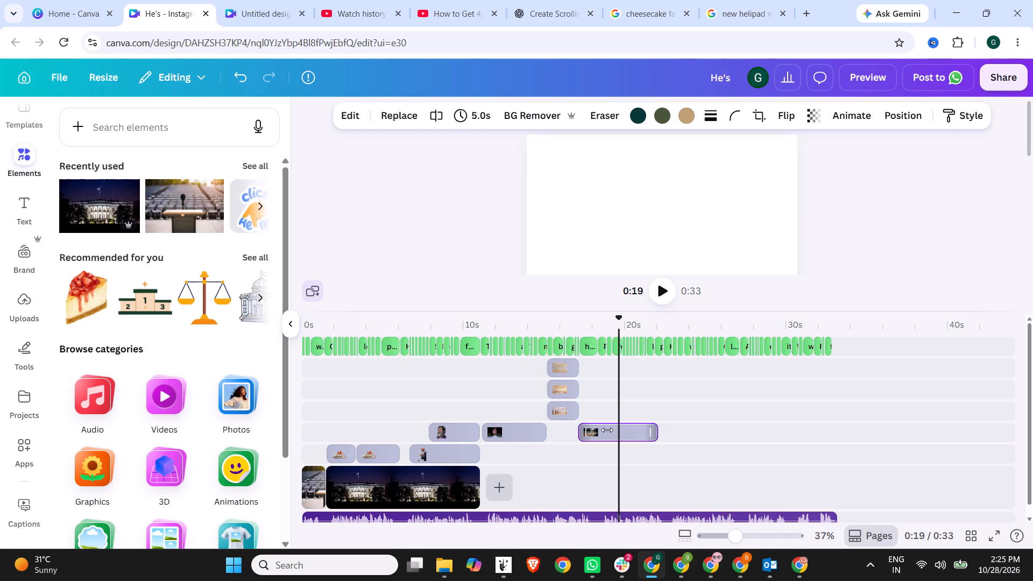
left_click_drag(607, 430, 604, 430)
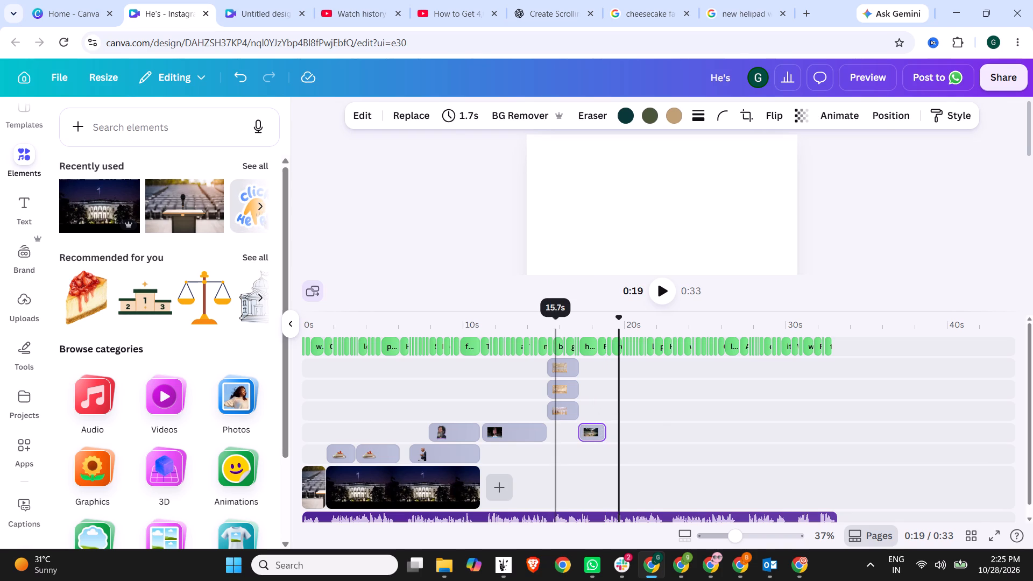
left_click(556, 323)
left_click(657, 294)
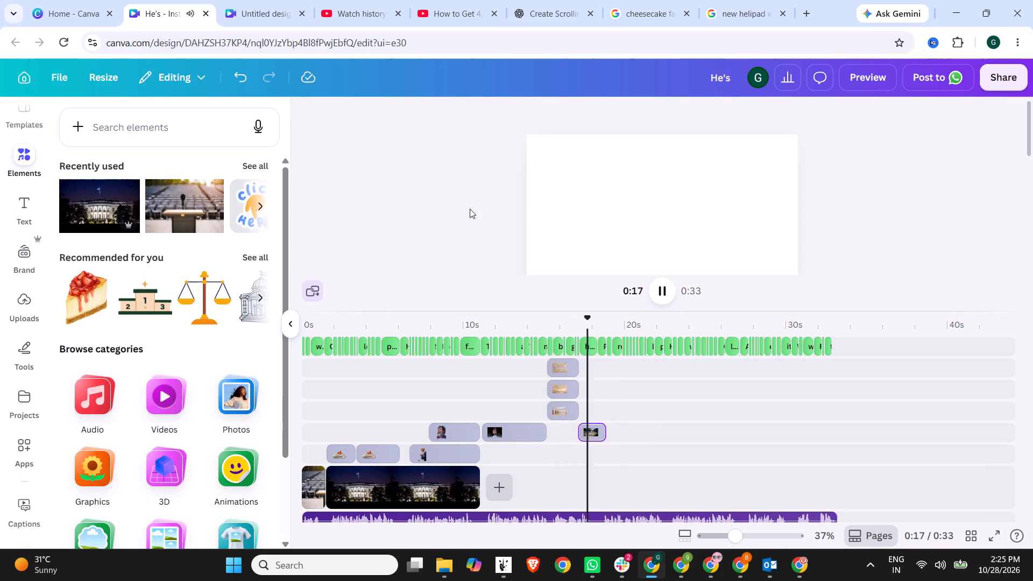
Enlarge the helipad photo past the canvas width and centre it horizontally in the upper half of the canvas, leaving space above.
scroll(775, 235, "up", 4)
scroll(774, 219, "down", 5, "ctrl")
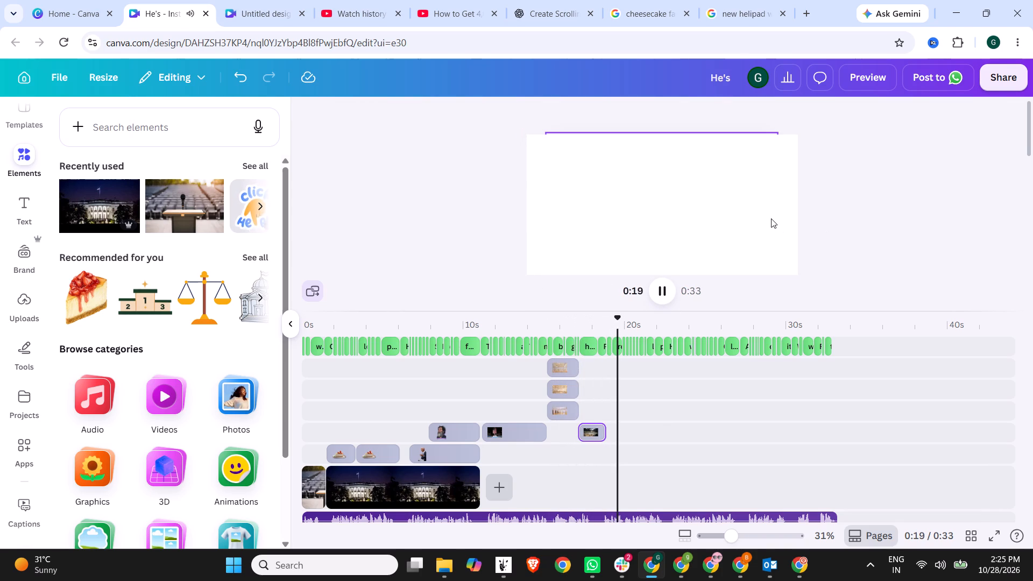
scroll(761, 217, "down", 1, "ctrl")
left_click(596, 321)
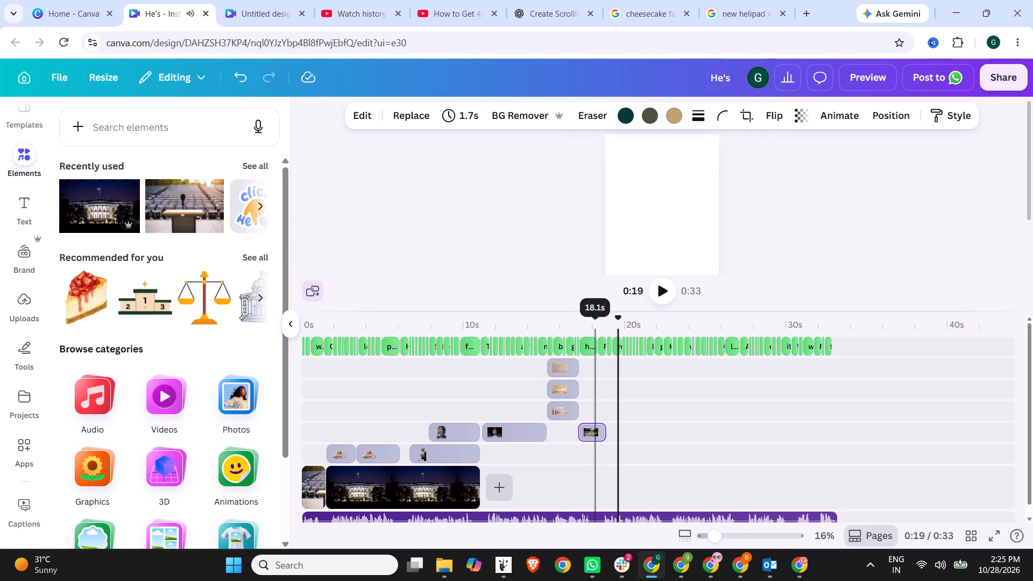
scroll(839, 226, "up", 1)
left_click_drag(661, 230, 633, 166)
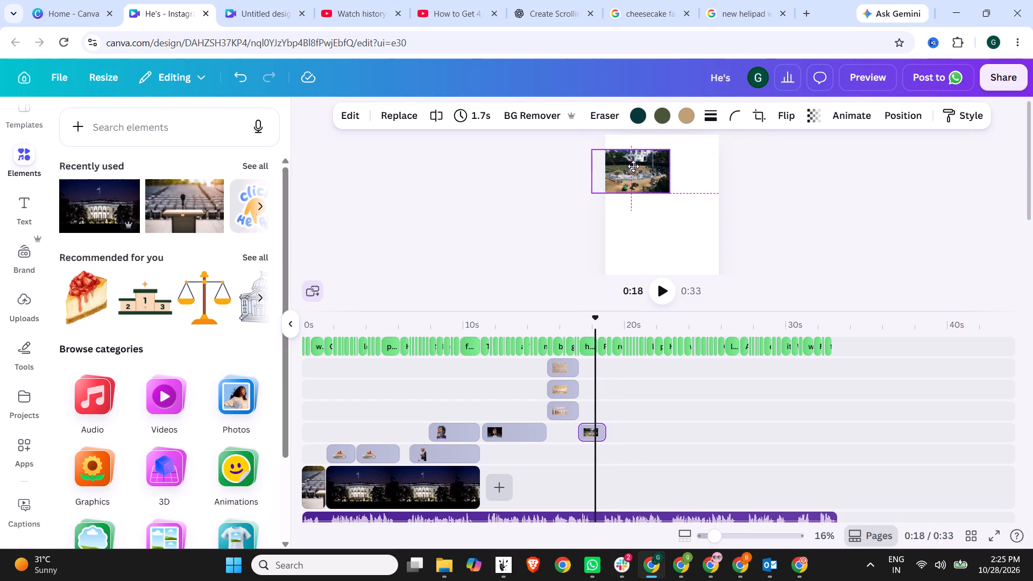
left_click_drag(633, 166, 636, 167)
left_click_drag(676, 195, 790, 332)
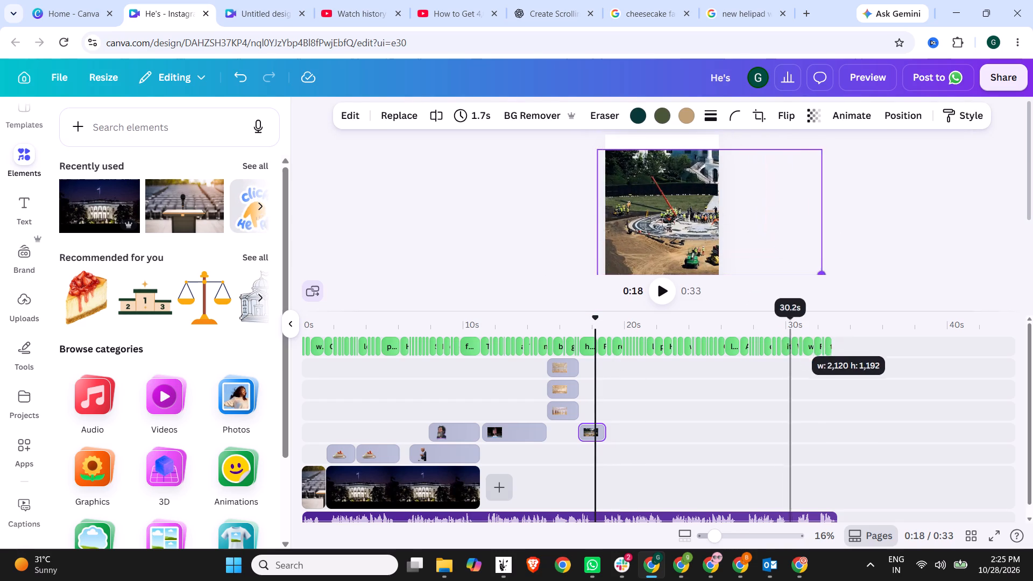
left_click_drag(655, 212, 618, 203)
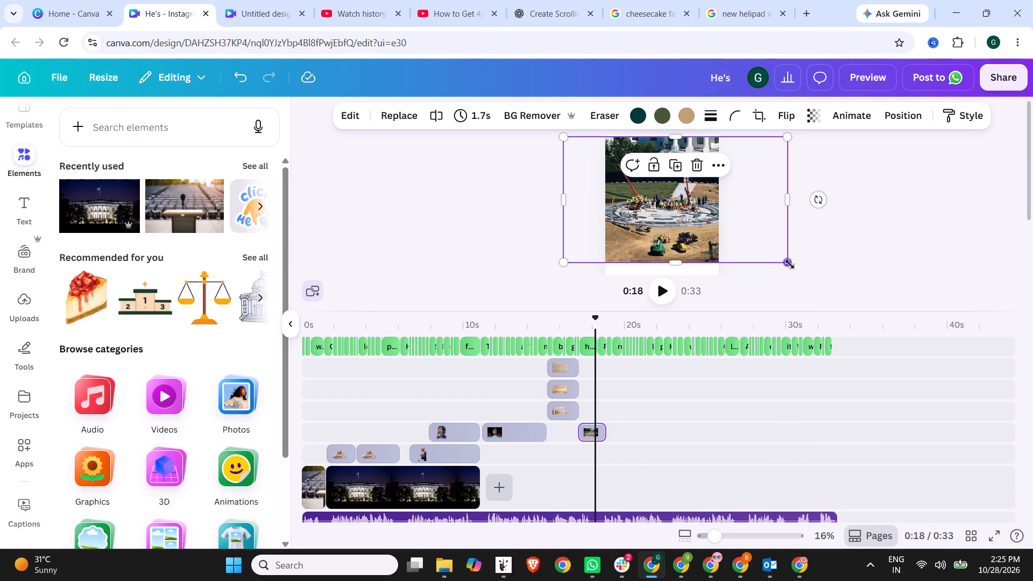
left_click_drag(790, 264, 735, 228)
left_click_drag(694, 206, 710, 219)
left_click(820, 216)
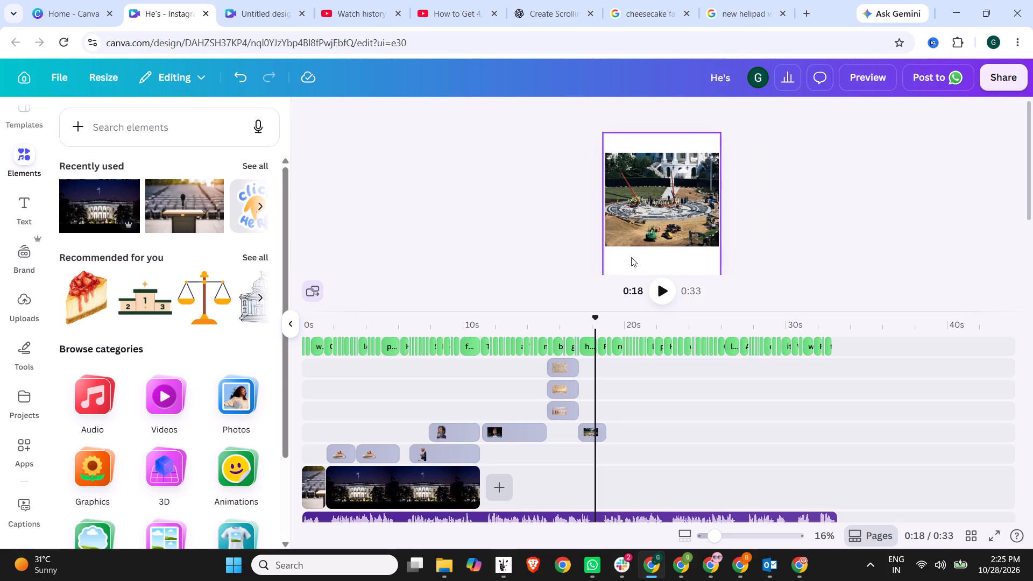
left_click(680, 194)
left_click(857, 197)
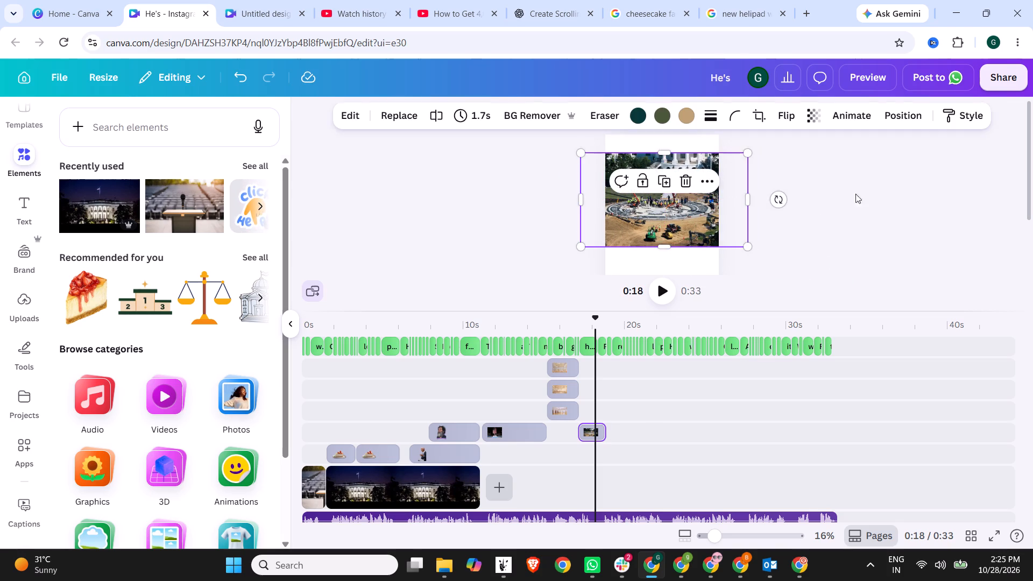
Look through further White House helipad image results and open The Arkansas Democrat-Gazette picture.
left_click(756, 0)
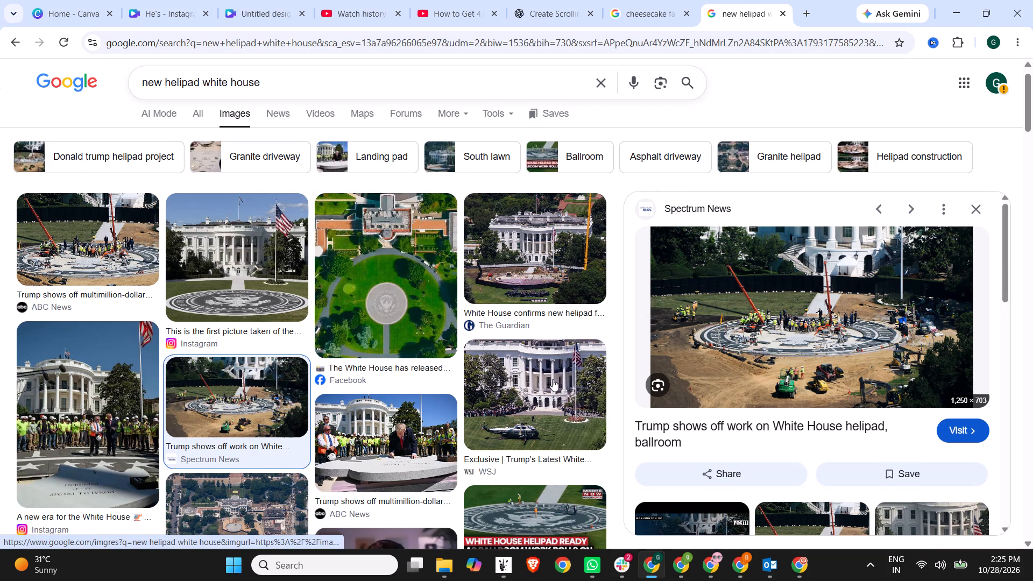
scroll(553, 379, "down", 2)
scroll(273, 363, "down", 4)
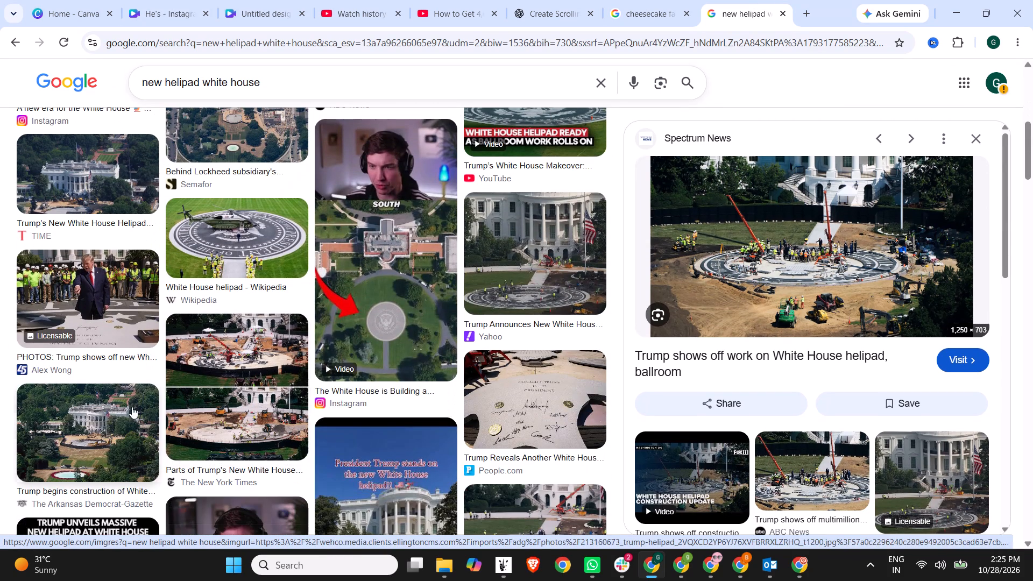
left_click(98, 416)
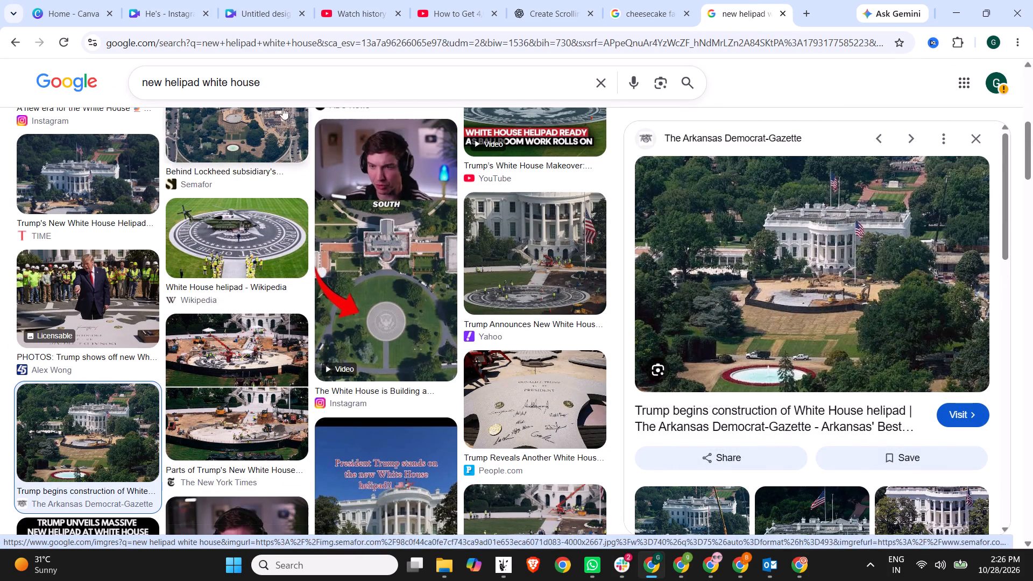
Search Google Images for "Green forest".
left_click_drag(278, 90, 113, 90)
type("Green forre")
key("BackSpace")
key("BackSpace")
type("est")
key("Return")
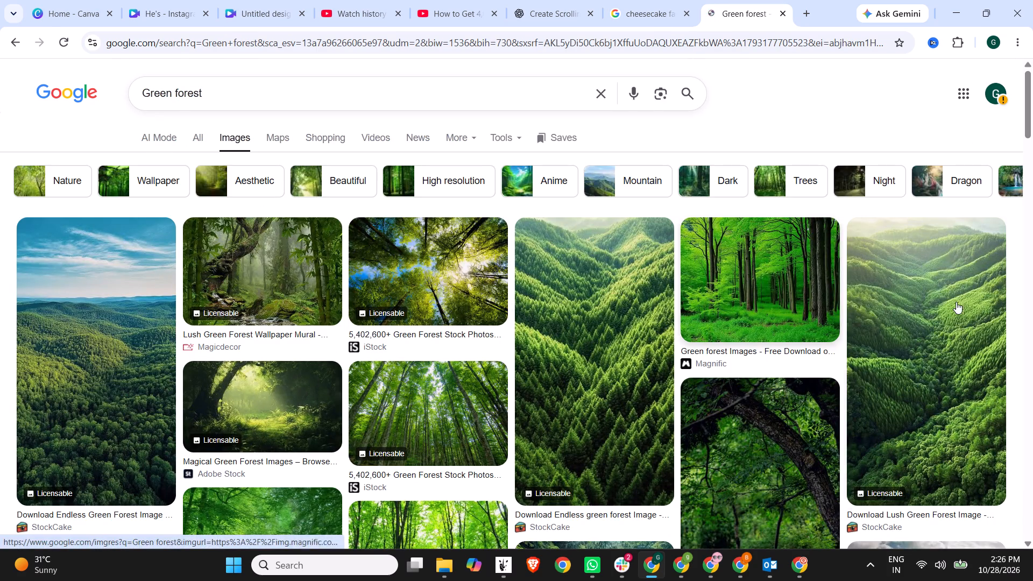
Search Google Images for "whitehouse" in place of the green forest results.
scroll(911, 312, "down", 4)
scroll(795, 325, "down", 8)
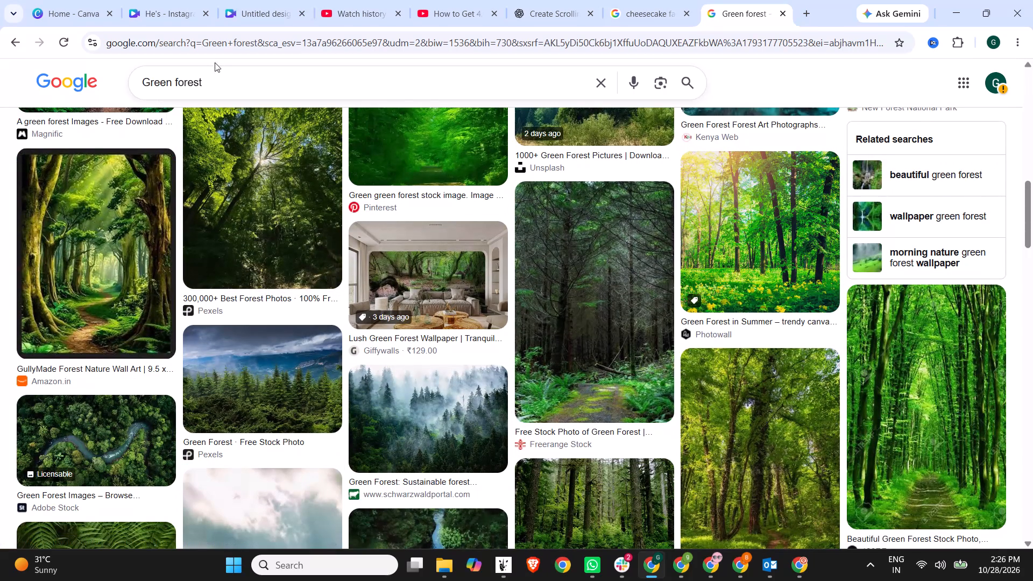
left_click_drag(224, 80, 107, 87)
type("whieh")
key("BackSpace")
key("BackSpace")
type("tehouse")
key("Return")
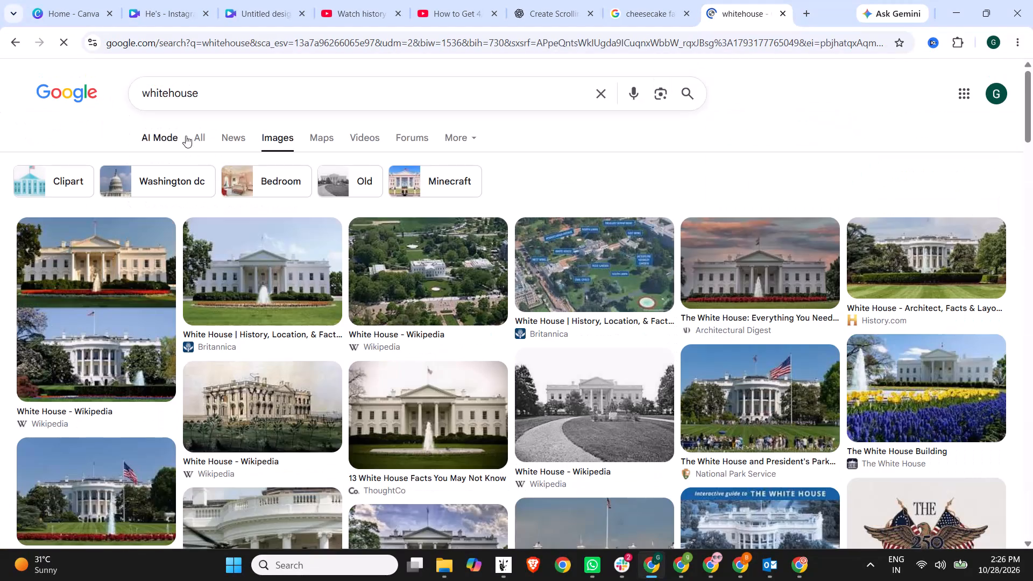
Open the White House aerial pictures and copy ELLE Decor's photo of the building with its green lawn.
left_click(395, 280)
right_click(801, 317)
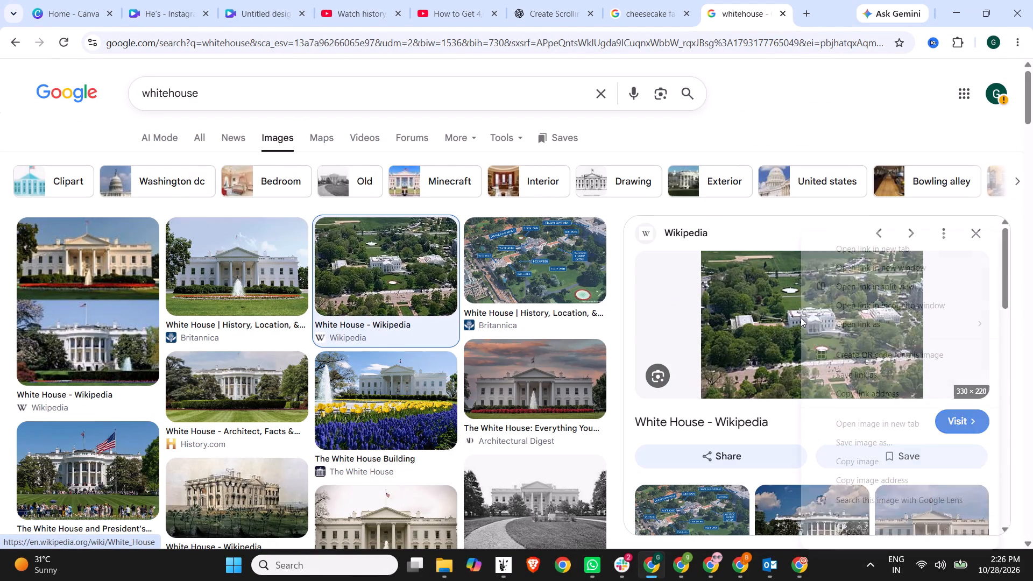
left_click(676, 438)
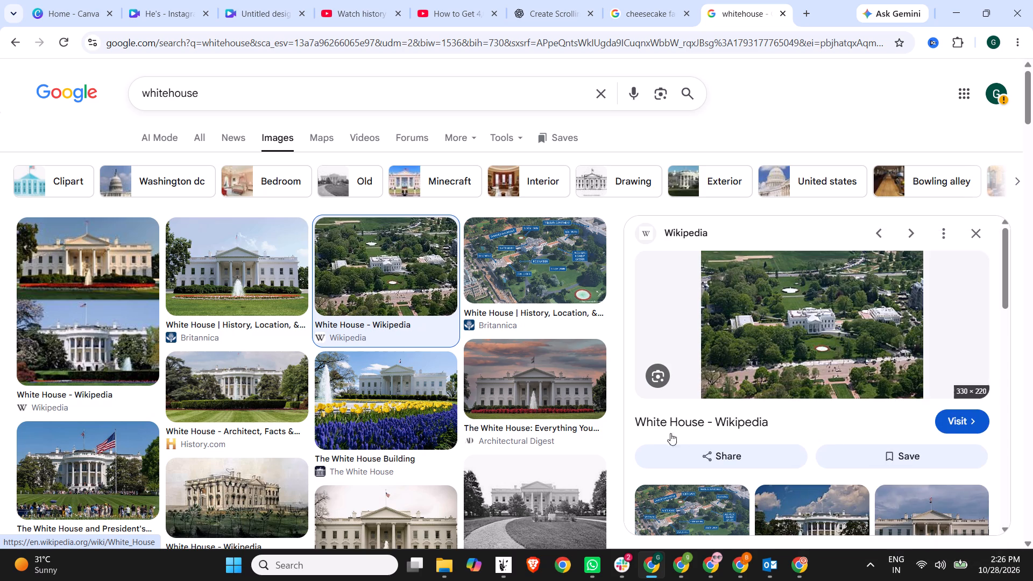
scroll(646, 424, "down", 3)
left_click(681, 436)
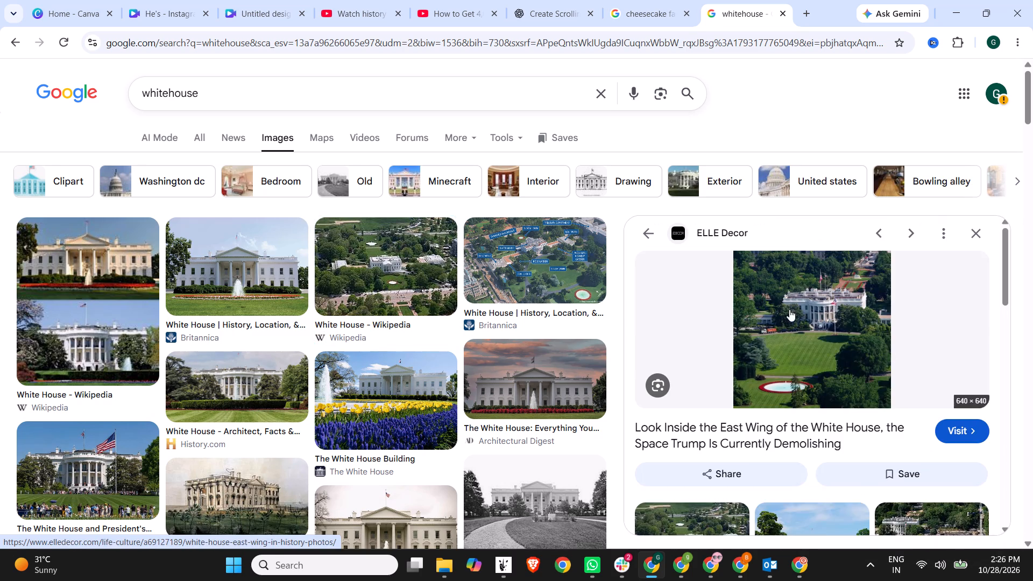
right_click(789, 309)
left_click(837, 460)
Paste the White House photo into the Canva design, move it to the canvas's top-left corner and enlarge it past the canvas width.
left_click(649, 0)
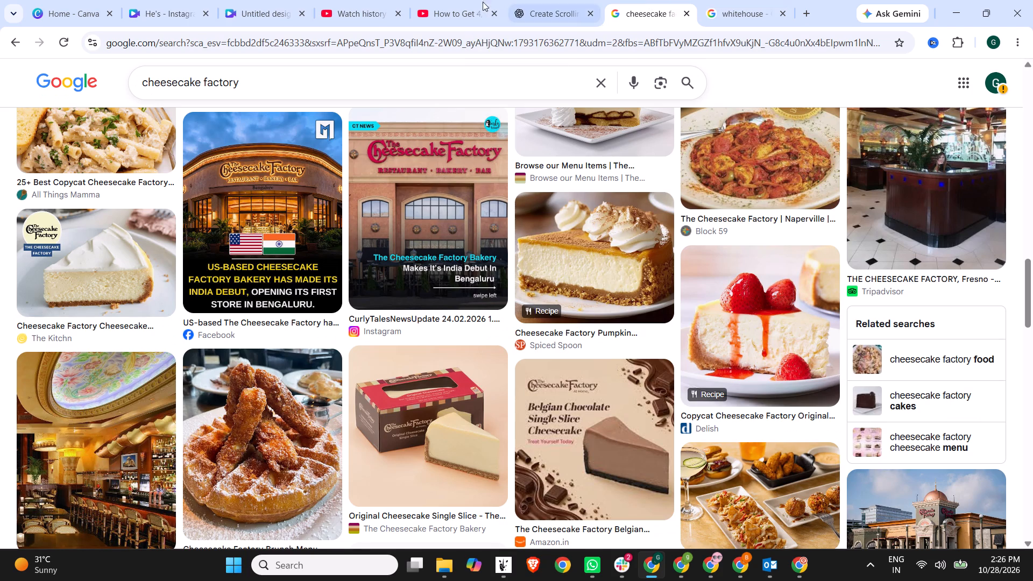
left_click(164, 0)
key("ctrl+v")
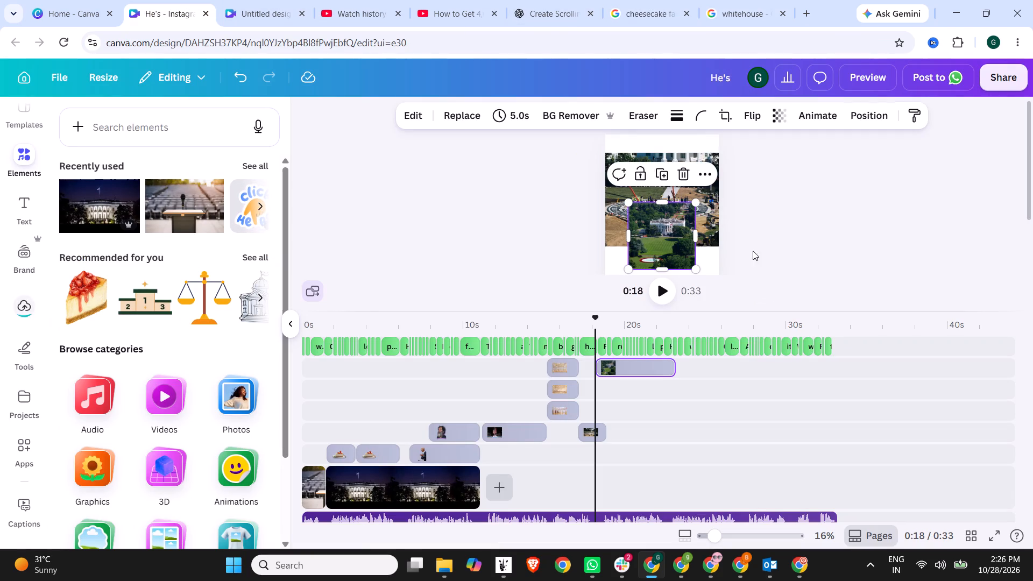
left_click_drag(668, 240, 645, 173)
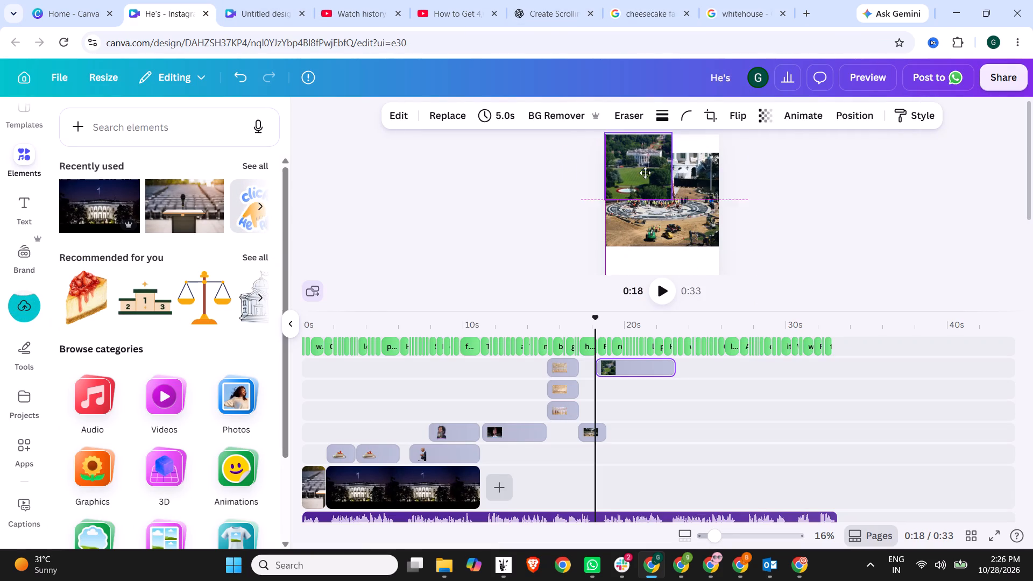
left_click_drag(645, 173, 642, 174)
left_click_drag(666, 200, 730, 289)
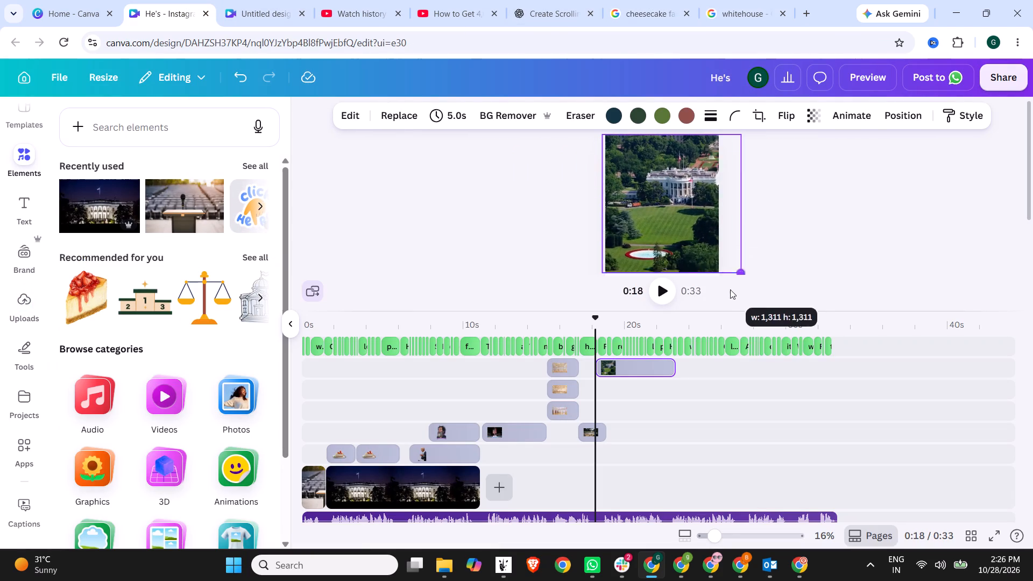
left_click_drag(730, 289, 738, 297)
Enlarge the White House photo to cover the full canvas height and centre it horizontally on the canvas.
scroll(804, 214, "down", 2, "ctrl")
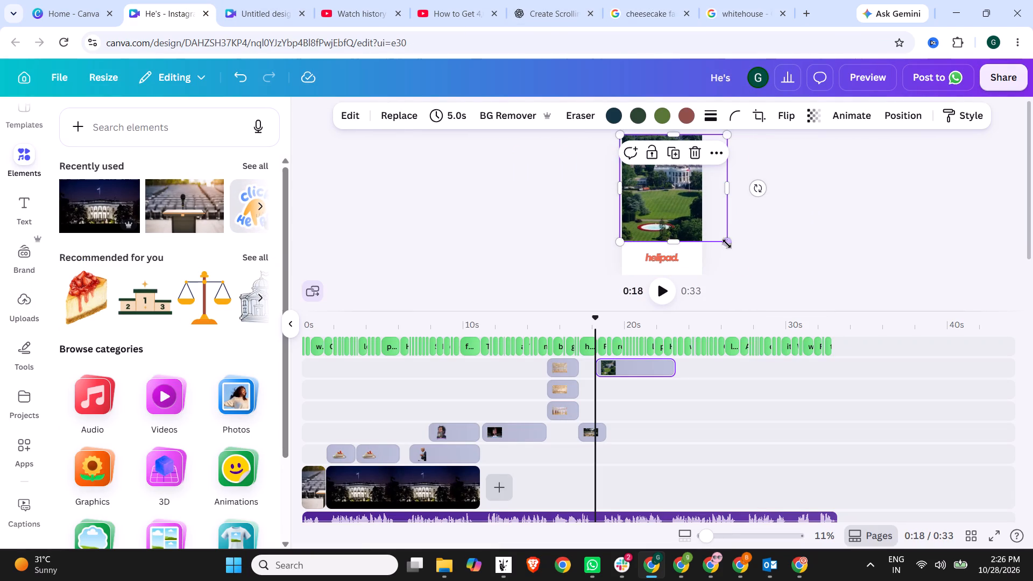
left_click_drag(730, 242, 769, 282)
left_click_drag(671, 216, 661, 215)
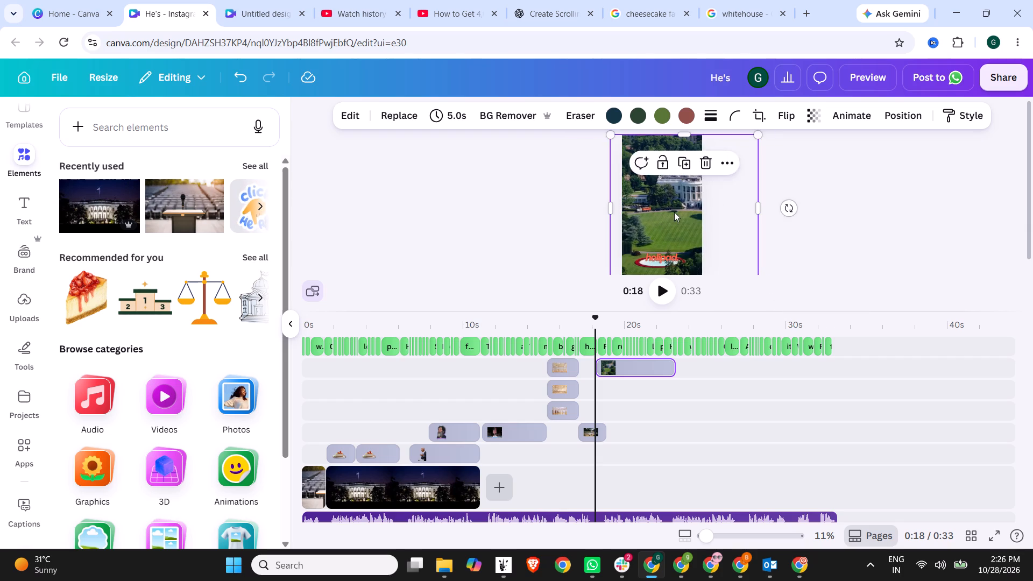
scroll(773, 211, "down", 2, "ctrl")
left_click_drag(771, 311, 771, 328)
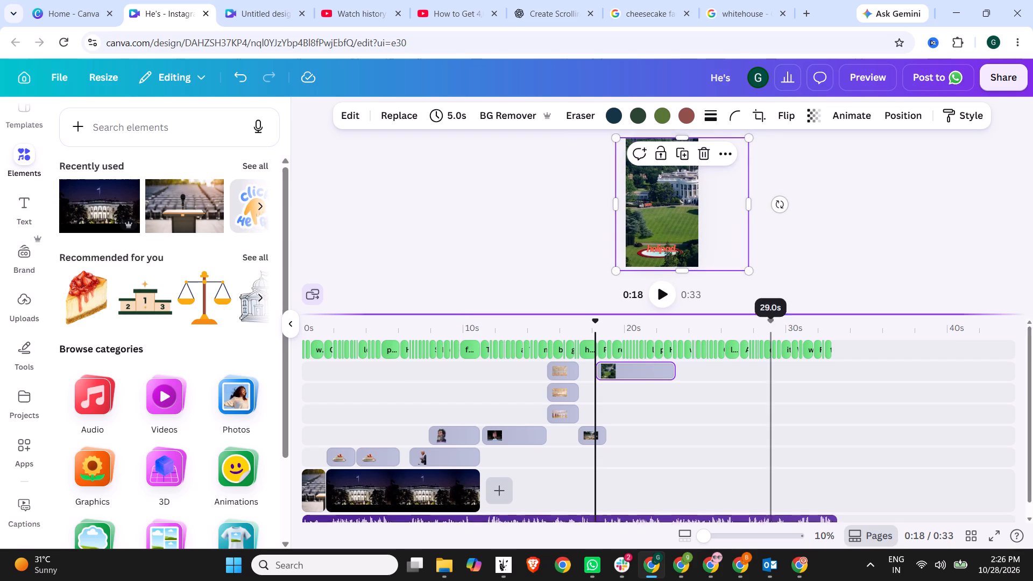
left_click_drag(771, 328, 771, 351)
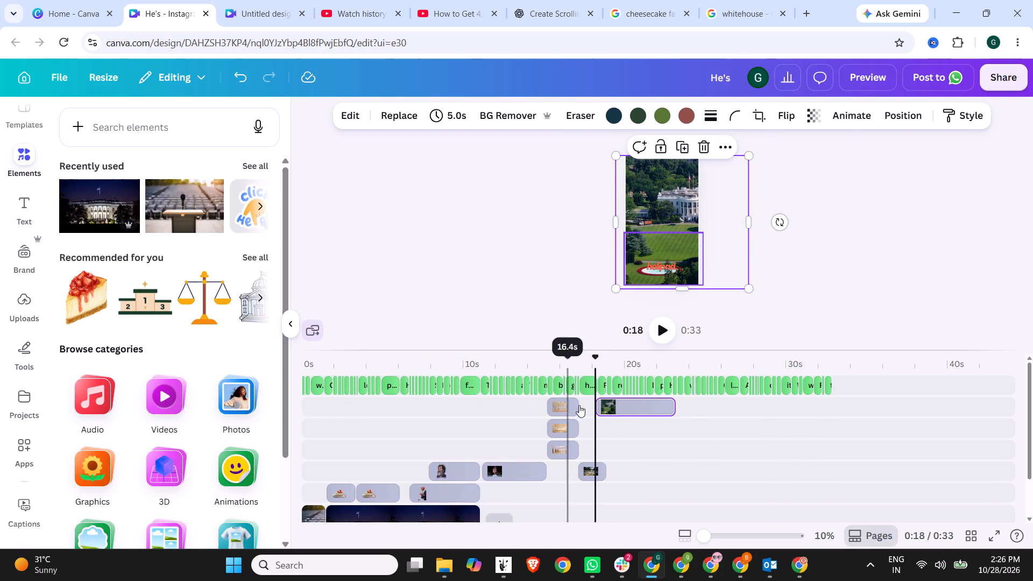
scroll(802, 256, "up", 1)
scroll(647, 226, "up", 1)
left_click_drag(650, 222, 640, 221)
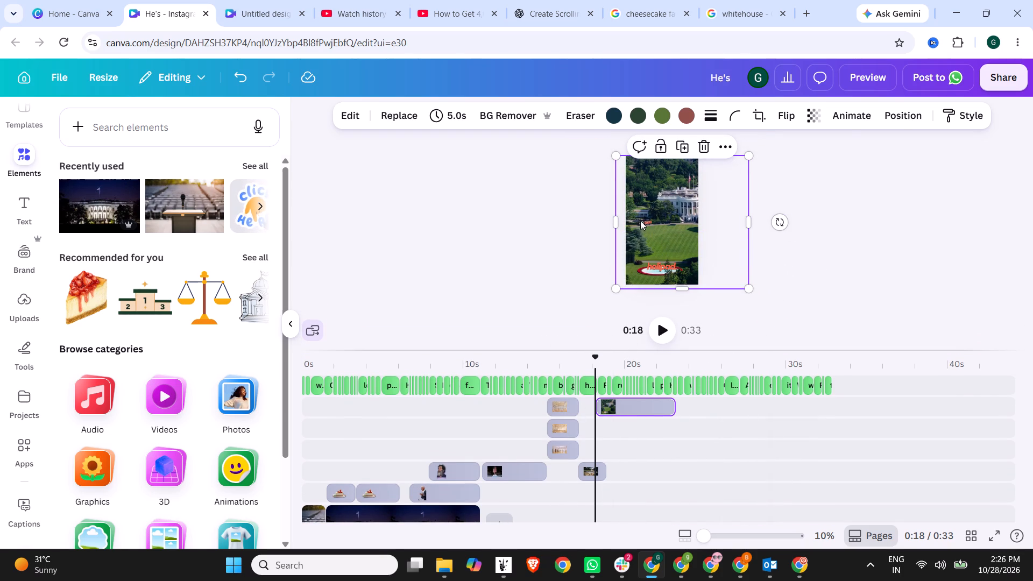
left_click_drag(640, 221, 629, 220)
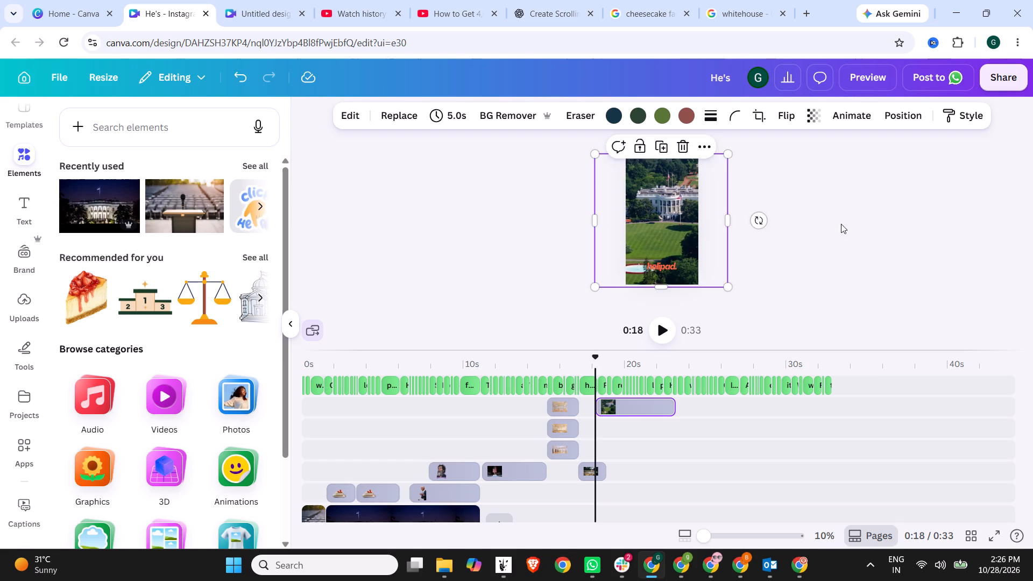
left_click(888, 223)
Move the White House clip onto the cheesecake track directly beneath the helipad clip and trim it to the helipad clip's end.
left_click(629, 408)
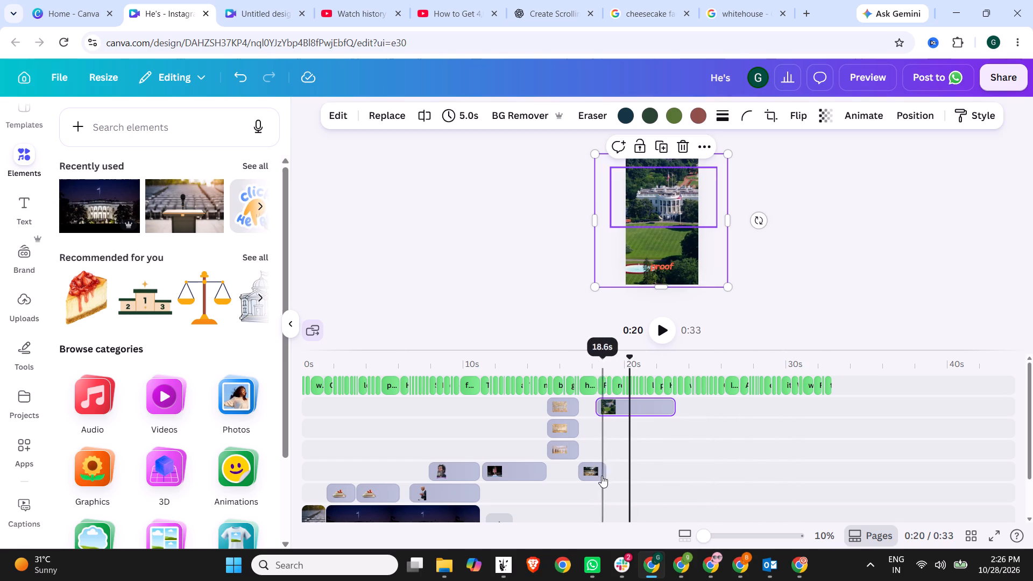
left_click_drag(626, 404, 610, 488)
left_click_drag(658, 488, 603, 491)
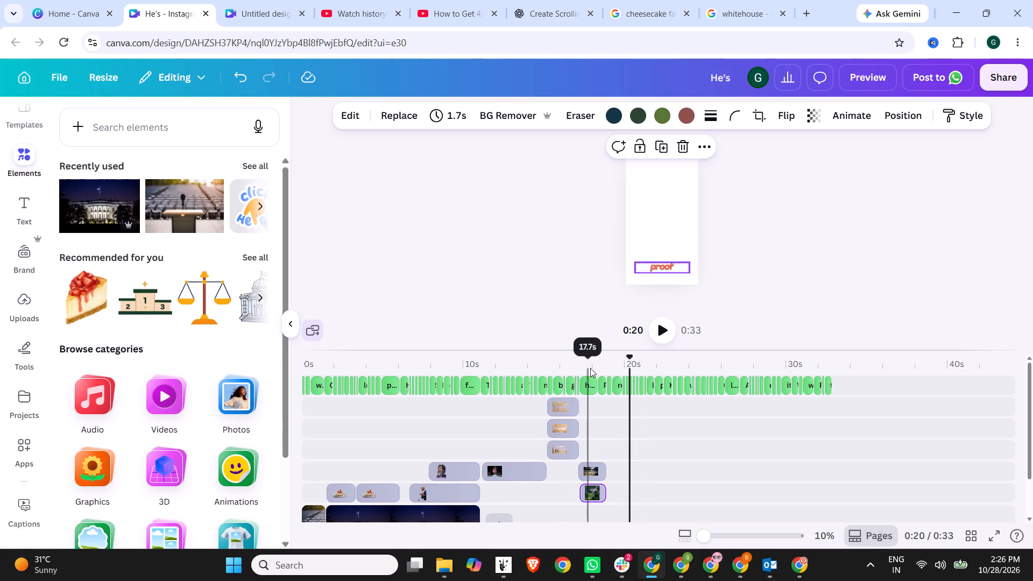
Shift the helipad construction photo slightly down on the canvas over the White House background at about 17.7 s.
left_click(591, 357)
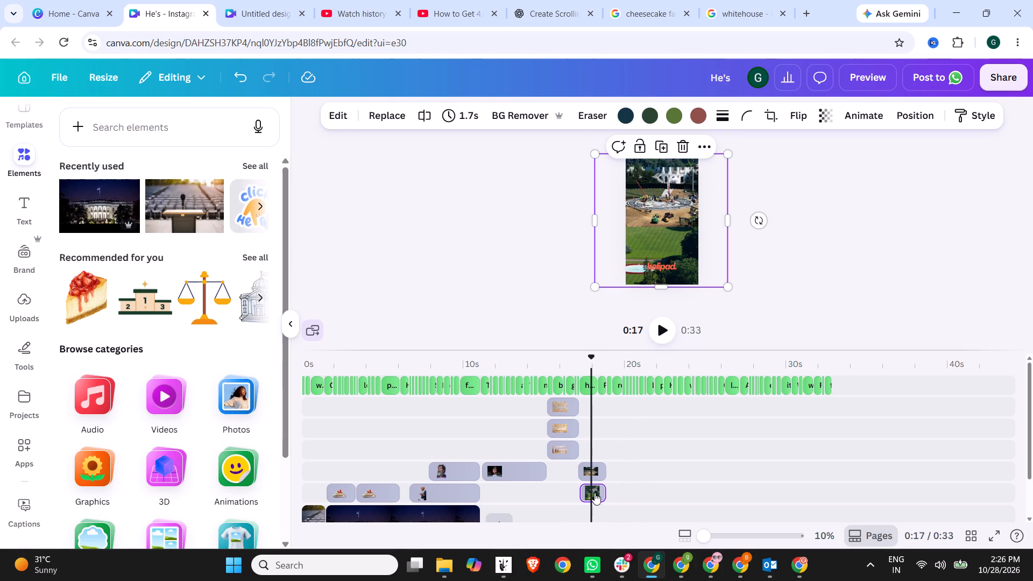
scroll(634, 473, "down", 1, "ctrl")
left_click(479, 208)
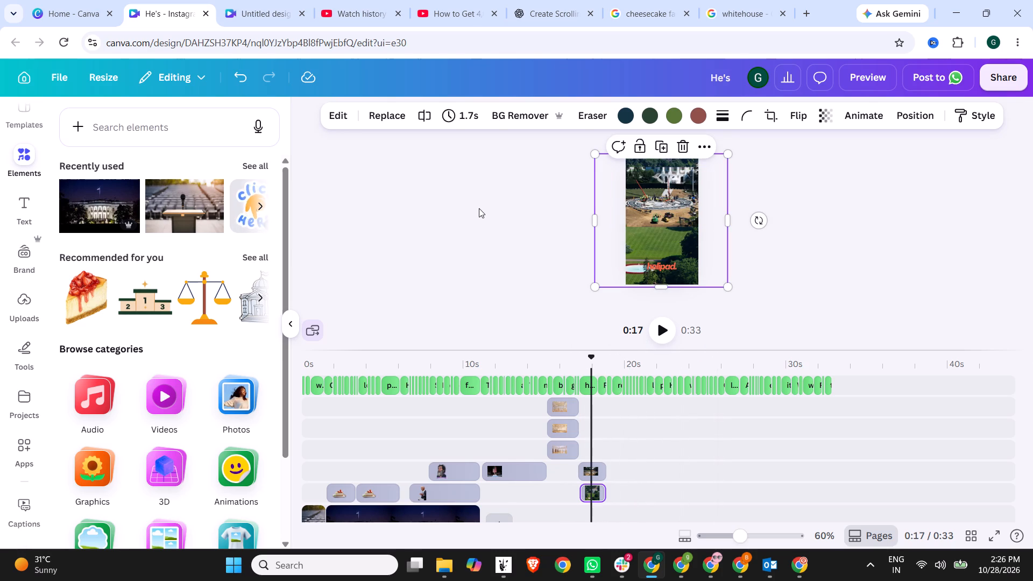
left_click_drag(659, 201, 659, 214)
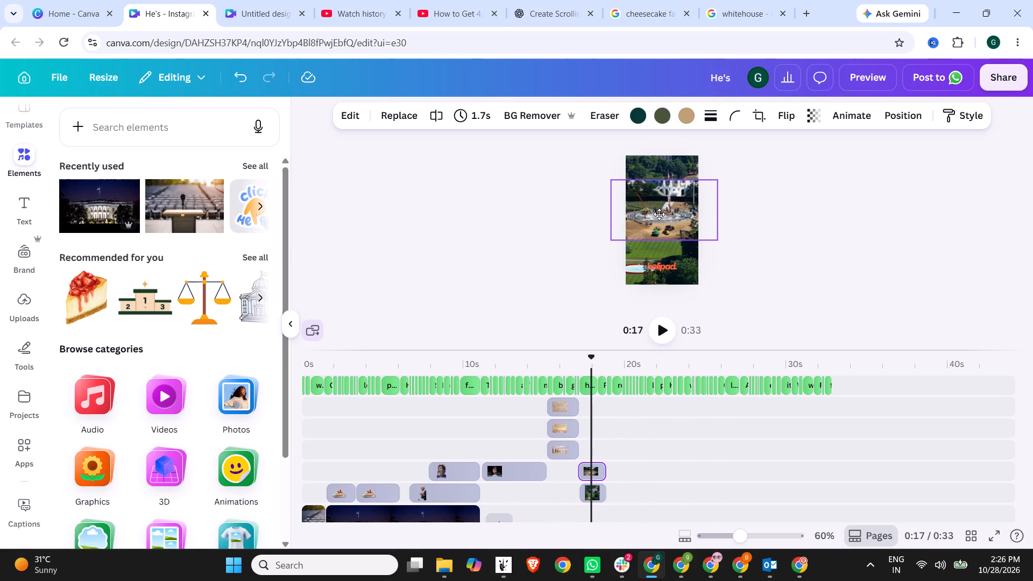
left_click_drag(659, 214, 659, 218)
left_click(821, 210)
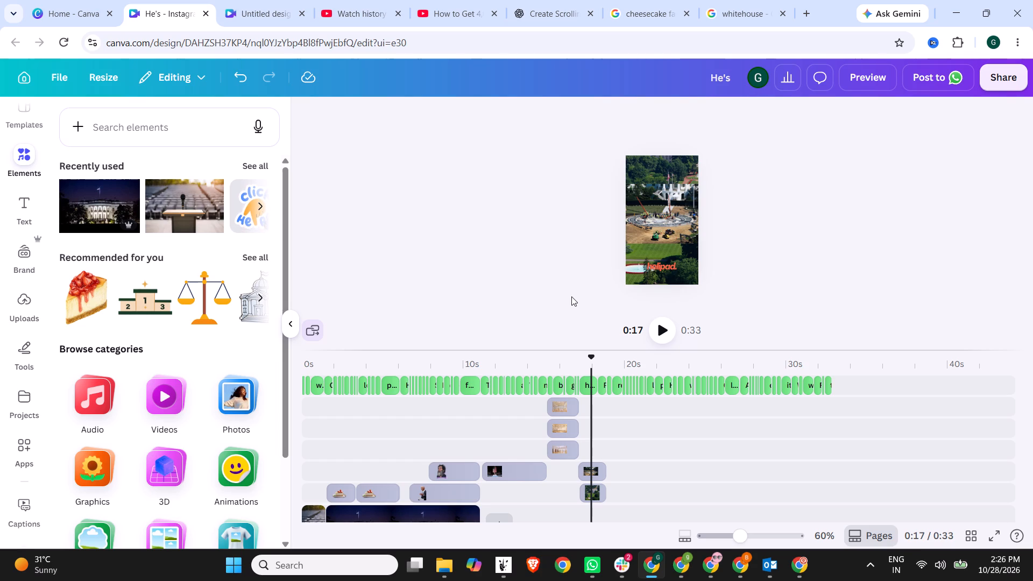
left_click(569, 296)
Play the Short from about 14.7 s through the helipad scene and the captions that follow it.
left_click(540, 360)
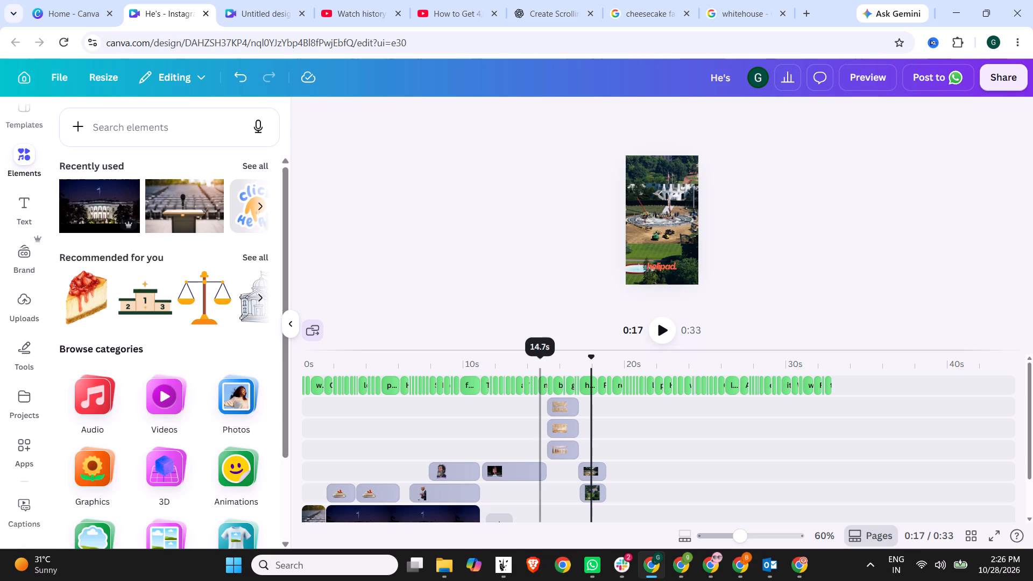
left_click(664, 330)
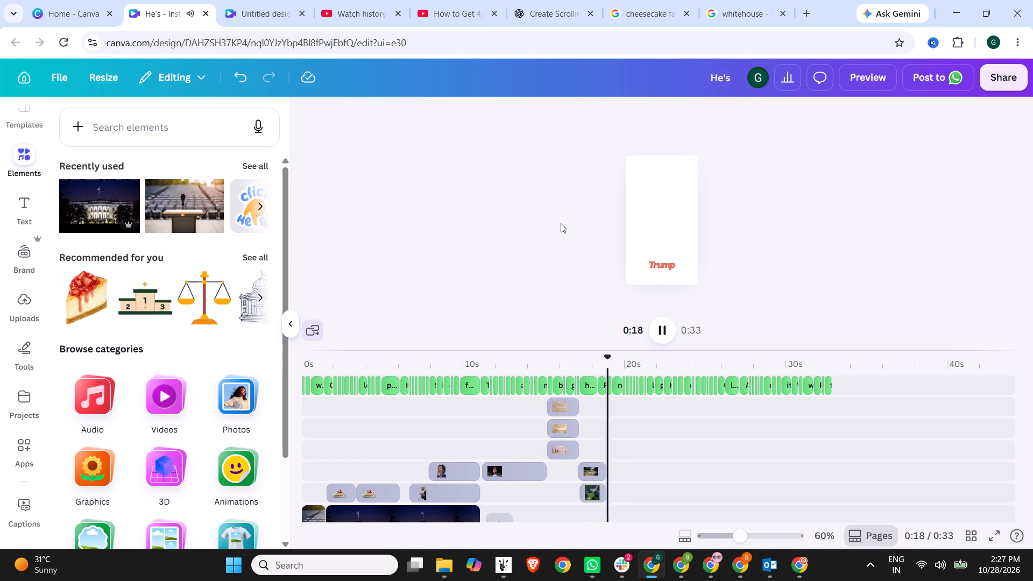
left_click(658, 328)
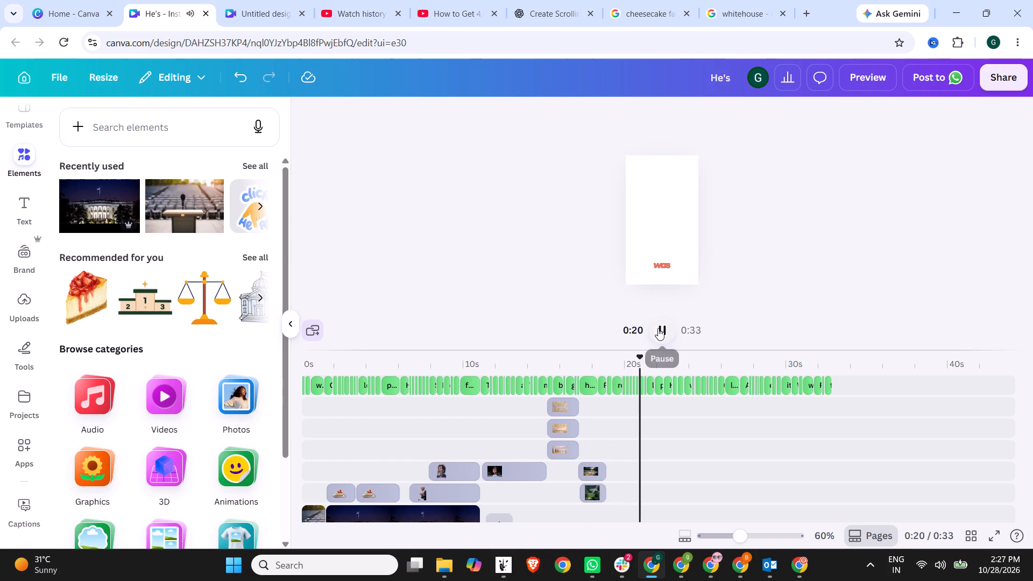
Switch to the White House image results in Google and search for images of "Trump" instead.
left_click(746, 0)
left_click_drag(203, 91, 0, 82)
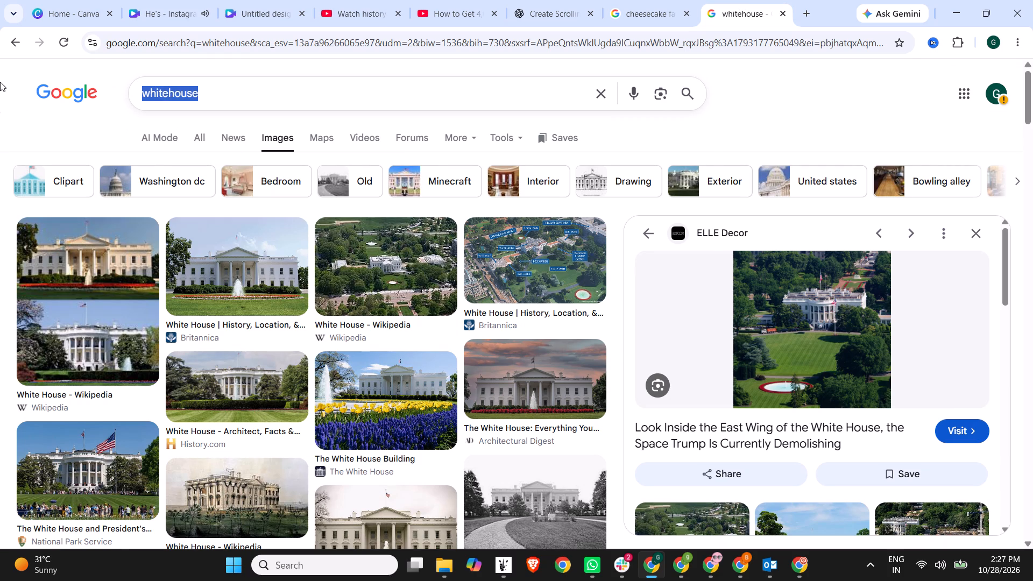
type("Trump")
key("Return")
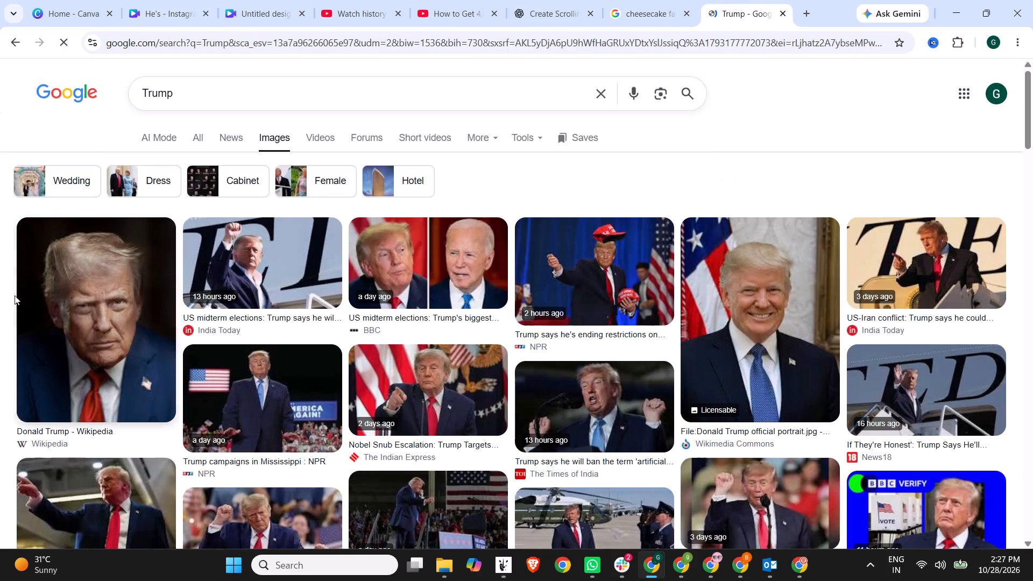
Open NPR's photo of Trump with red caps and browse its related images for a picture to use.
left_click(618, 271)
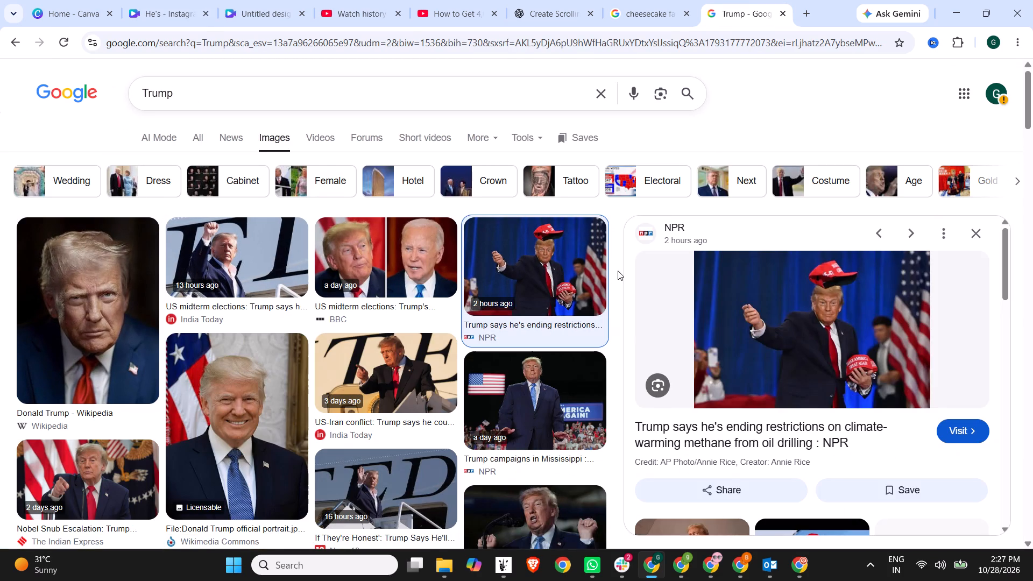
right_click(801, 285)
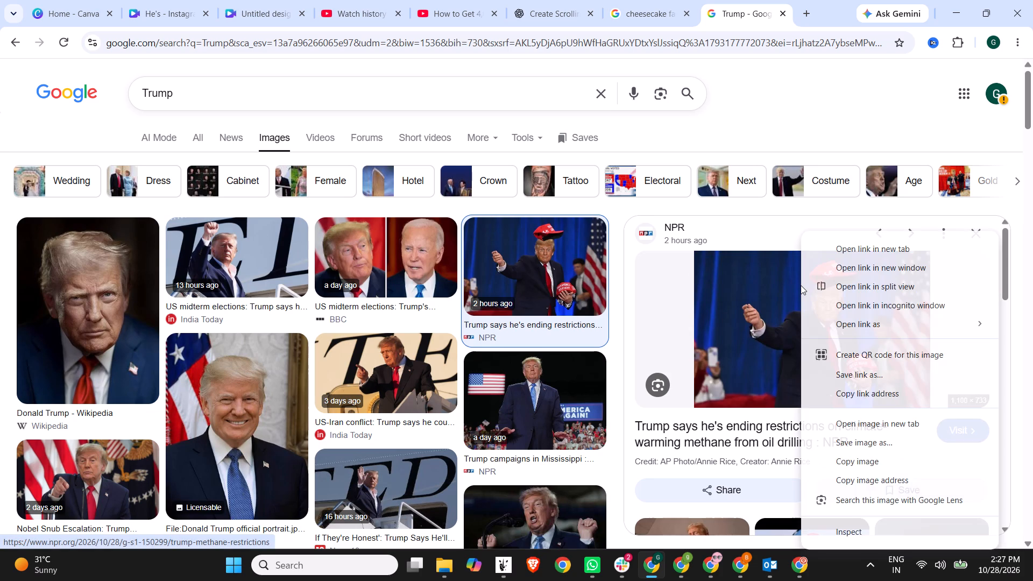
scroll(720, 299, "down", 2)
scroll(703, 368, "down", 3)
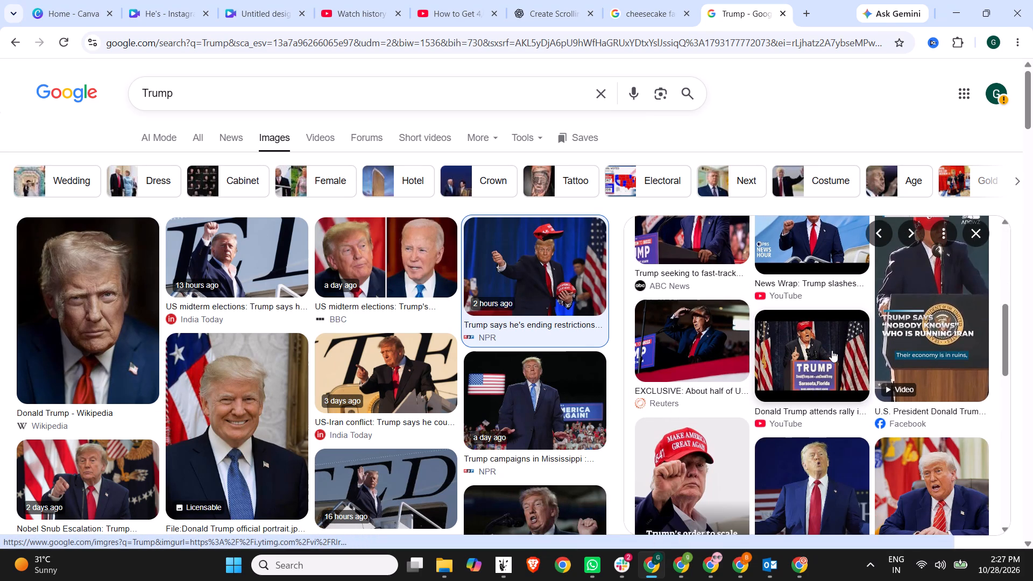
Look through the Trump image results and copy WREG.com's picture of him in a red tie against a dark background.
scroll(705, 338, "down", 3)
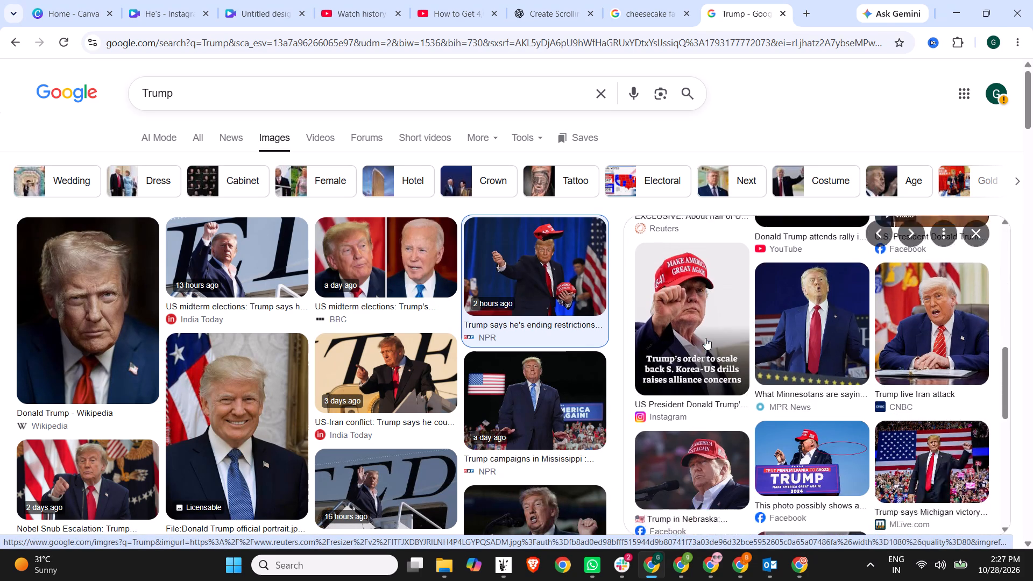
scroll(705, 338, "down", 6)
scroll(557, 357, "down", 4)
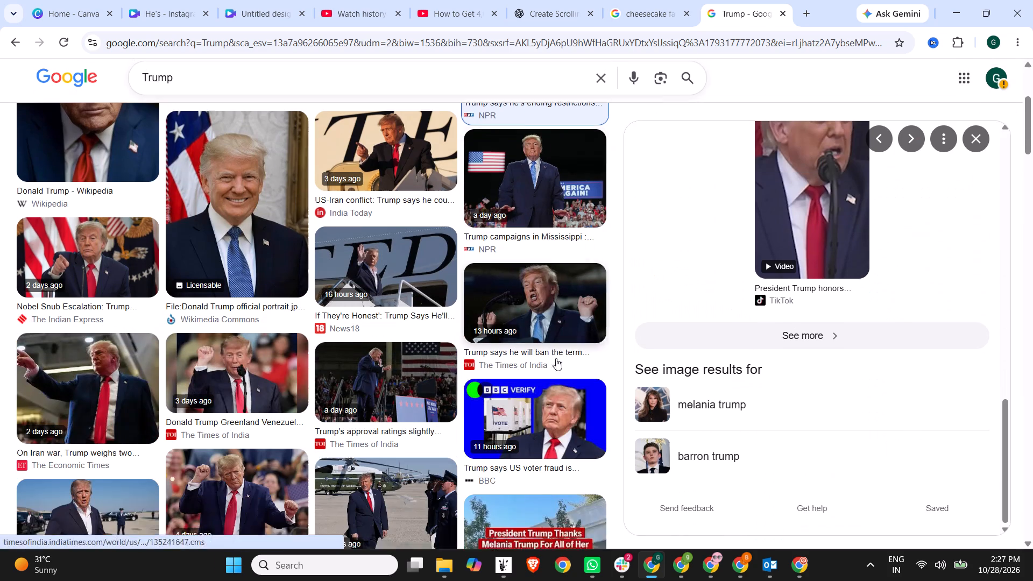
scroll(279, 335, "down", 3)
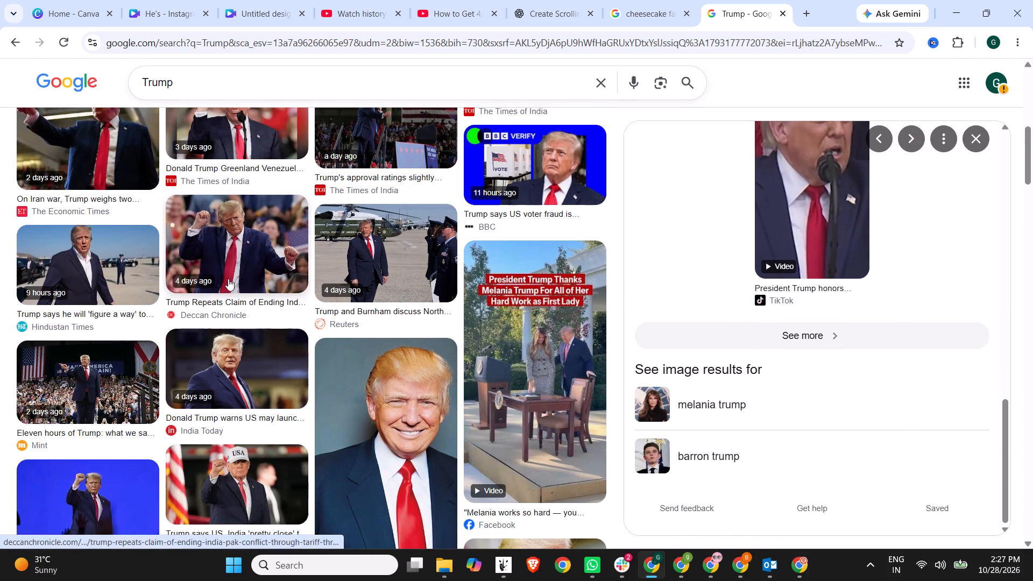
left_click(112, 274)
scroll(817, 272, "down", 2)
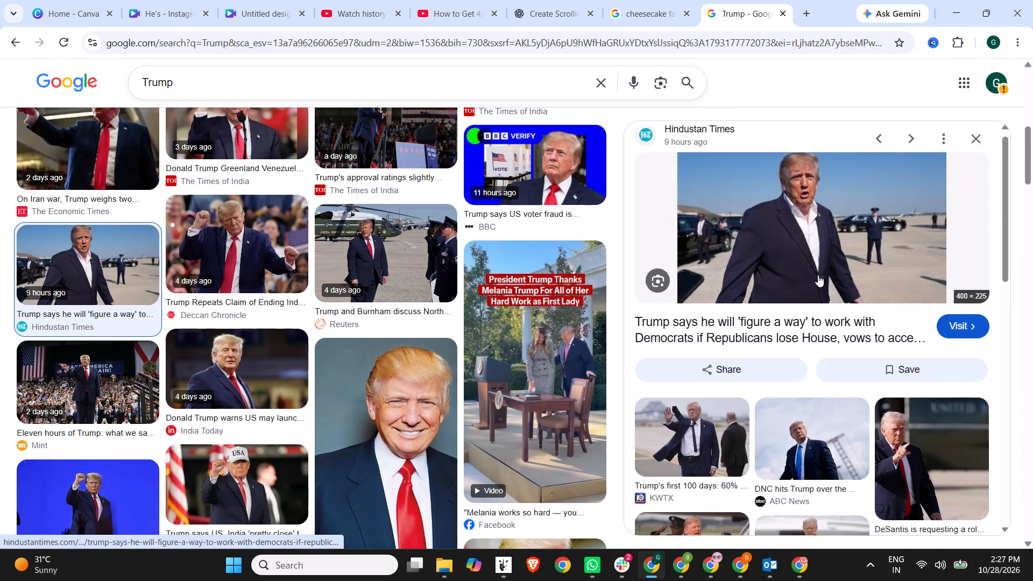
scroll(818, 275, "down", 1)
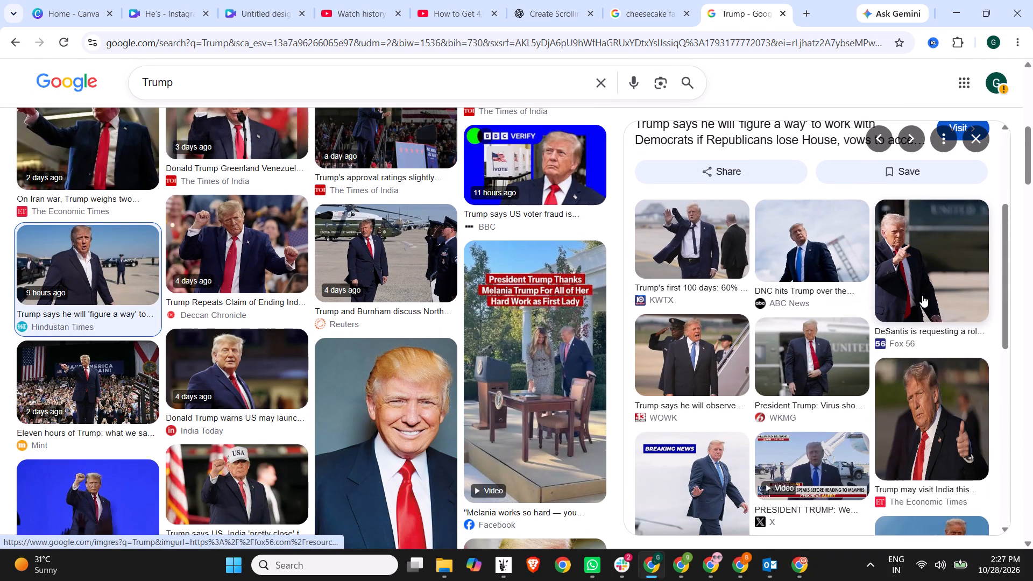
left_click(919, 289)
scroll(767, 275, "down", 5)
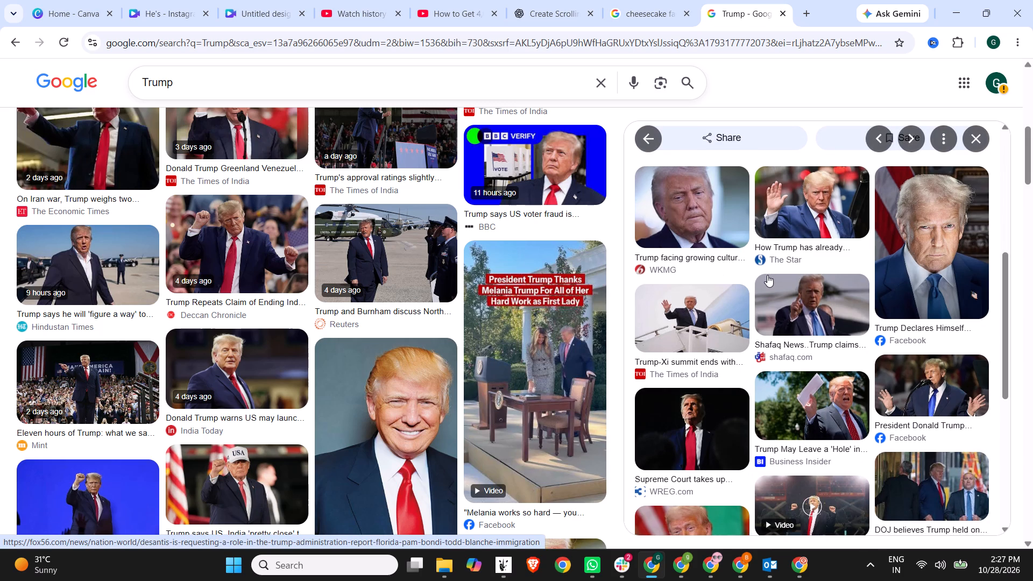
scroll(942, 246, "down", 4)
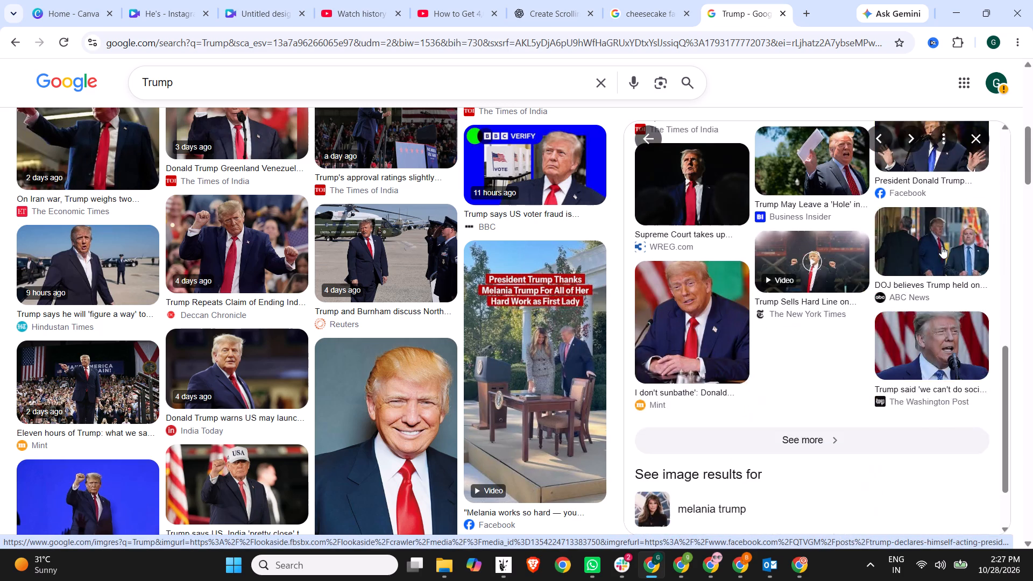
scroll(820, 255, "up", 2)
left_click(708, 296)
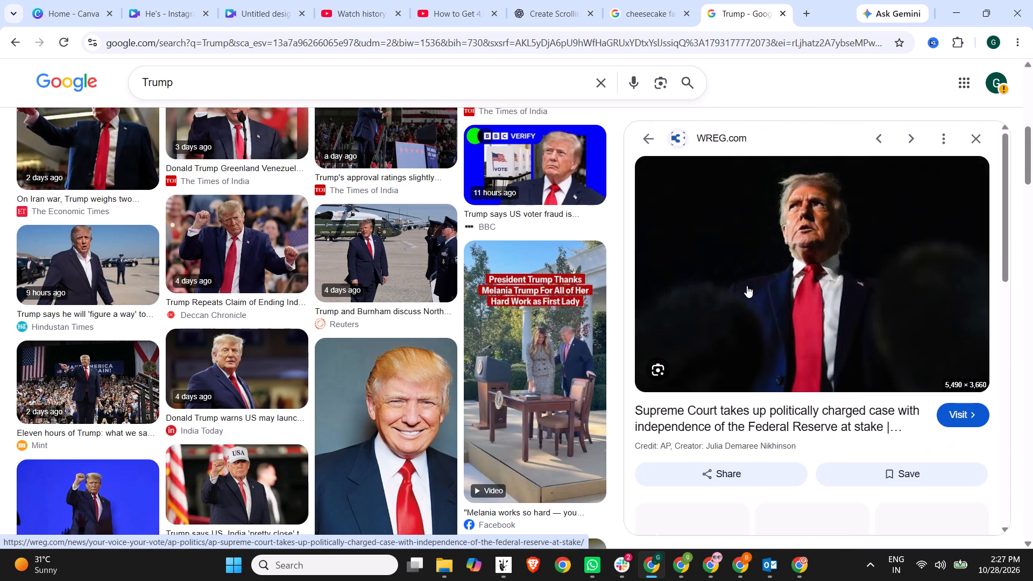
right_click(789, 281)
left_click(845, 457)
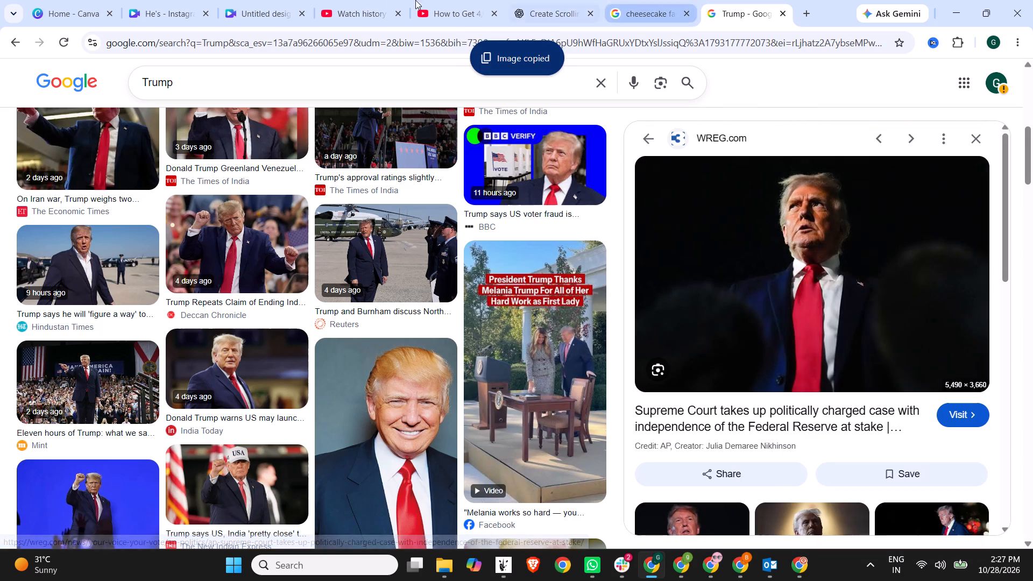
Paste the Trump picture into the Canva design, enlarge it to fill the canvas height and position it with Trump centred.
left_click(158, 0)
key("ctrl+v")
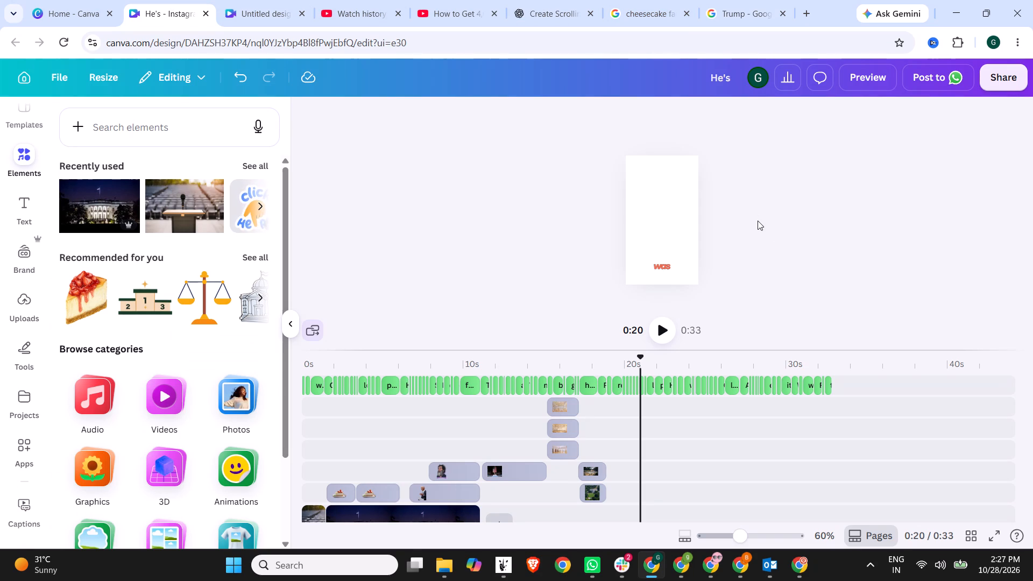
left_click_drag(674, 219, 657, 195)
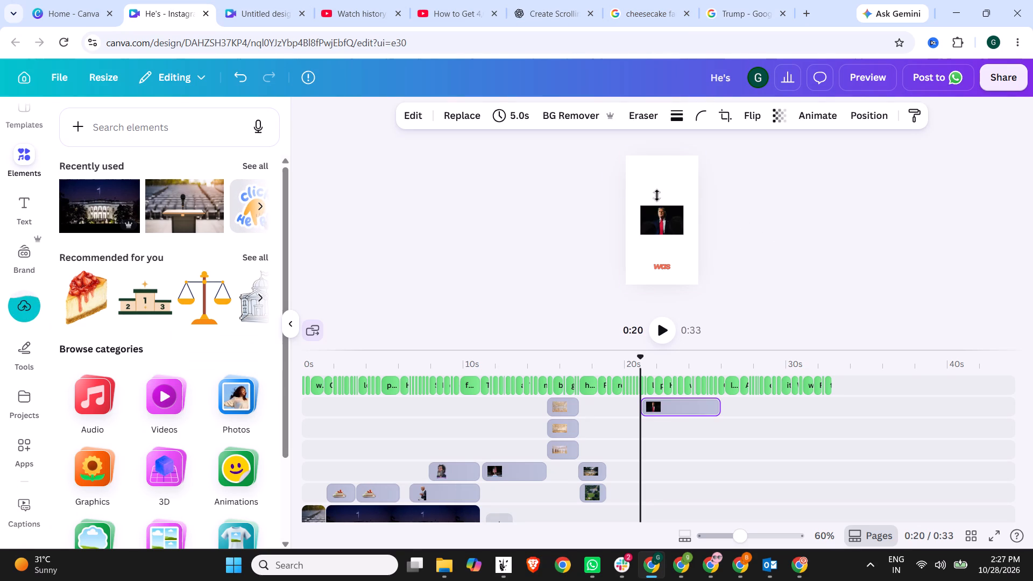
left_click_drag(657, 195, 646, 160)
left_click_drag(673, 220, 648, 168)
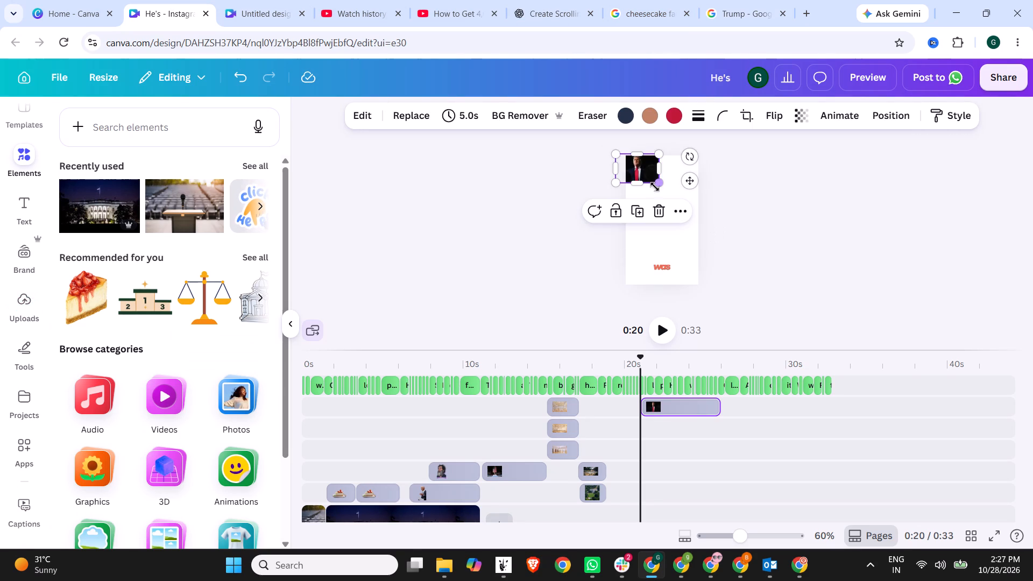
left_click_drag(656, 188, 756, 387)
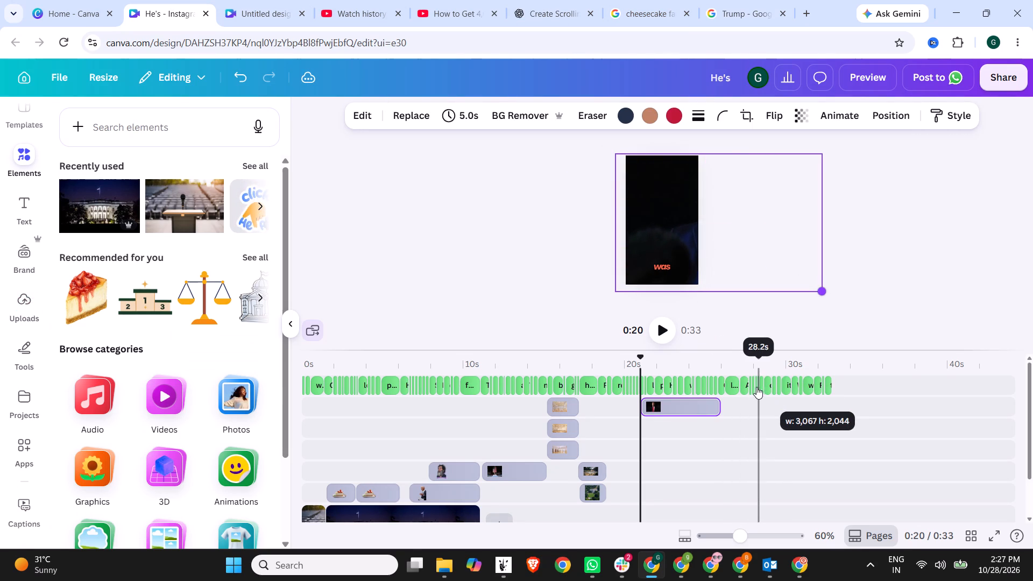
left_click_drag(756, 387, 746, 384)
left_click_drag(669, 223, 641, 224)
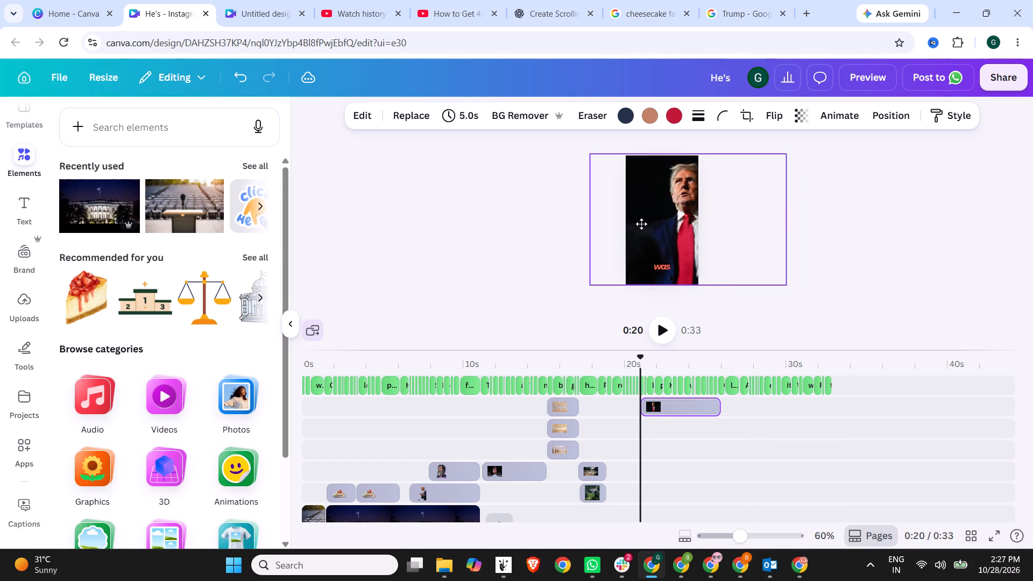
left_click_drag(641, 224, 628, 223)
left_click(504, 218)
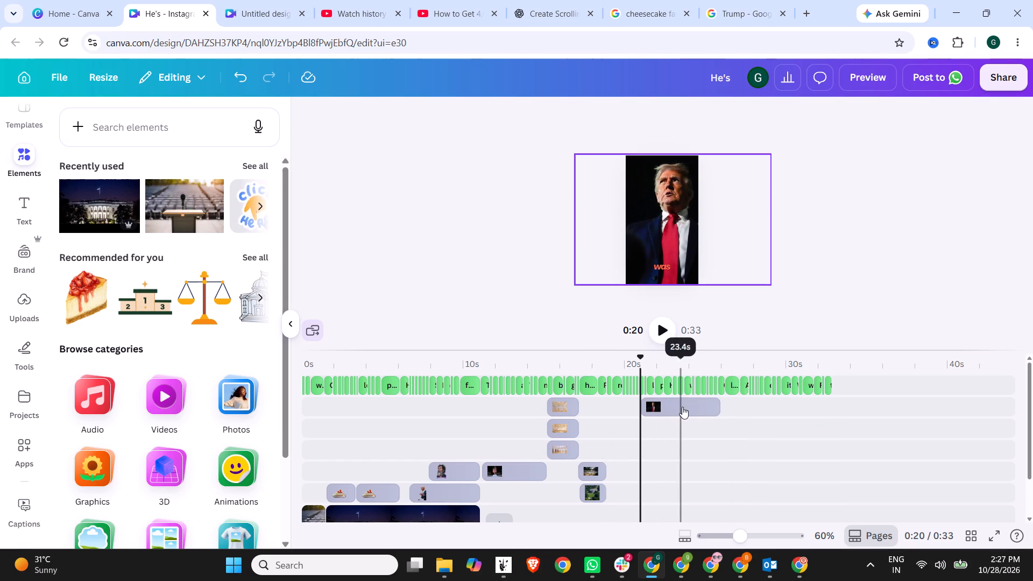
Move the Trump clip earlier to start right after the helipad clip, and play the video from about 17 s.
left_click_drag(682, 407, 649, 406)
left_click(571, 350)
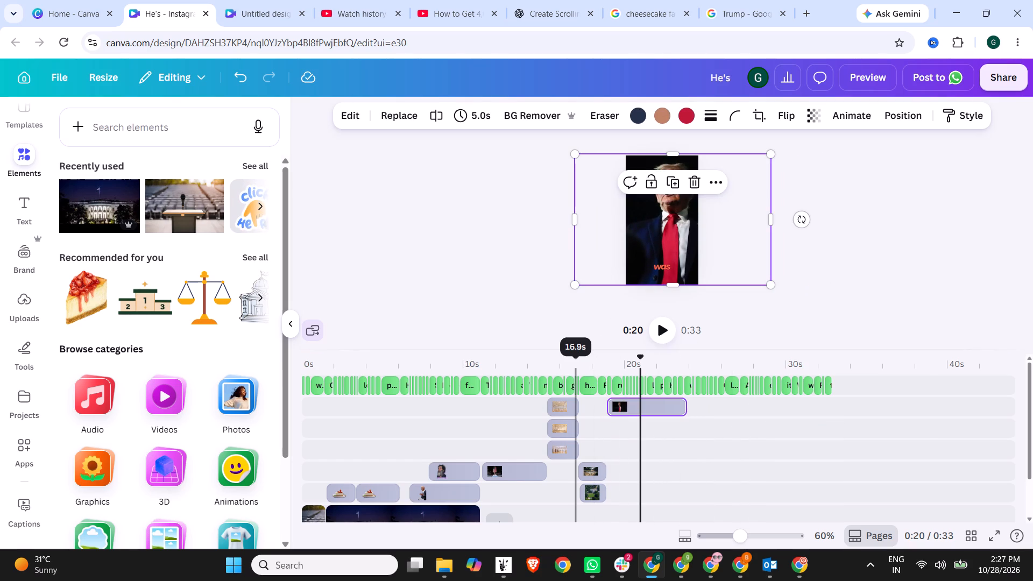
left_click(577, 359)
left_click(663, 325)
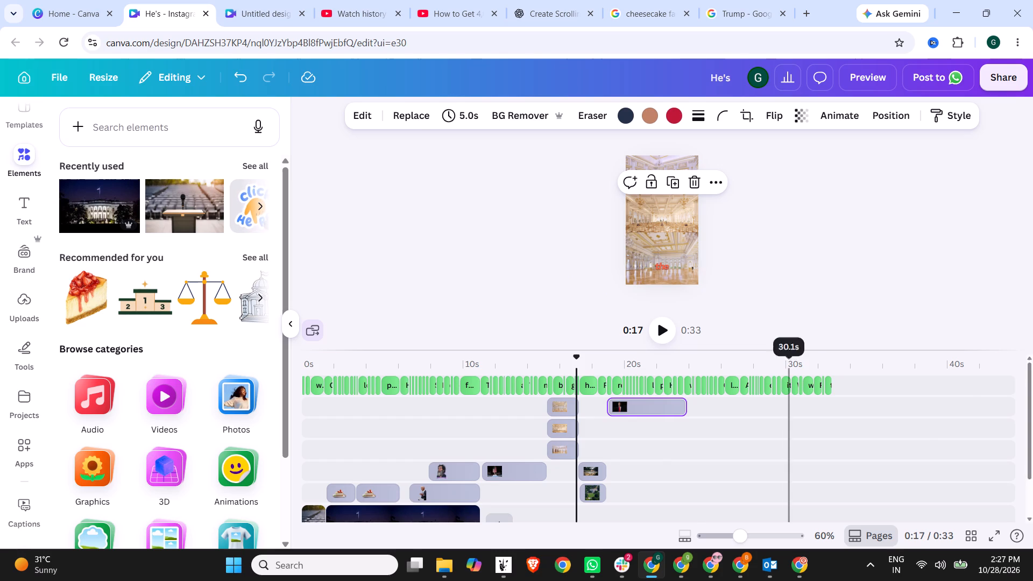
left_click(646, 333)
left_click(657, 331)
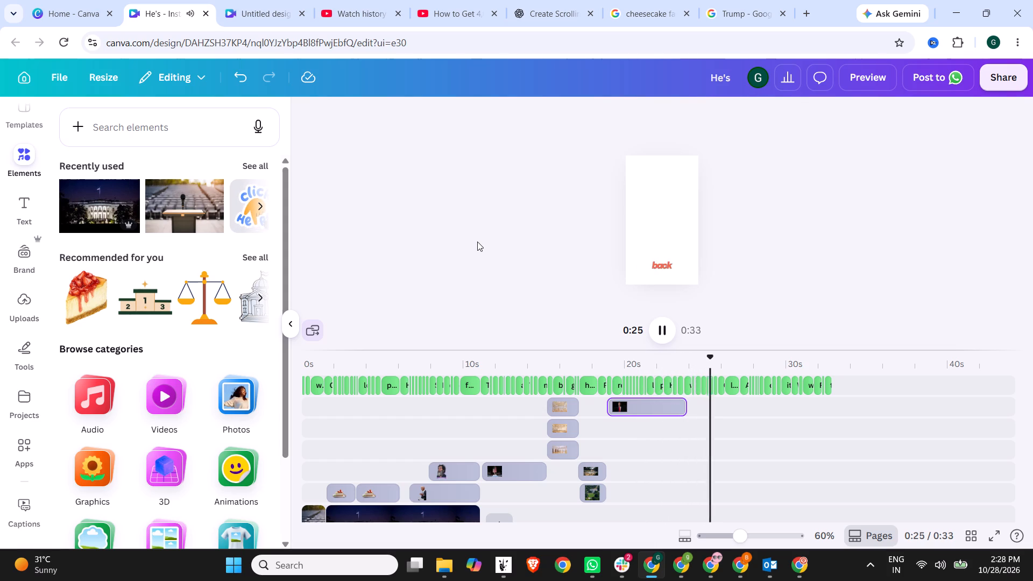
Pause the video and search Google Images for "Obama library".
left_click(663, 331)
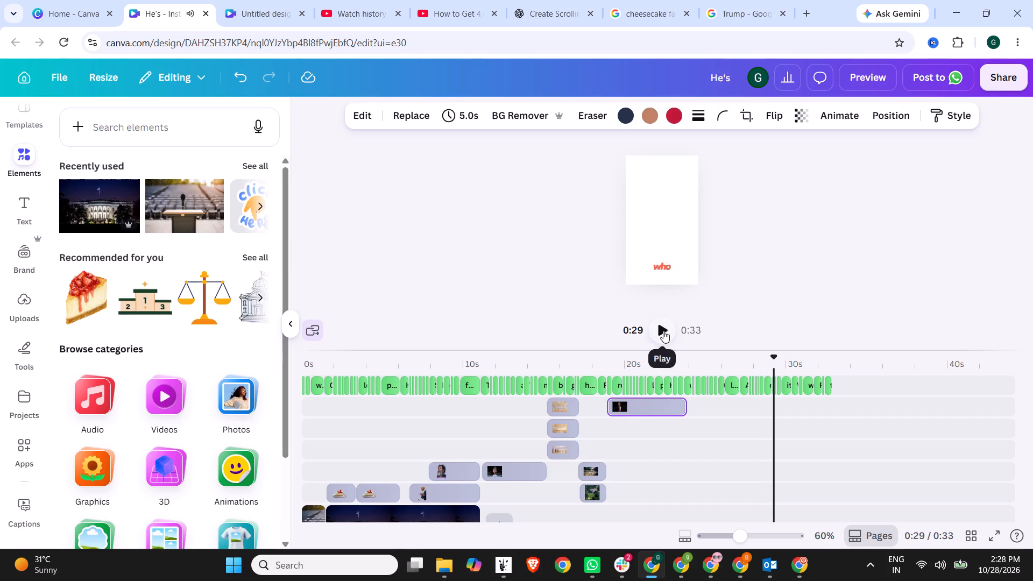
left_click(770, 0)
left_click_drag(314, 90, 134, 89)
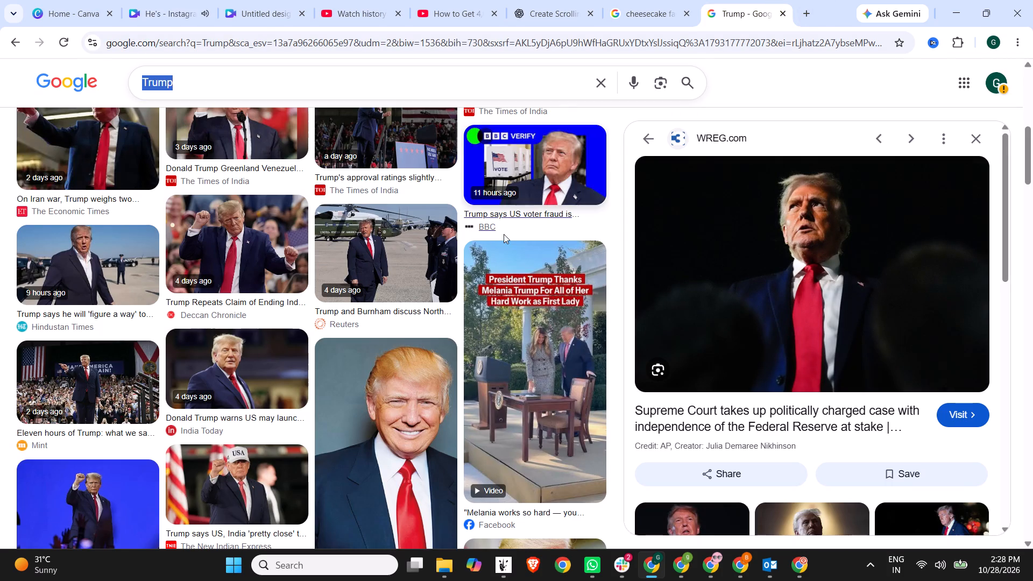
type("Obama")
key("space")
type("library")
key("Return")
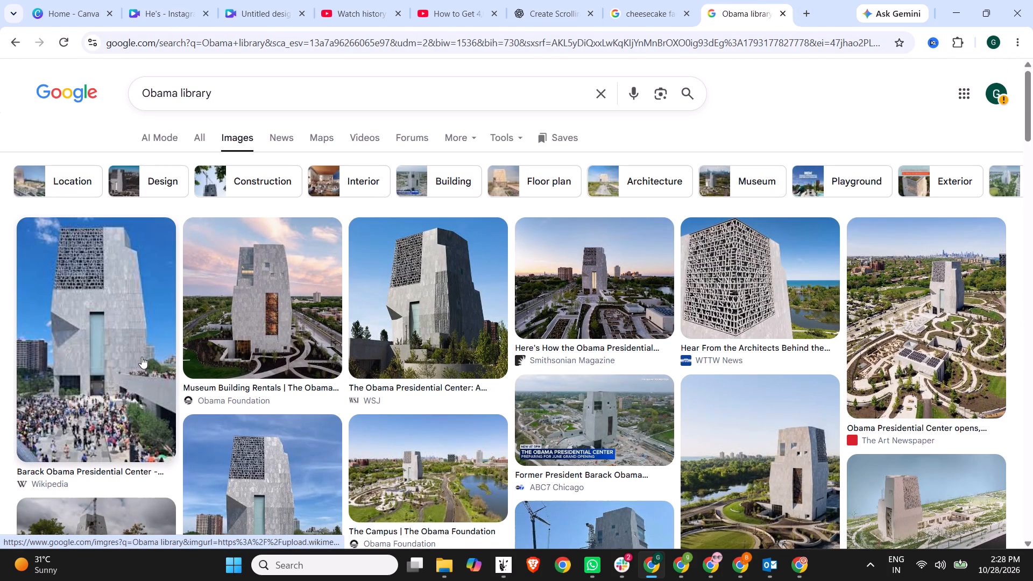
Look through the Obama library image results and preview the Instagram night shot of the building.
scroll(741, 316, "down", 2)
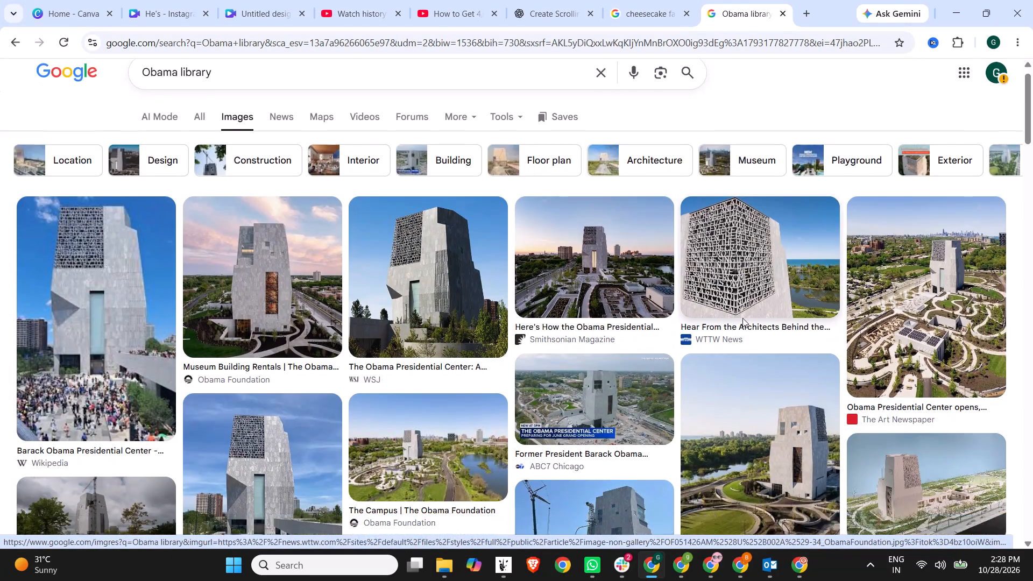
scroll(742, 318, "down", 1)
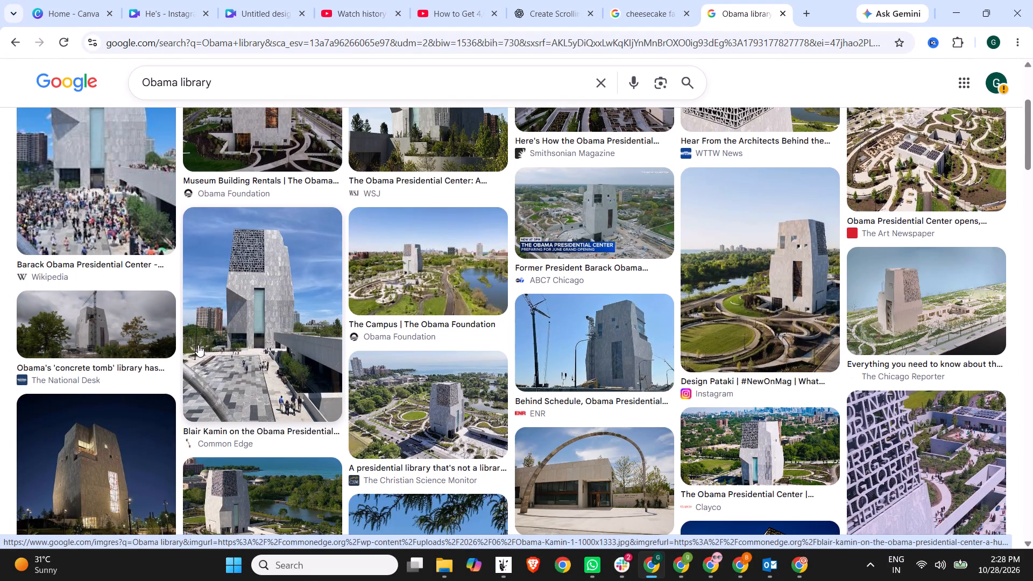
scroll(115, 350, "down", 3)
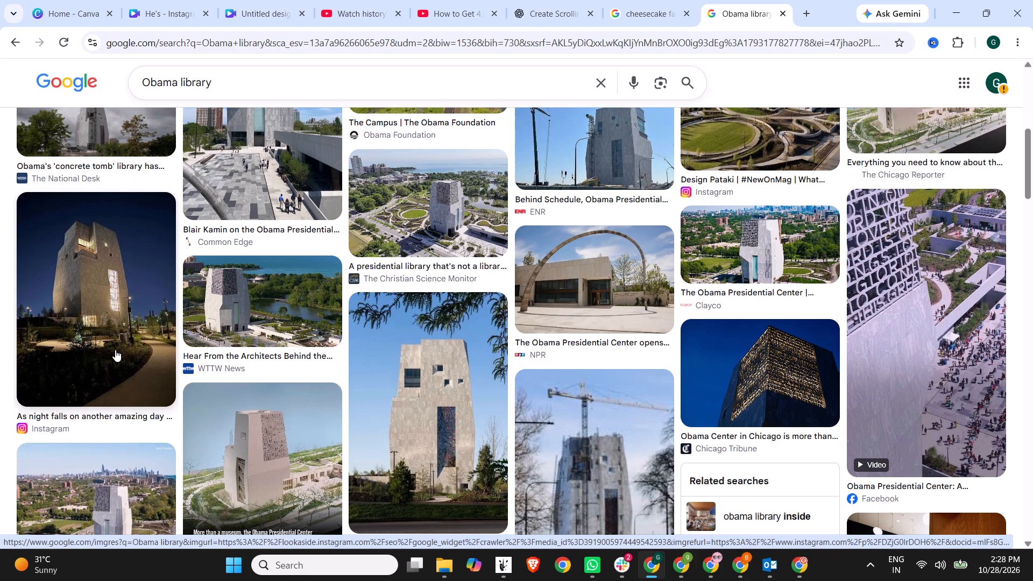
scroll(161, 350, "up", 6)
scroll(114, 353, "down", 6)
left_click(118, 297)
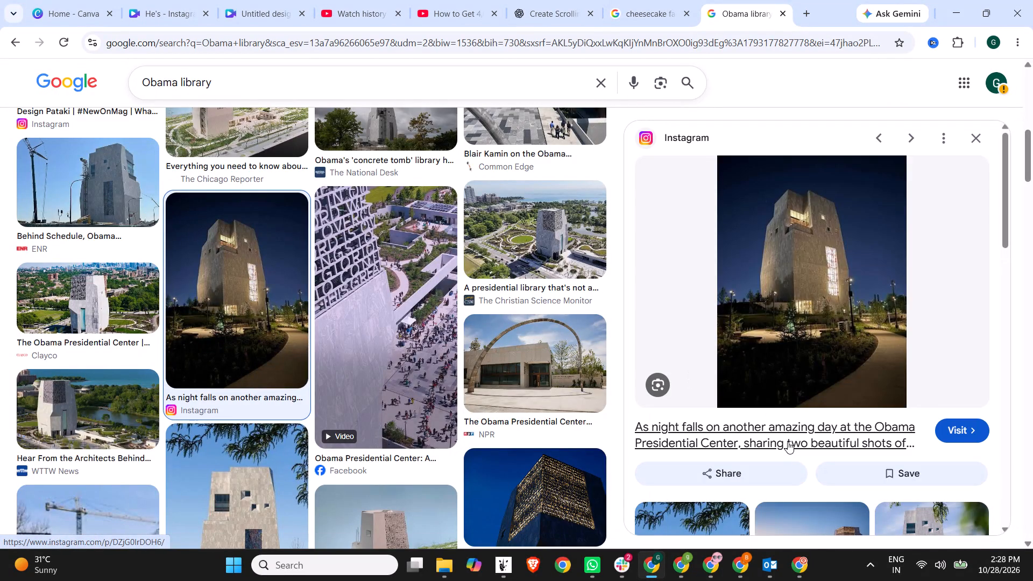
scroll(753, 410, "down", 6)
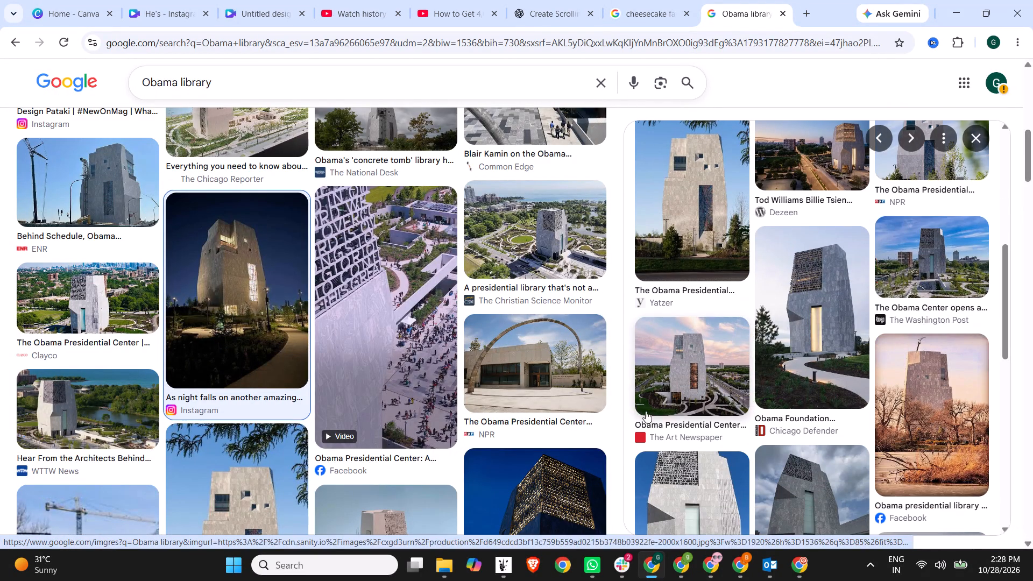
scroll(328, 382, "up", 9)
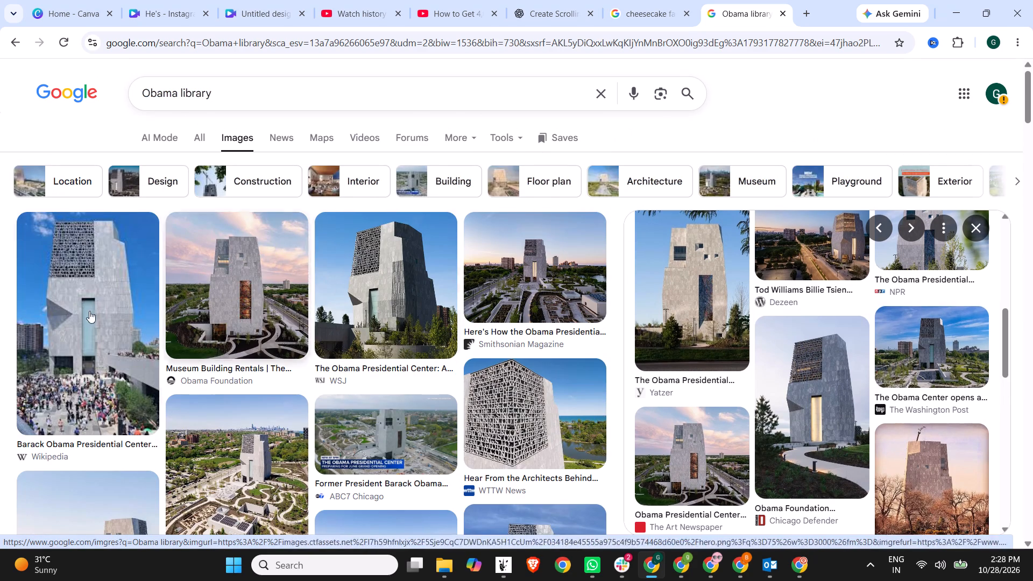
scroll(886, 349, "down", 9)
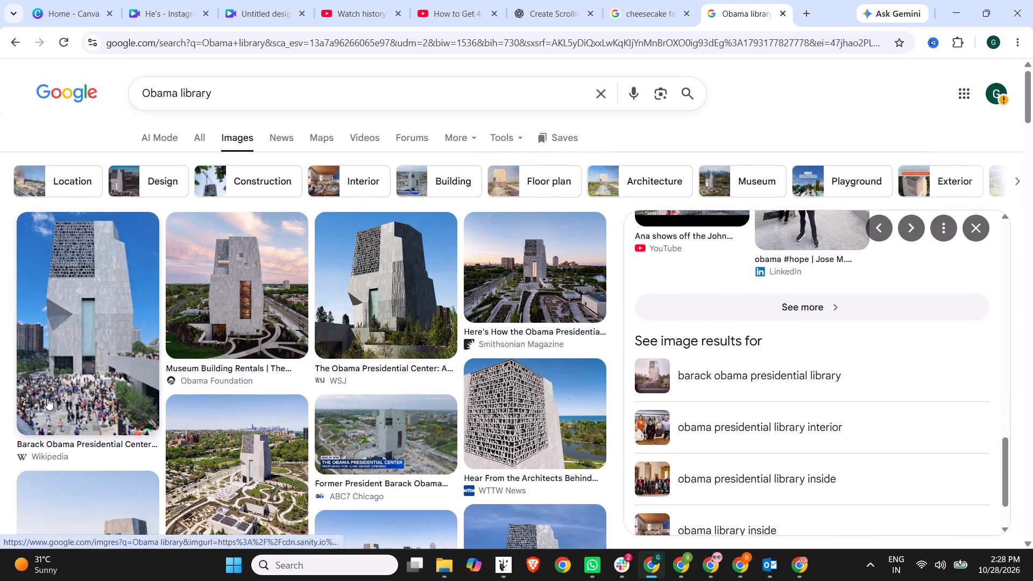
scroll(767, 360, "up", 20)
scroll(767, 360, "up", 1)
right_click(778, 350)
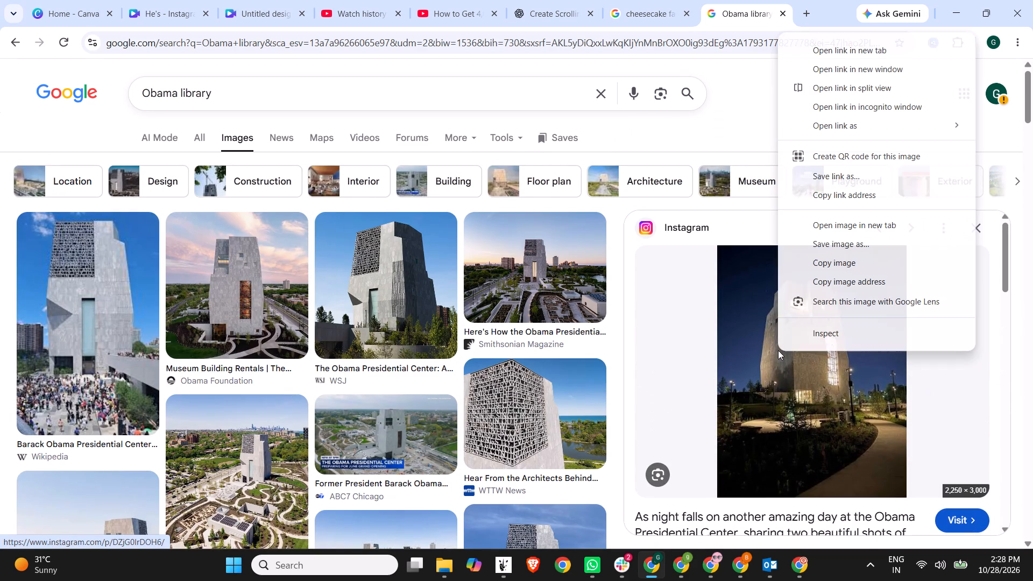
Copy Wikipedia's picture of the Barack Obama Presidential Center with the crowd in front from the image results.
left_click(54, 359)
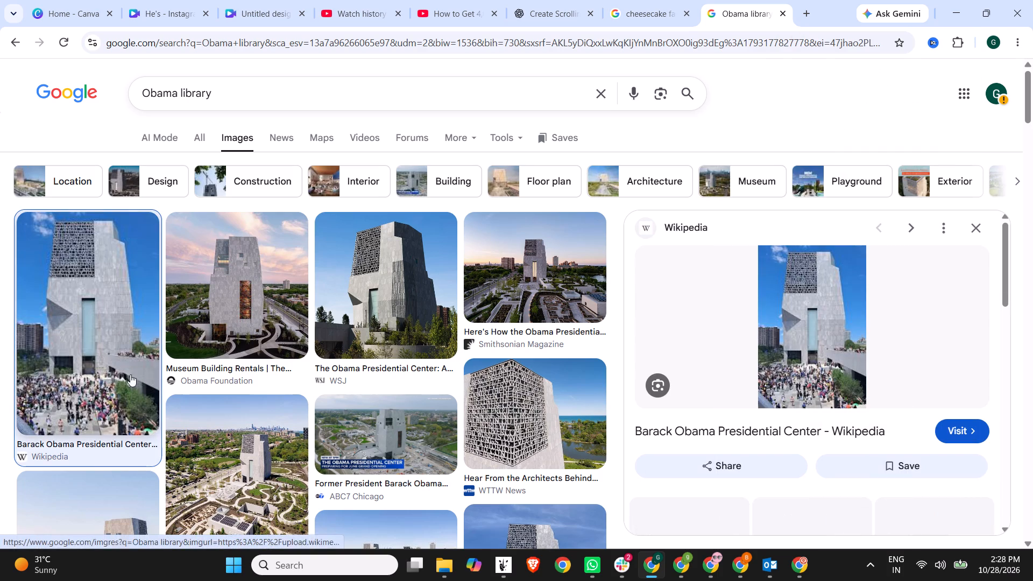
right_click(770, 431)
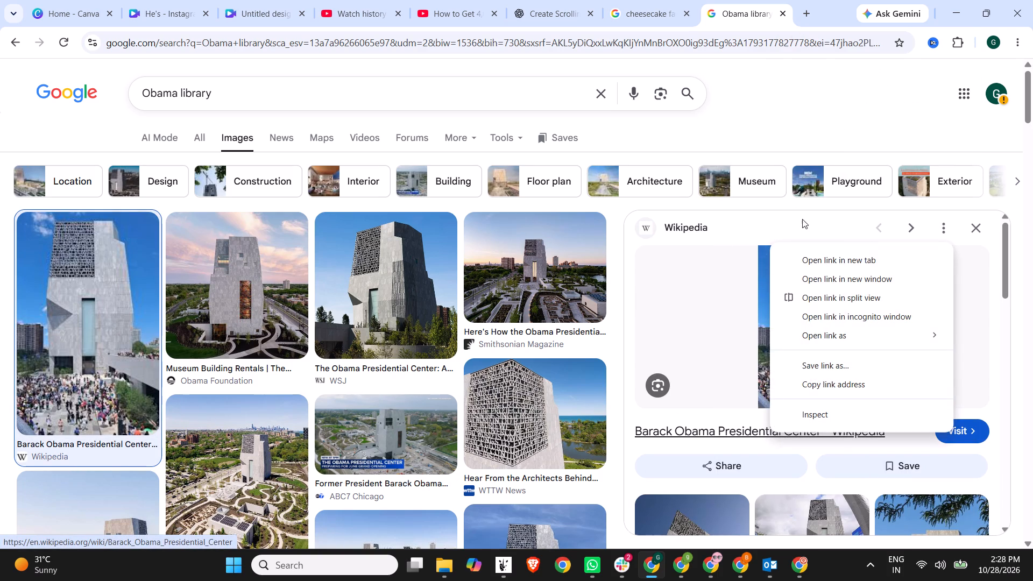
left_click(810, 255)
left_click(747, 0)
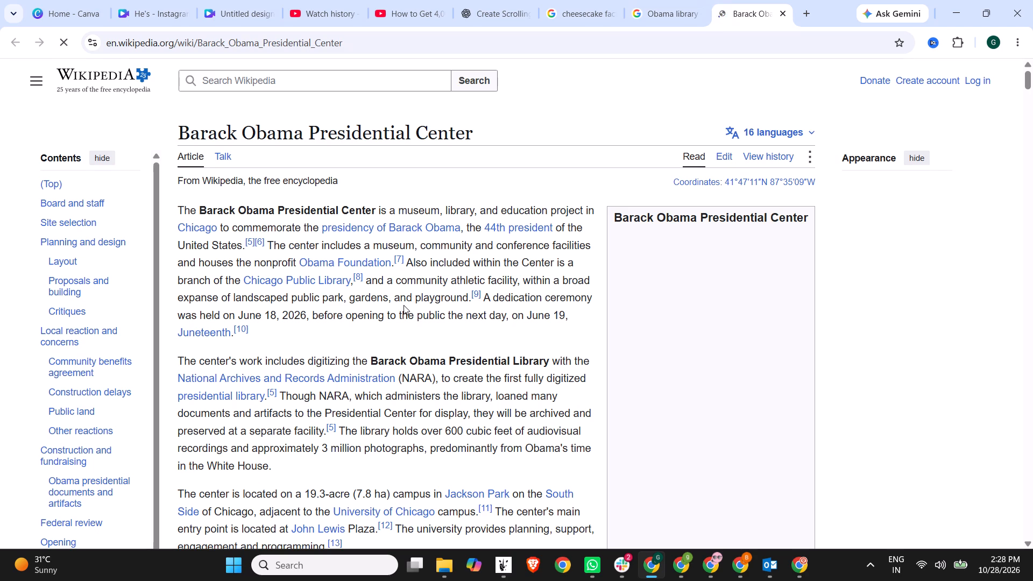
left_click(694, 0)
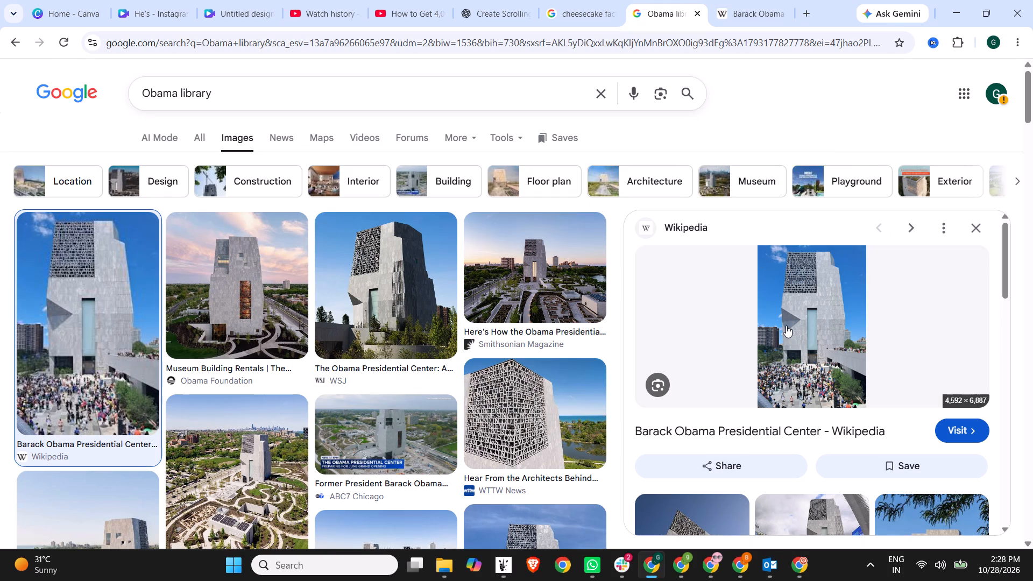
right_click(786, 325)
left_click(838, 240)
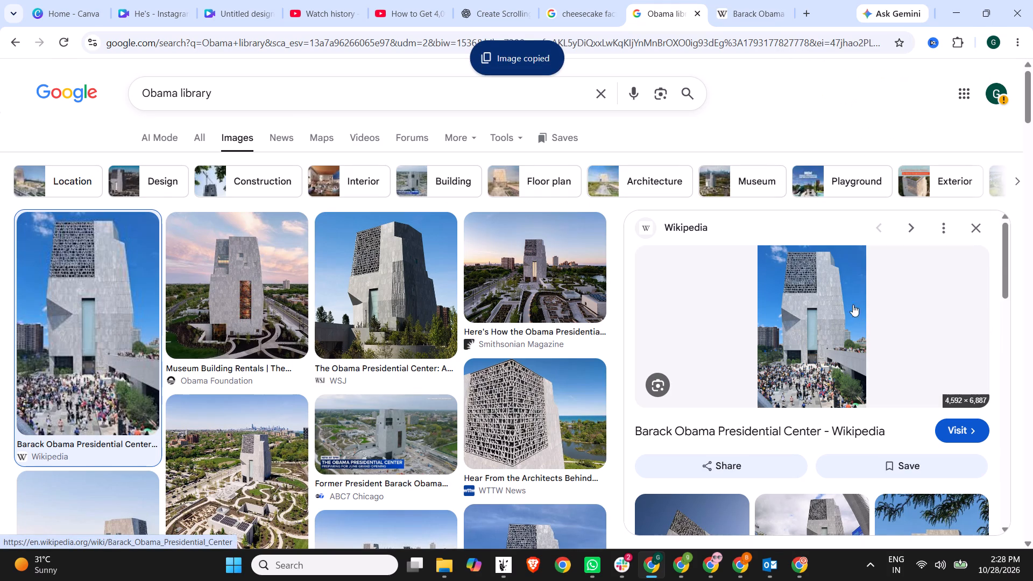
Paste the Obama library picture into the Canva design at about 29 s, enlarge it and position it to fill the canvas.
left_click(174, 0)
left_click(145, 5)
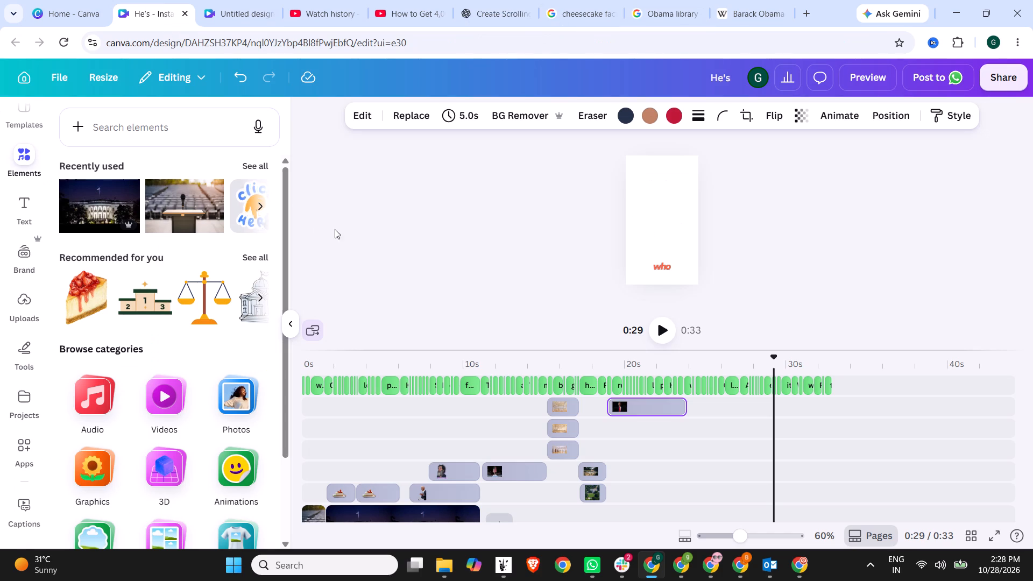
key("ctrl+v")
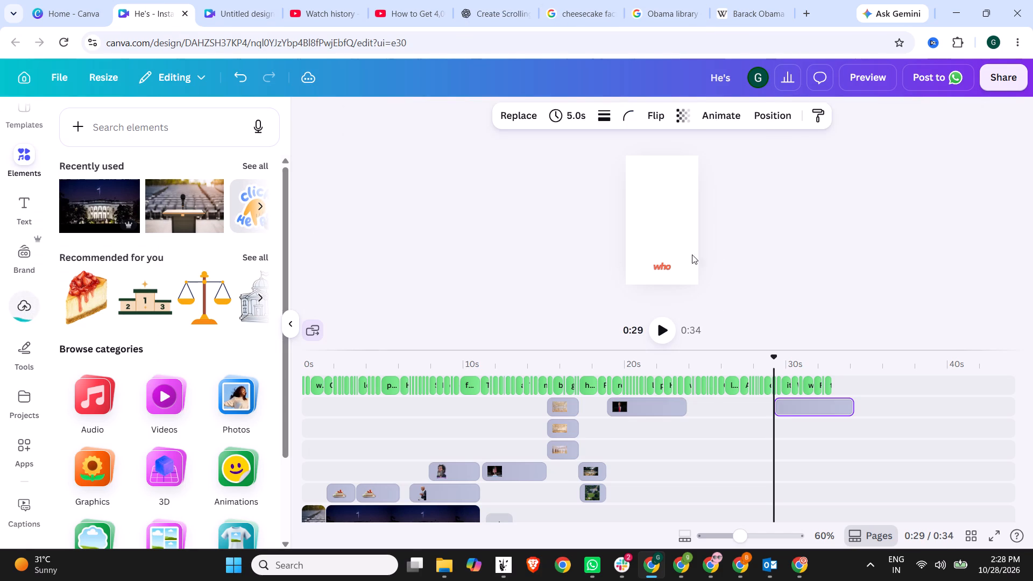
left_click_drag(646, 217, 638, 188)
left_click_drag(660, 202, 649, 171)
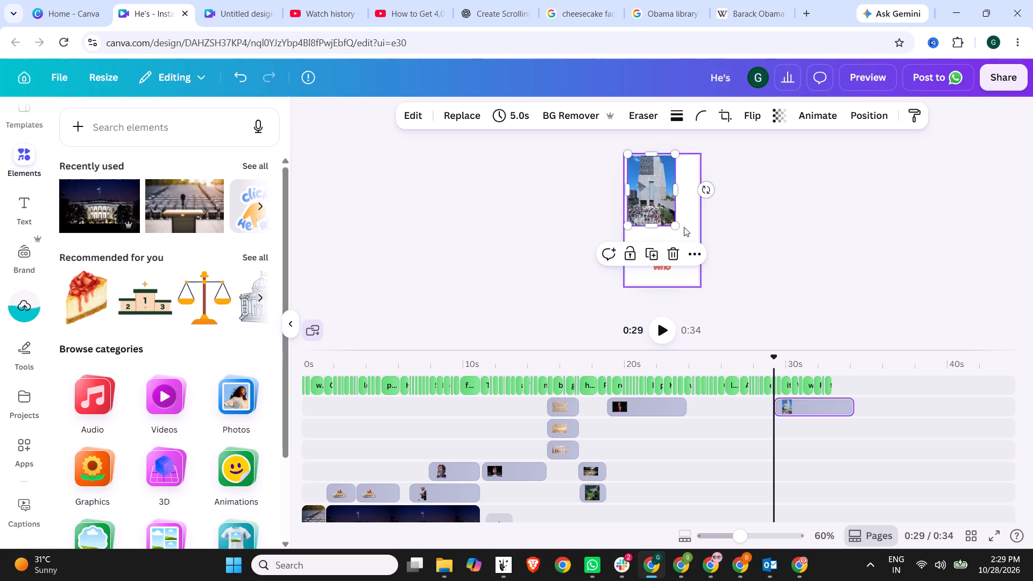
left_click_drag(675, 224, 695, 295)
left_click_drag(683, 221, 669, 222)
left_click(788, 243)
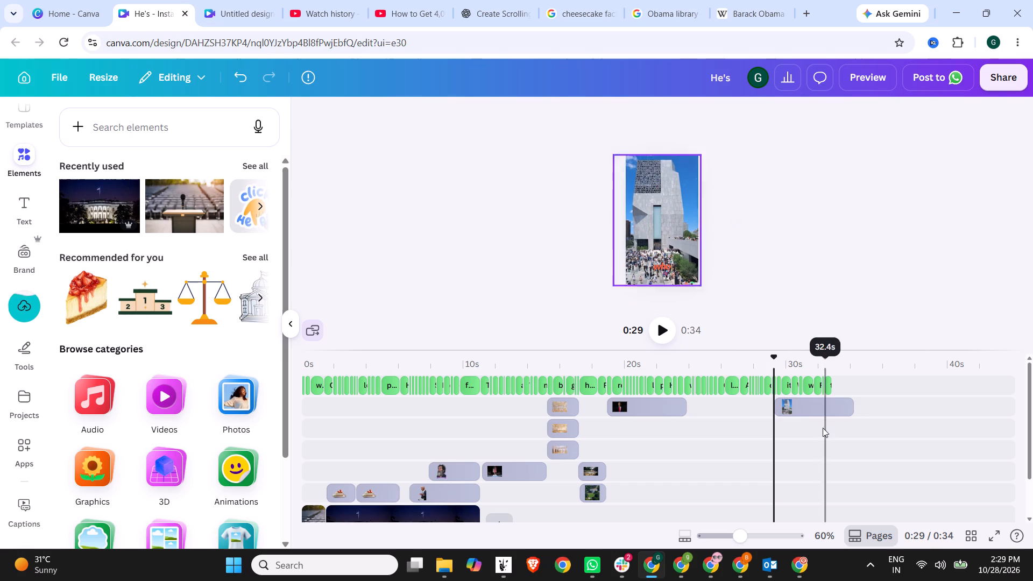
Move the Obama library clip to the track directly beneath the Trump clip, starting at about 22.5 s.
left_click_drag(799, 405, 695, 426)
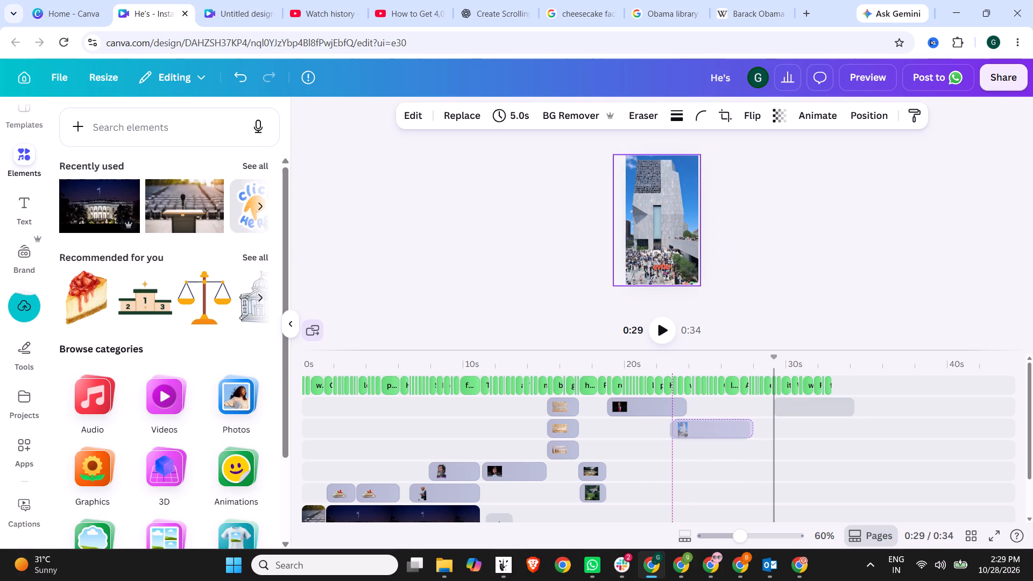
left_click_drag(695, 426, 692, 423)
Trim the Trump clip to 3.5 s so it ends where the Obama library clip begins, and play from the Trump clip's start.
left_click(656, 408)
left_click_drag(686, 405, 666, 405)
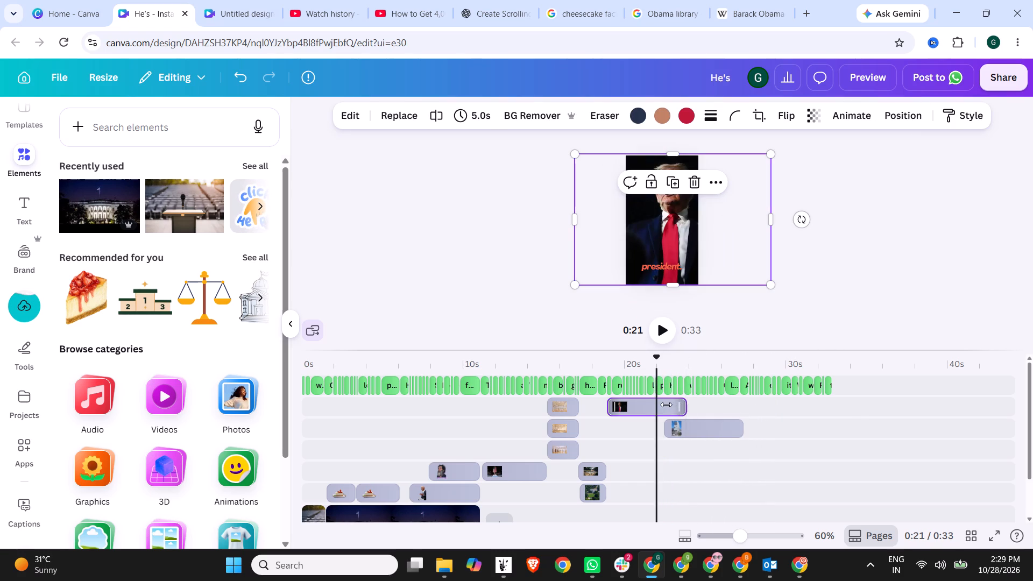
left_click_drag(666, 405, 664, 405)
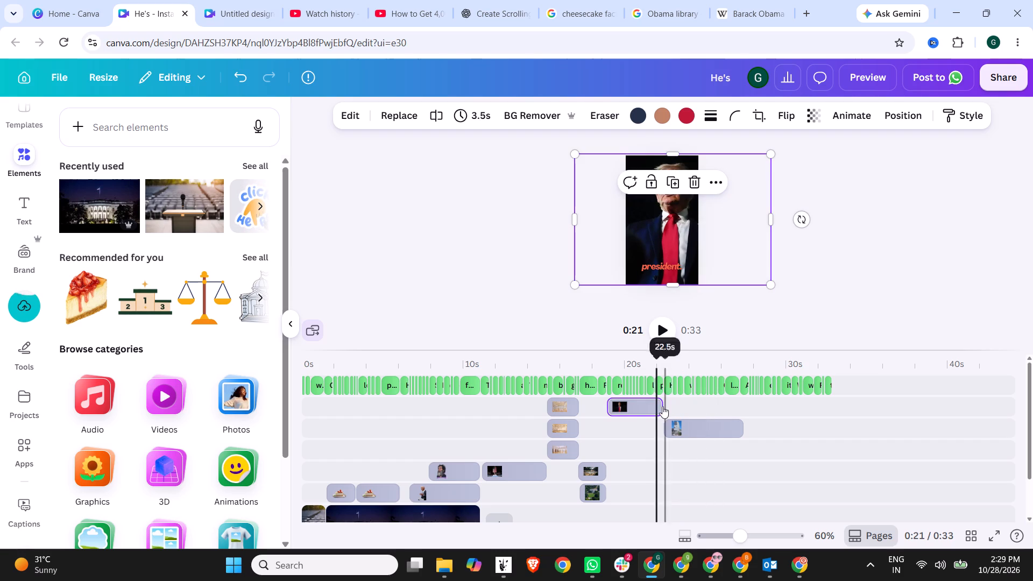
left_click(662, 406)
left_click(658, 334)
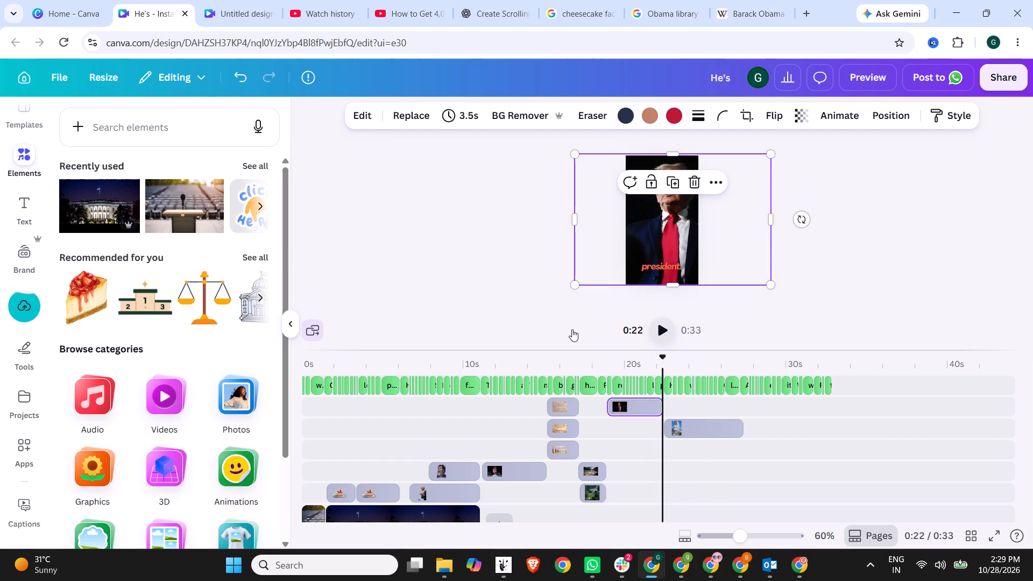
left_click(604, 366)
left_click(661, 333)
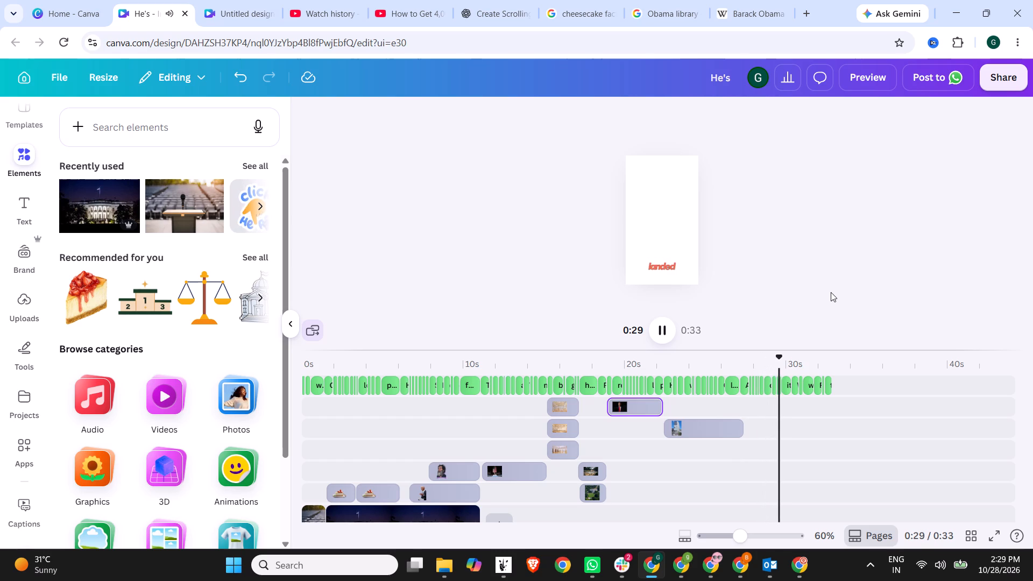
Search the Canva elements for "election" and add the 13.0 s polling-station video with the VOTE sign.
left_click(111, 129)
type("election")
key("Return")
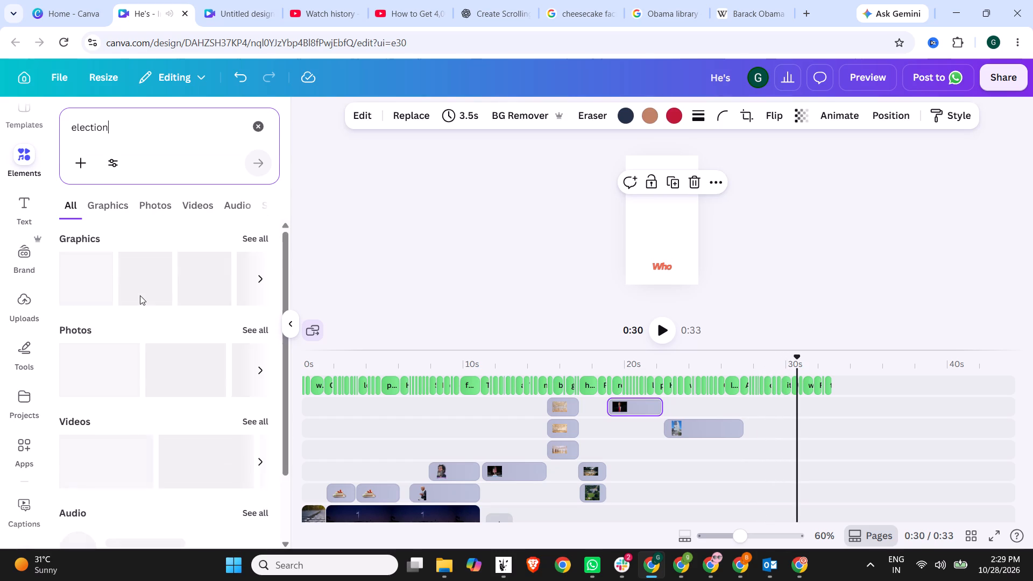
scroll(157, 335, "down", 1)
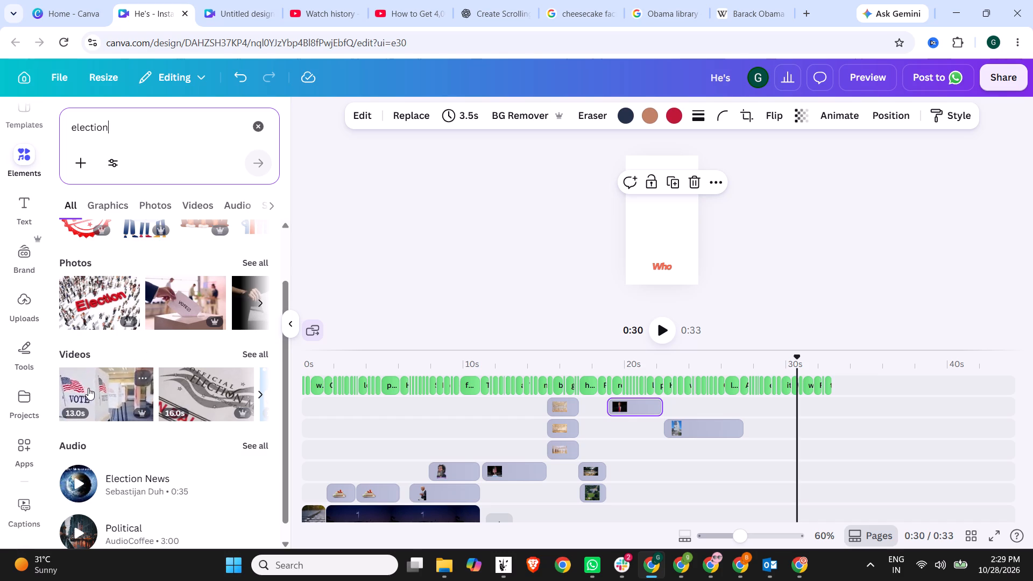
left_click(88, 388)
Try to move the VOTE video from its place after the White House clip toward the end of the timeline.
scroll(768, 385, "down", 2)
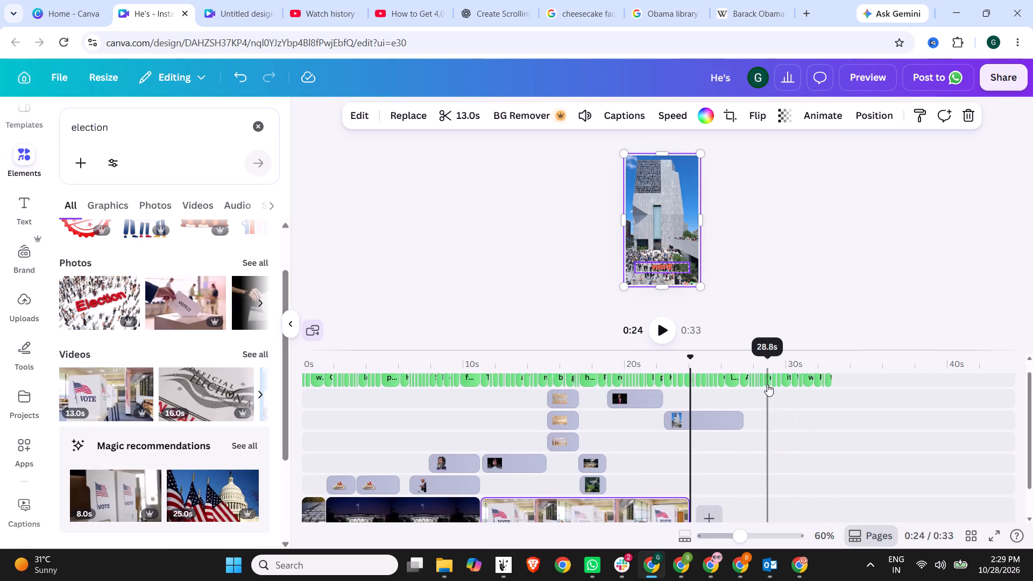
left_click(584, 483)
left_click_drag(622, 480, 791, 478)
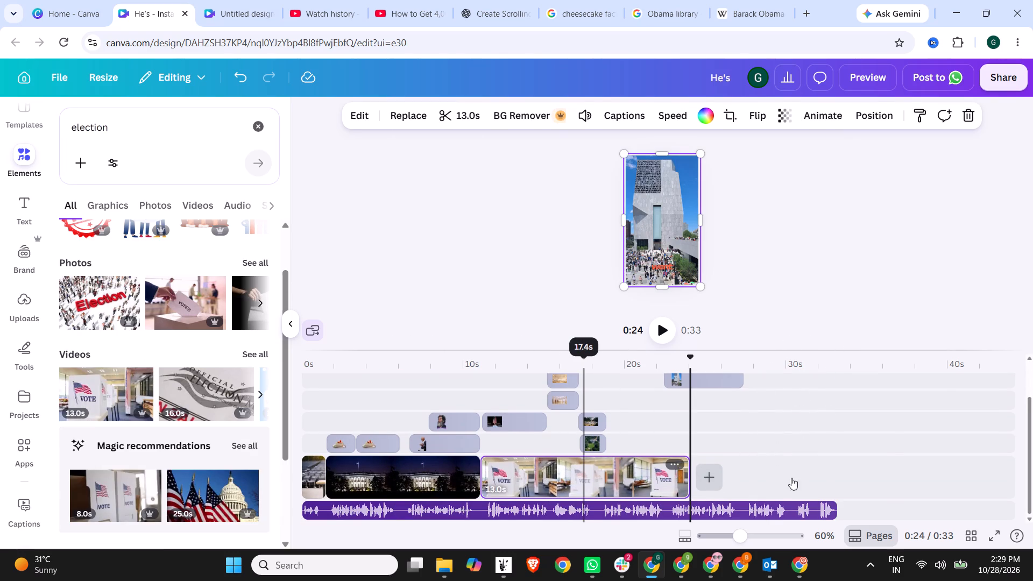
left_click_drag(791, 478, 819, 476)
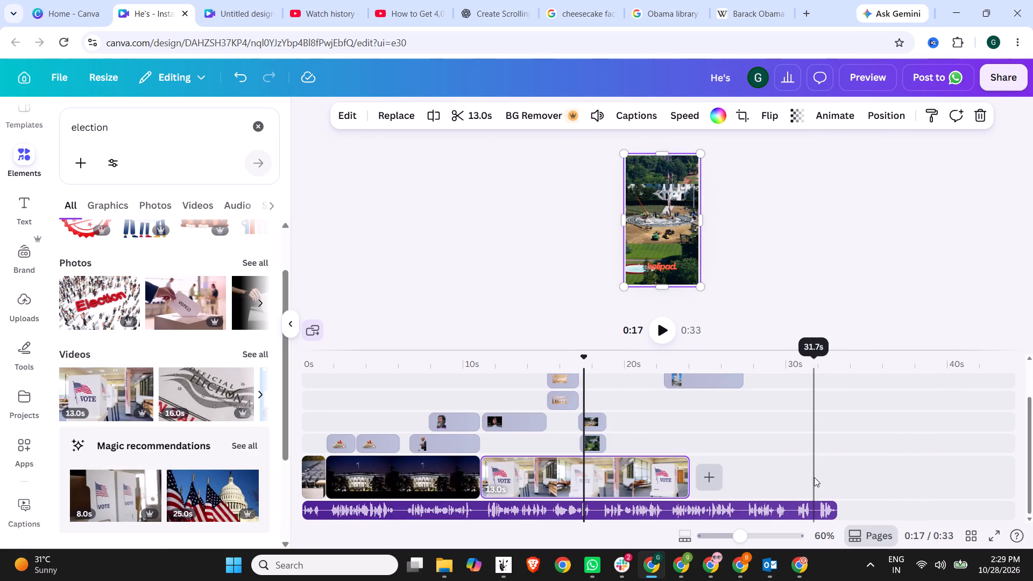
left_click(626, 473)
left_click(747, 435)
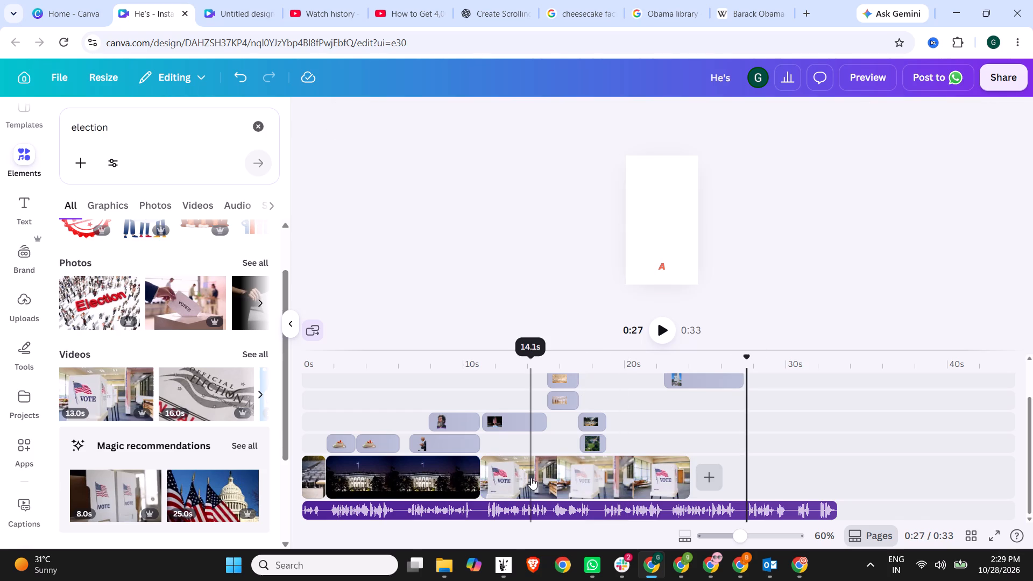
Detach the VOTE video from the background and move it to start where the Obama library clip ends.
left_click(531, 478)
right_click(581, 475)
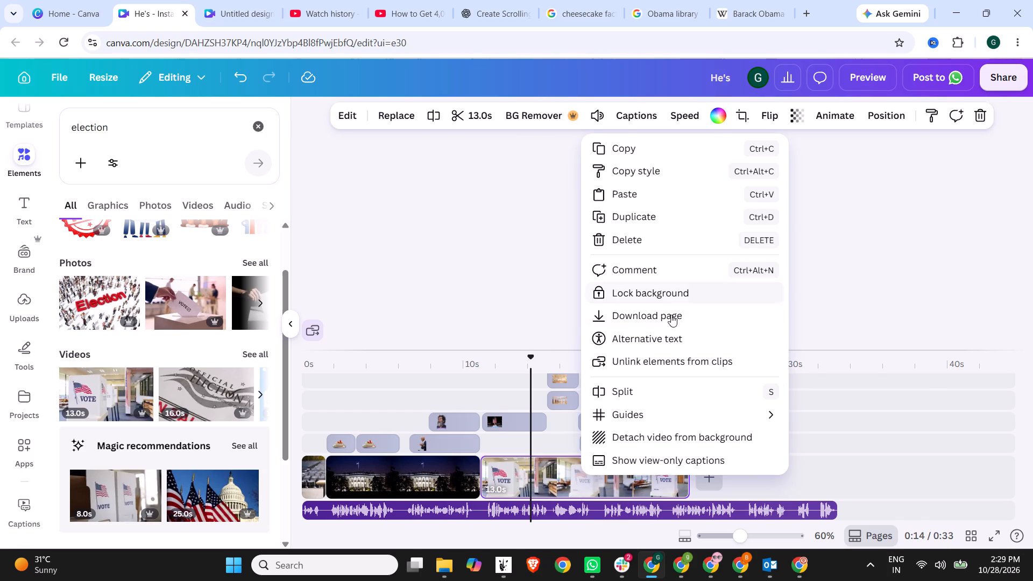
left_click(670, 437)
left_click_drag(586, 463, 587, 462)
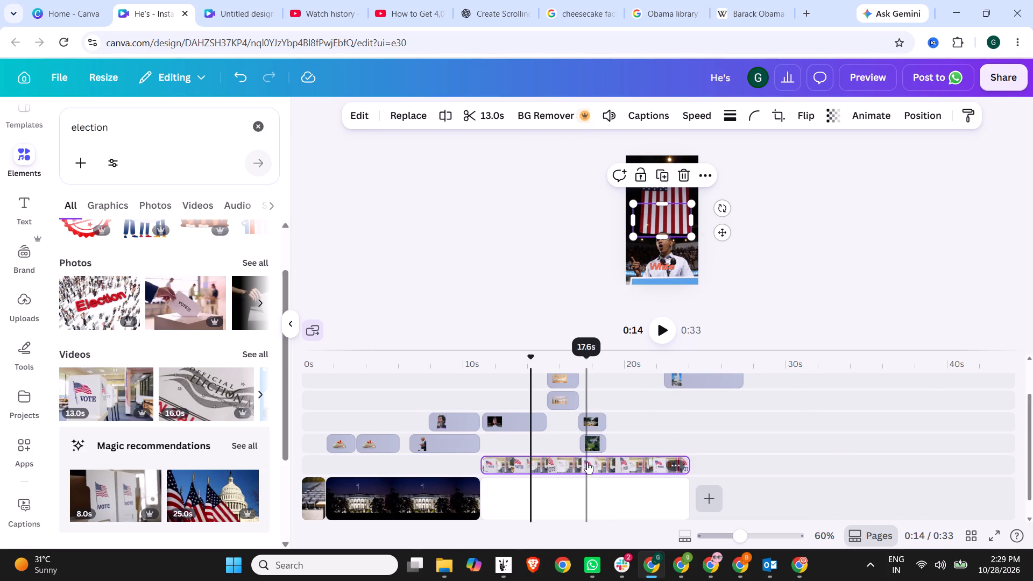
left_click_drag(587, 462, 850, 458)
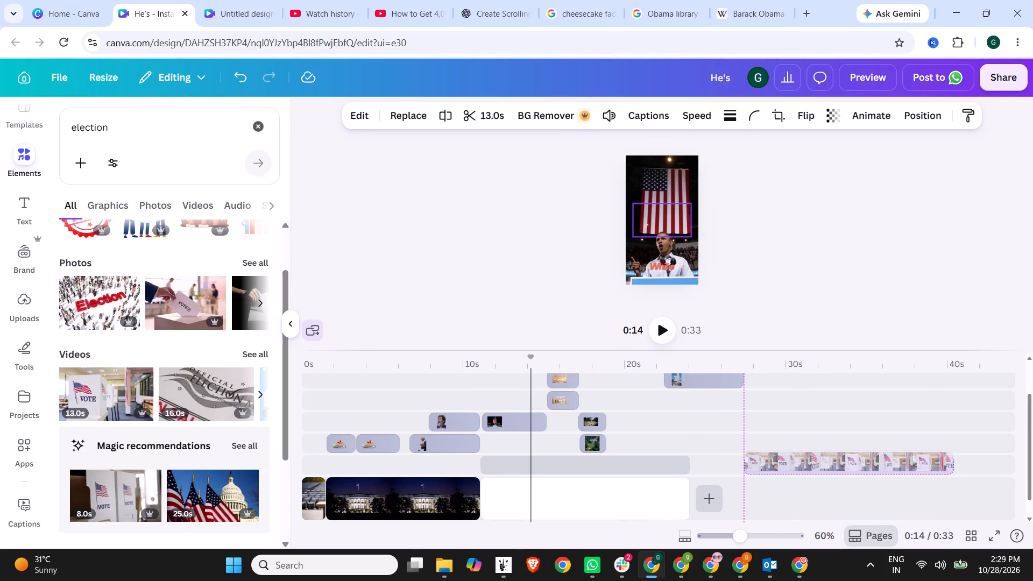
scroll(756, 398, "up", 7)
scroll(777, 397, "down", 2)
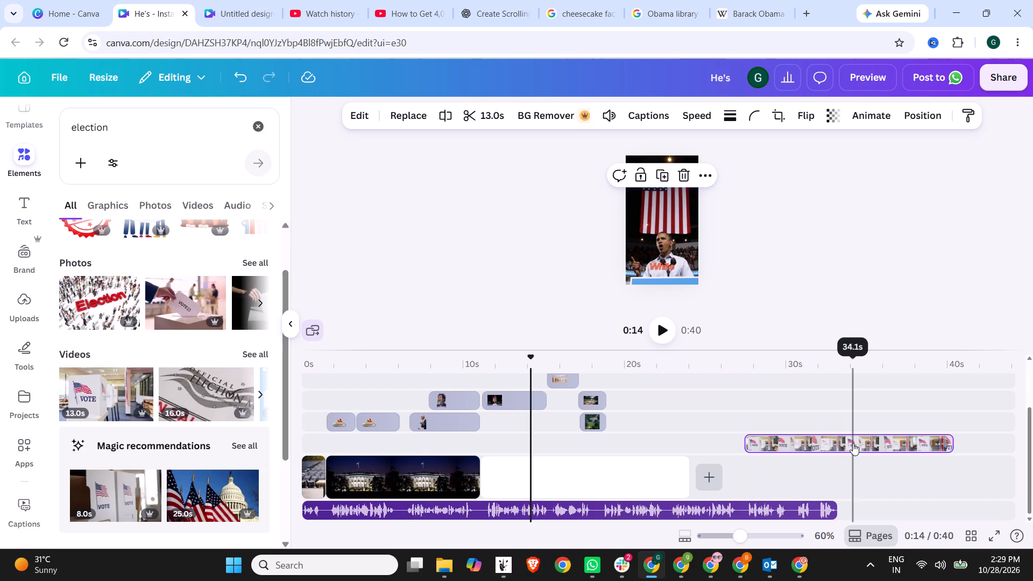
Trim the VOTE polling-station video from its end to 4.3 s and play the timeline from about 20 s.
left_click(853, 444)
left_click_drag(951, 439, 802, 442)
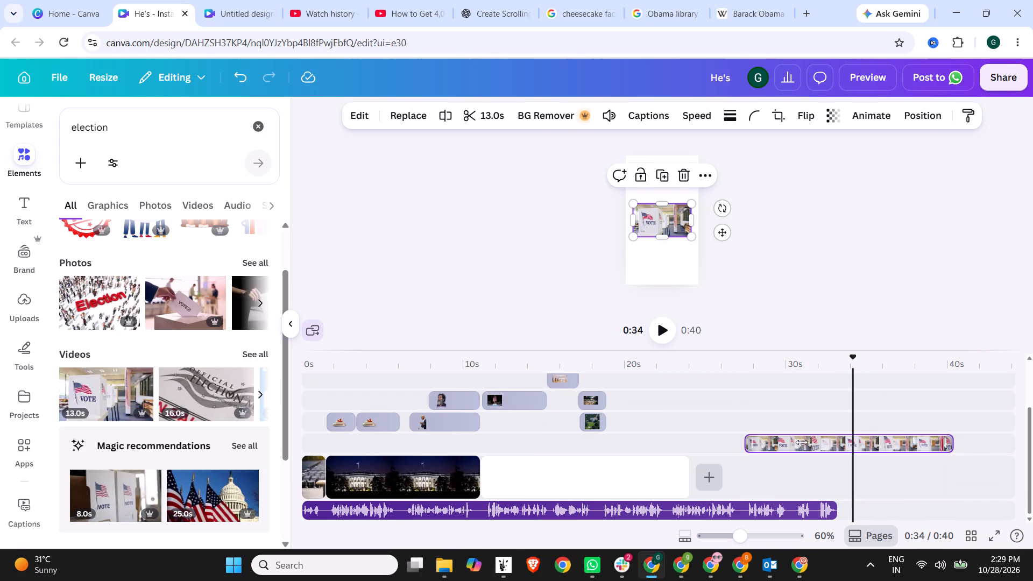
left_click_drag(802, 442, 810, 442)
scroll(728, 410, "up", 3)
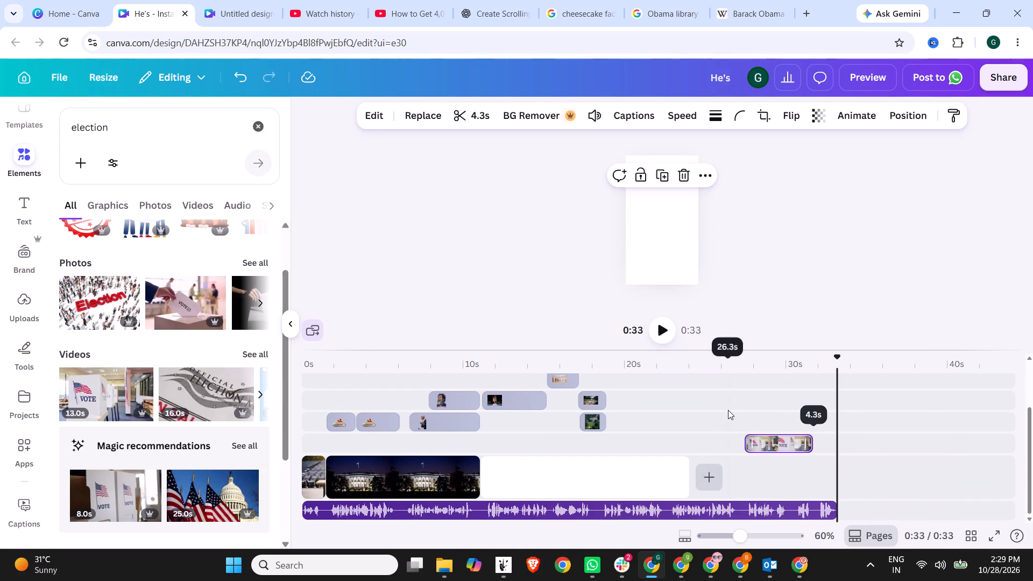
left_click(637, 360)
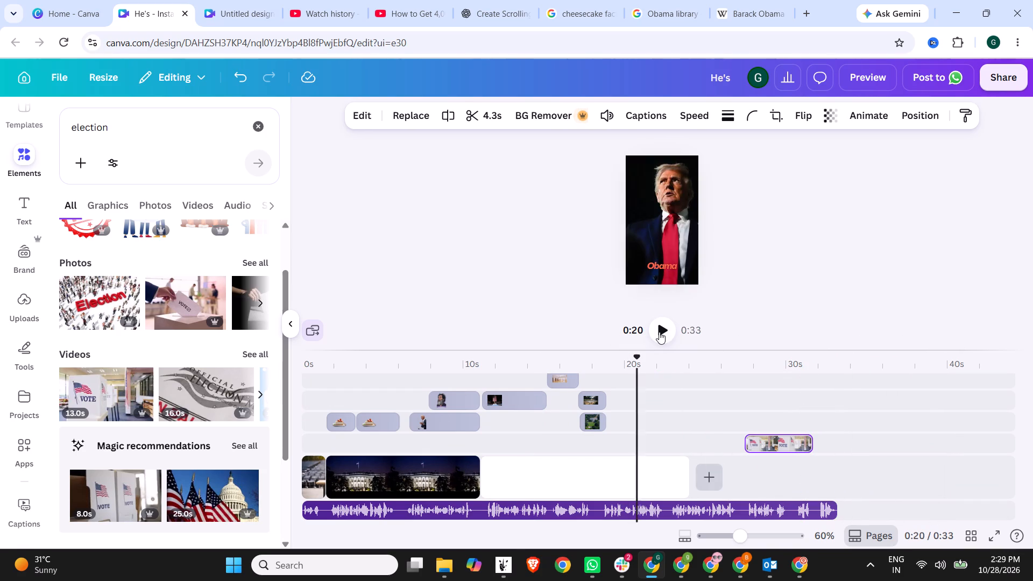
left_click(659, 332)
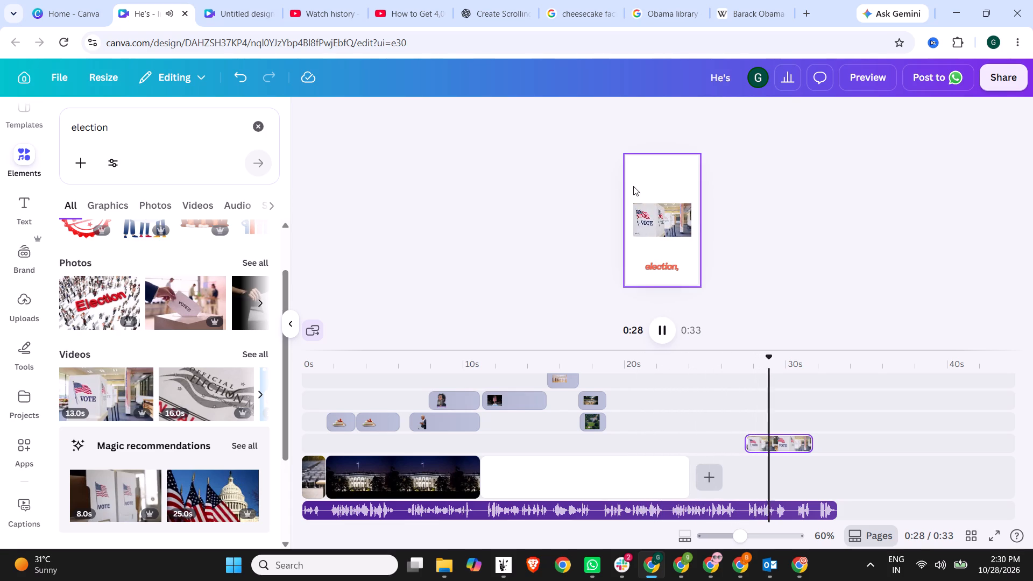
Enlarge the VOTE polling-station video to span the page width and position it mid-page above the caption.
double_click(657, 215)
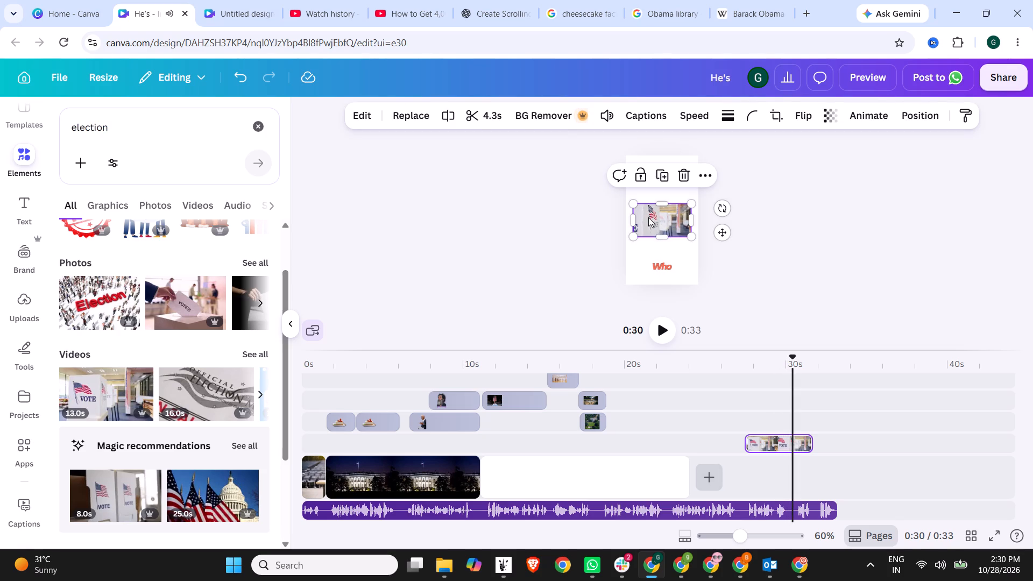
left_click_drag(690, 239, 784, 342)
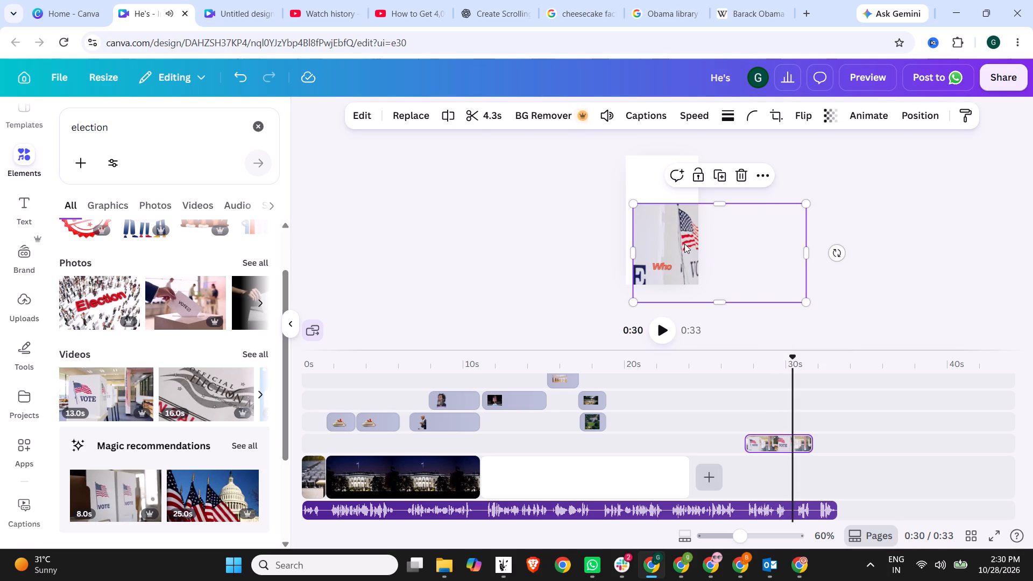
left_click_drag(684, 244, 667, 185)
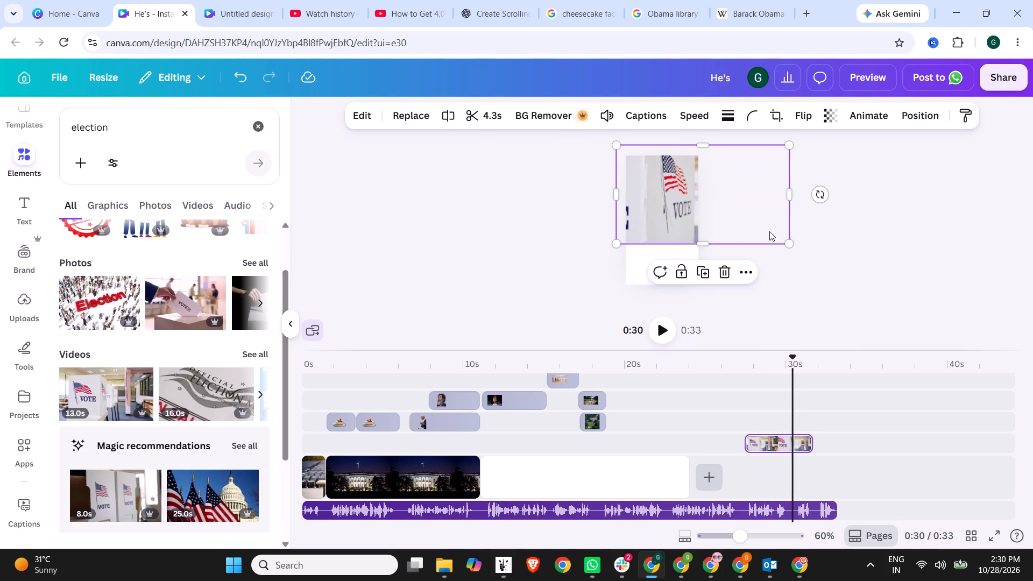
left_click_drag(789, 247, 716, 202)
left_click_drag(674, 180, 694, 228)
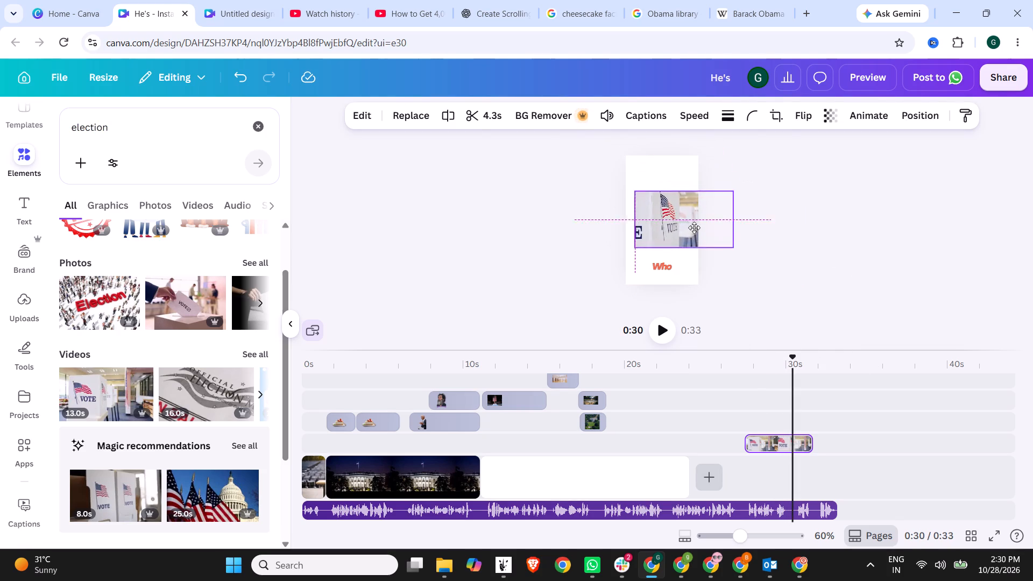
left_click_drag(694, 228, 682, 223)
left_click_drag(724, 243, 711, 237)
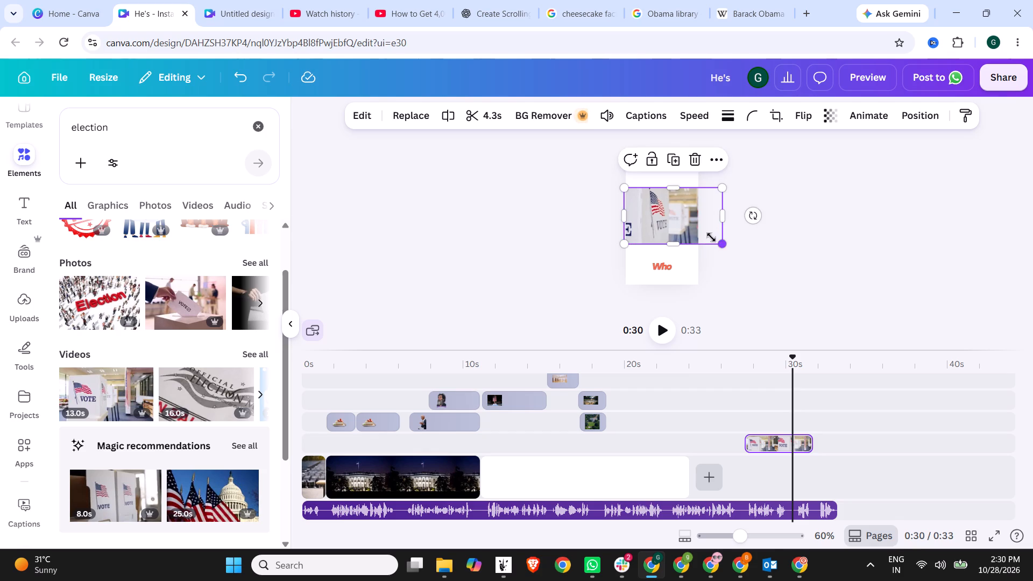
left_click_drag(711, 237, 699, 229)
left_click_drag(678, 214, 681, 228)
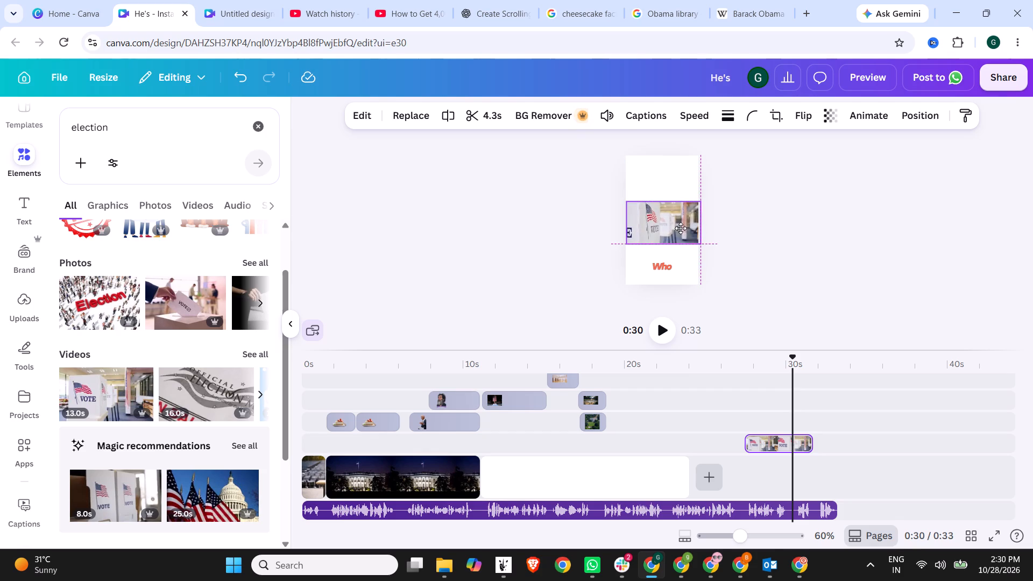
left_click_drag(681, 228, 679, 223)
left_click(749, 223)
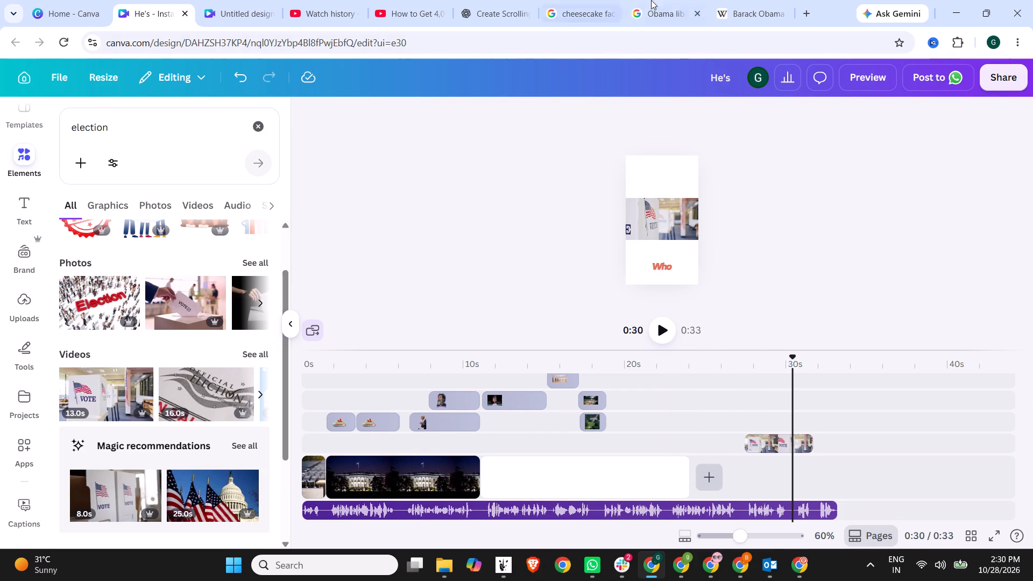
Browse the full set of election videos and add the 14.0 s blue animation with VOTE ballot boxes.
scroll(140, 389, "down", 2)
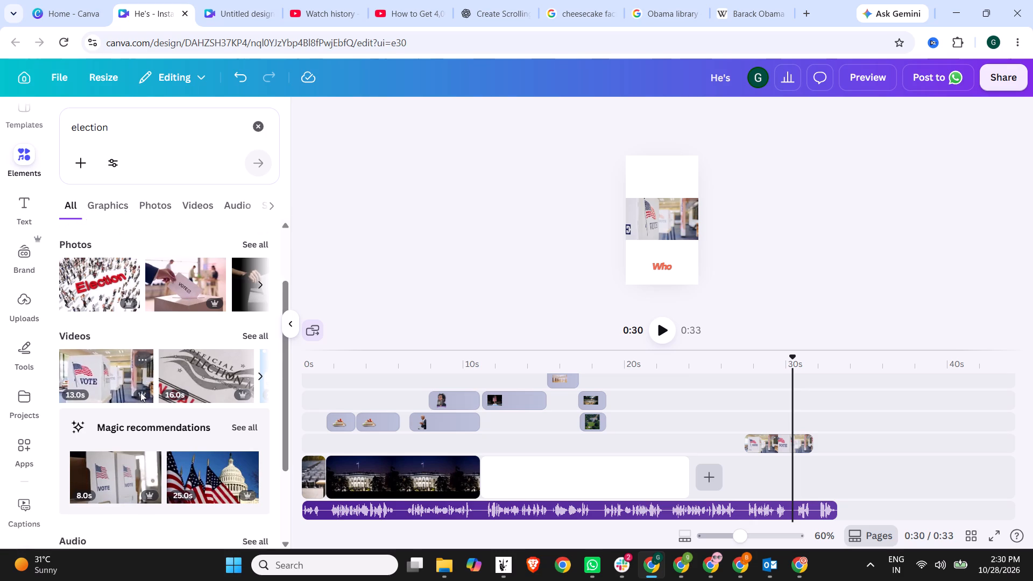
scroll(140, 392, "down", 1)
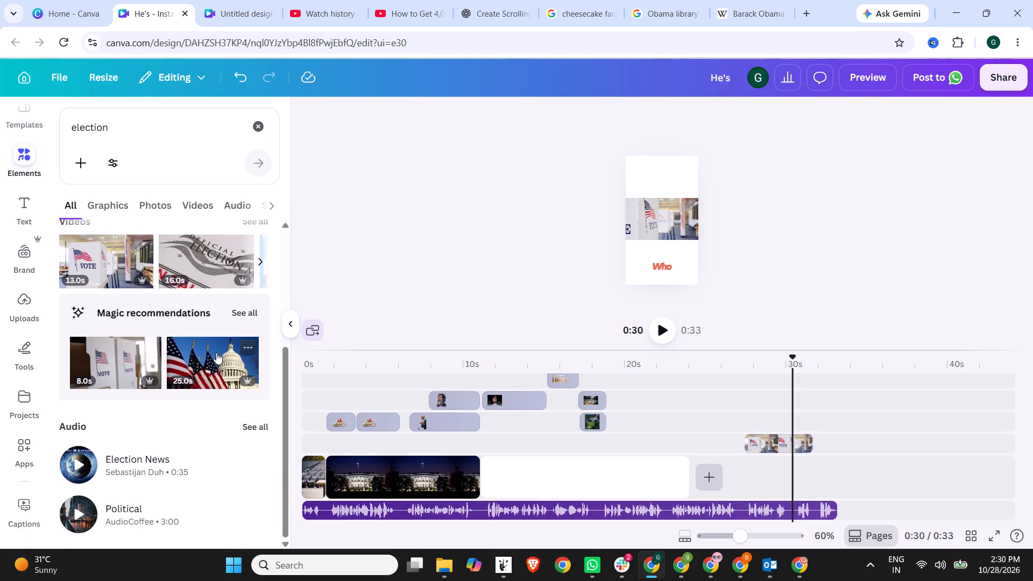
scroll(216, 352, "down", 3)
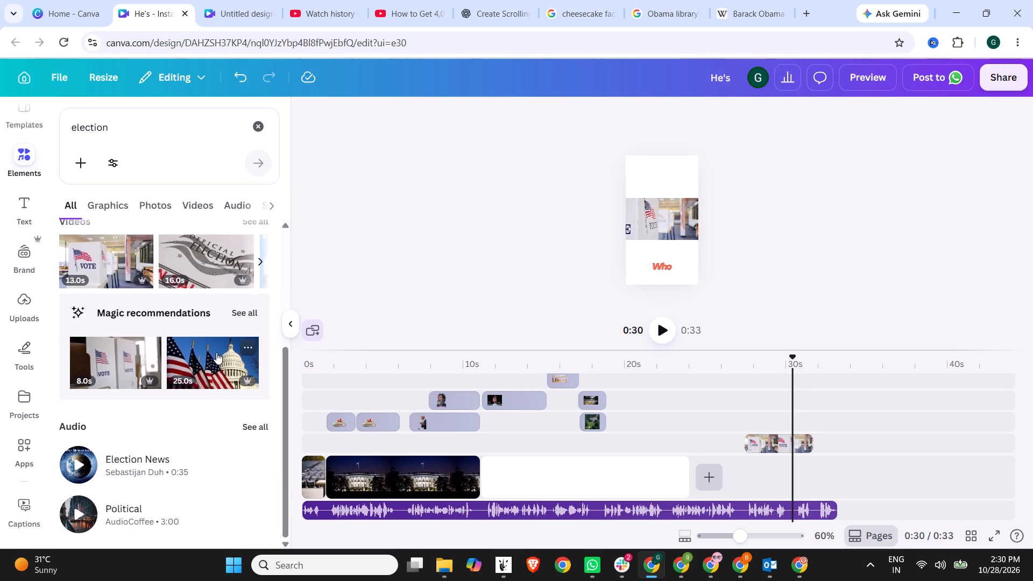
scroll(233, 316, "up", 5)
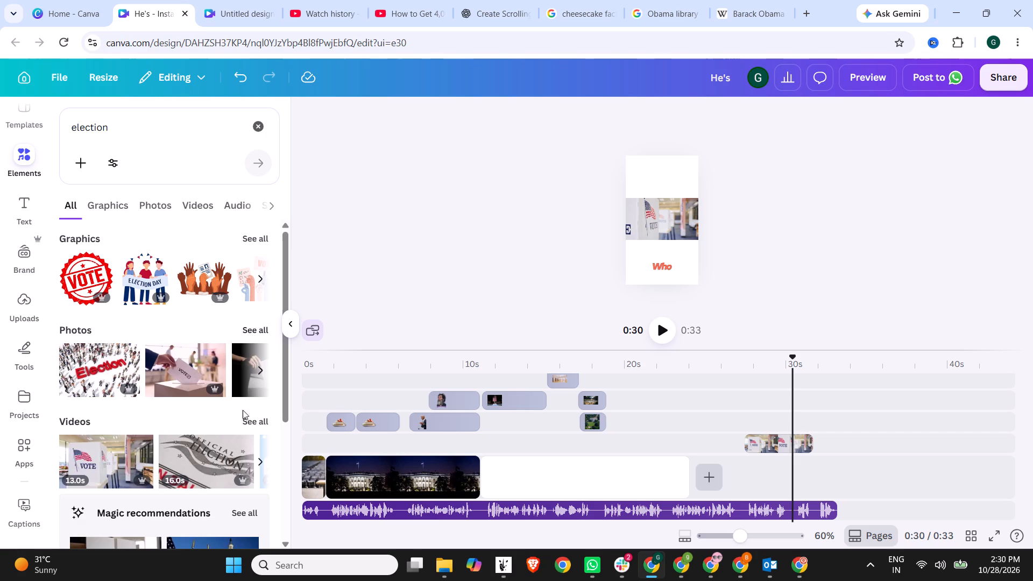
left_click(245, 420)
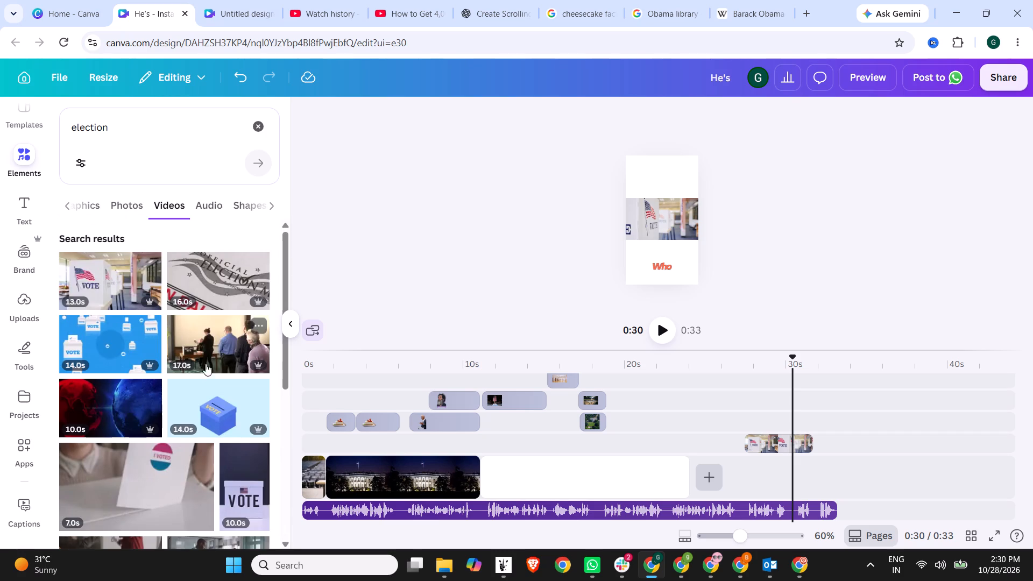
scroll(204, 355, "down", 2)
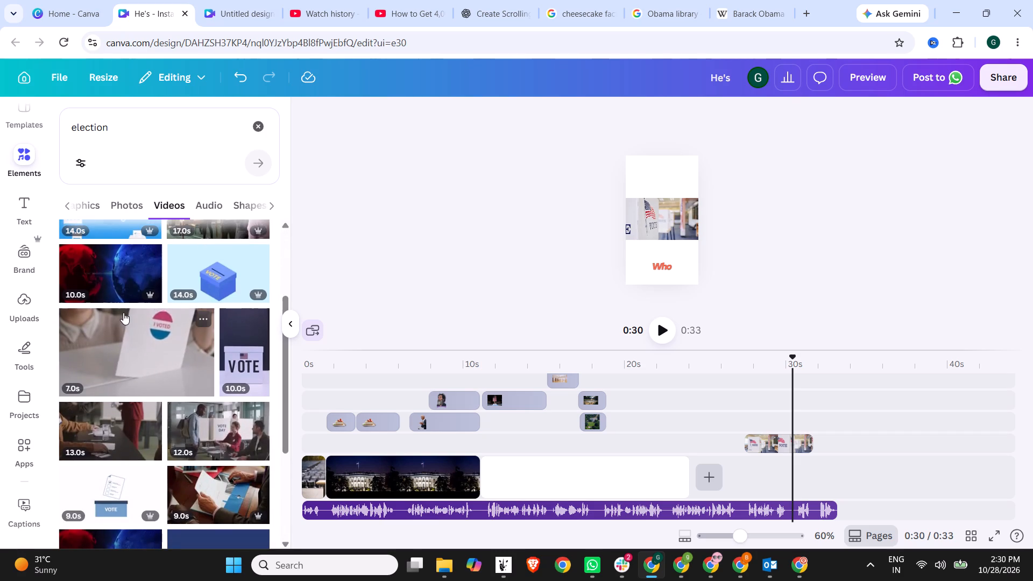
scroll(119, 292, "down", 2)
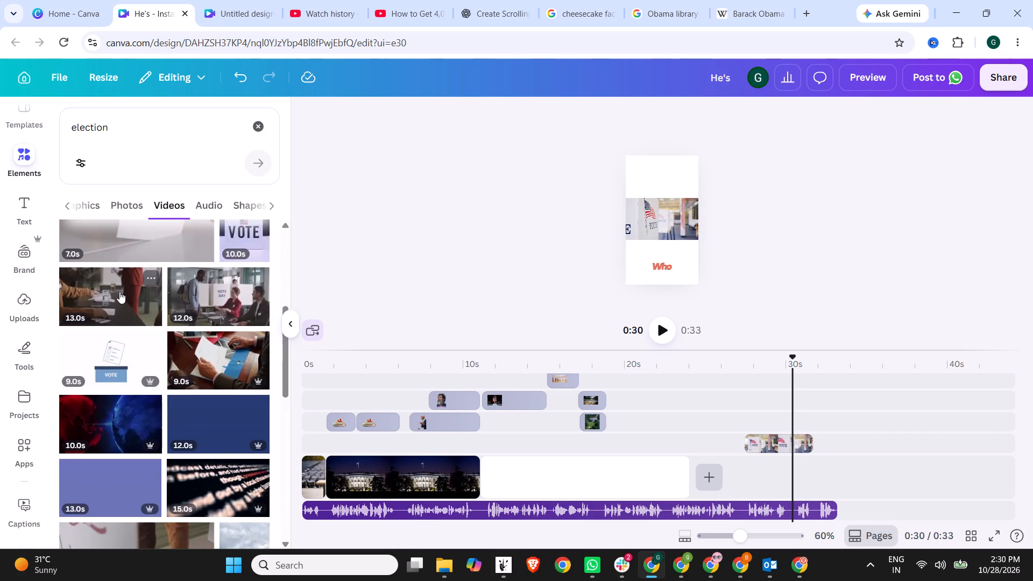
scroll(119, 292, "down", 1)
scroll(204, 414, "down", 3)
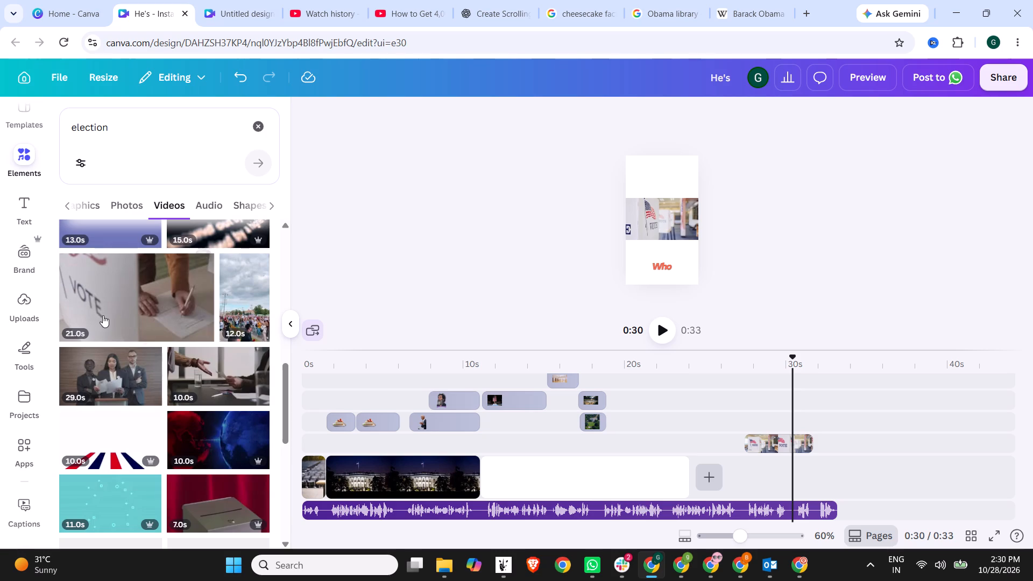
scroll(112, 316, "down", 3)
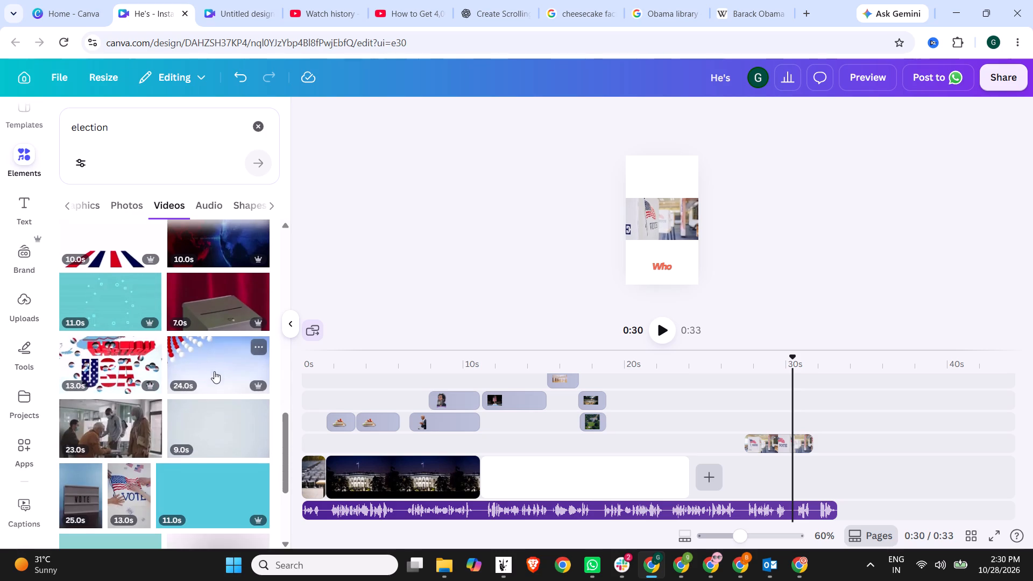
scroll(146, 362, "down", 4)
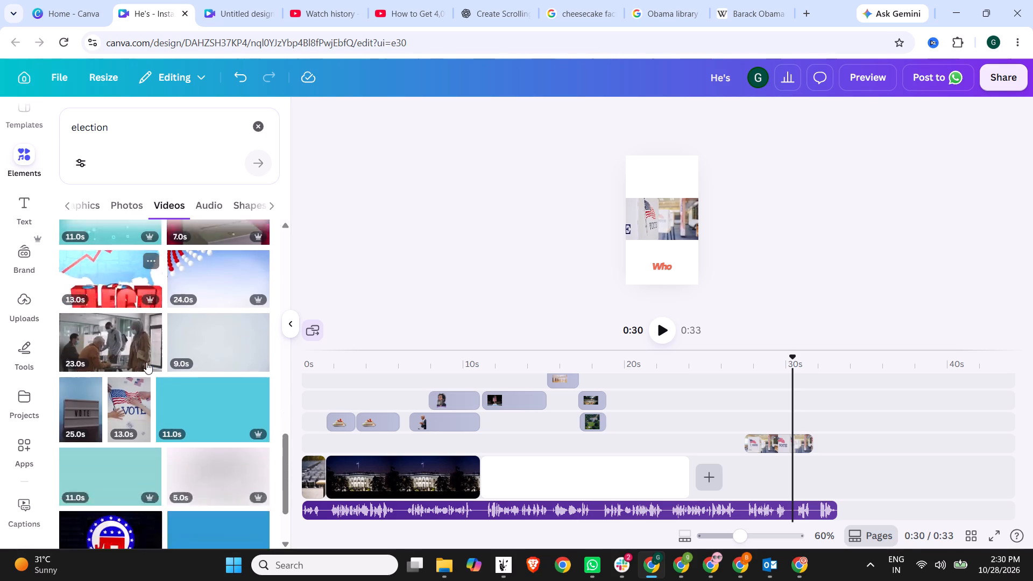
scroll(146, 362, "up", 4)
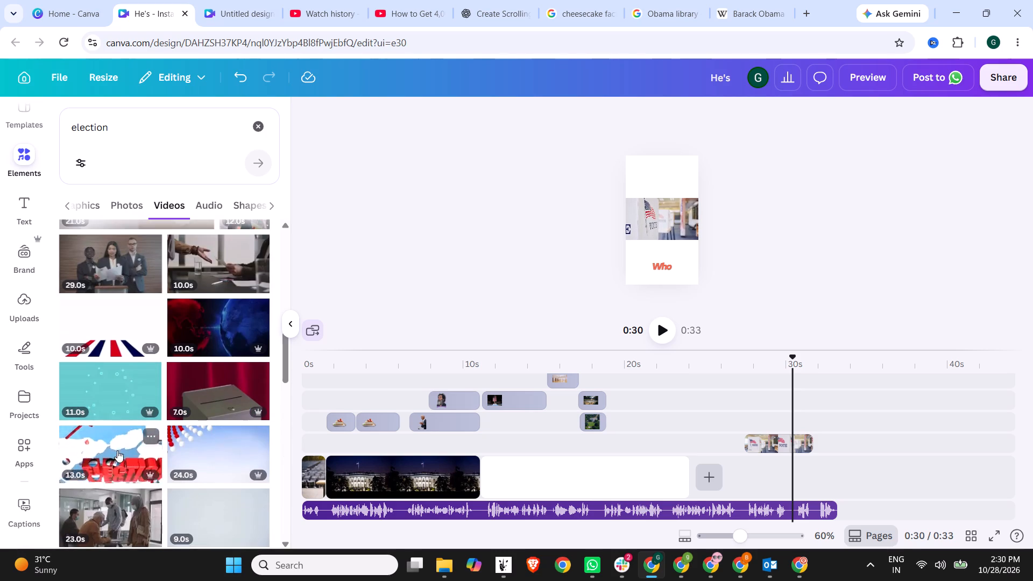
scroll(117, 450, "down", 5)
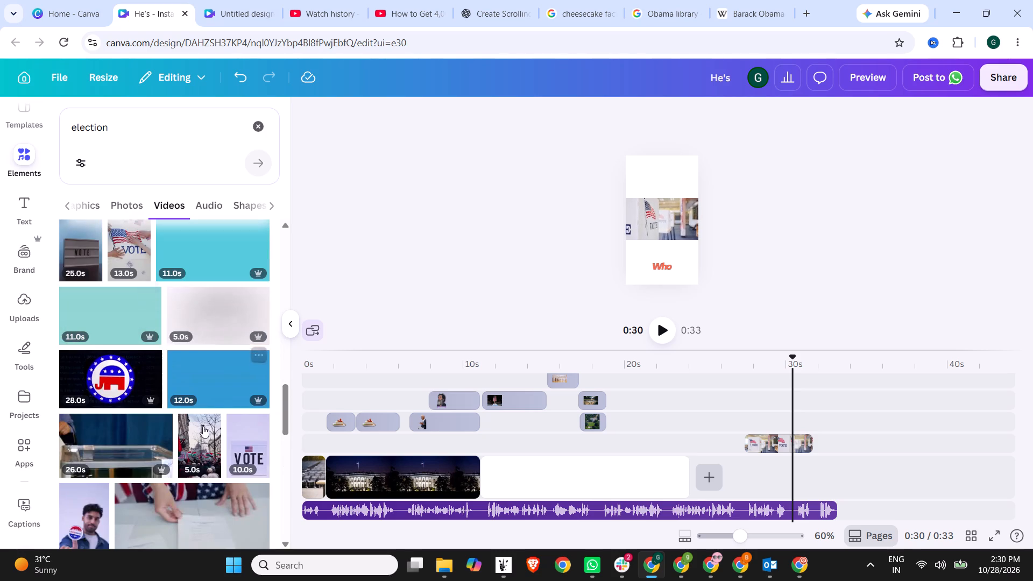
scroll(211, 441, "down", 3)
scroll(180, 302, "up", 2)
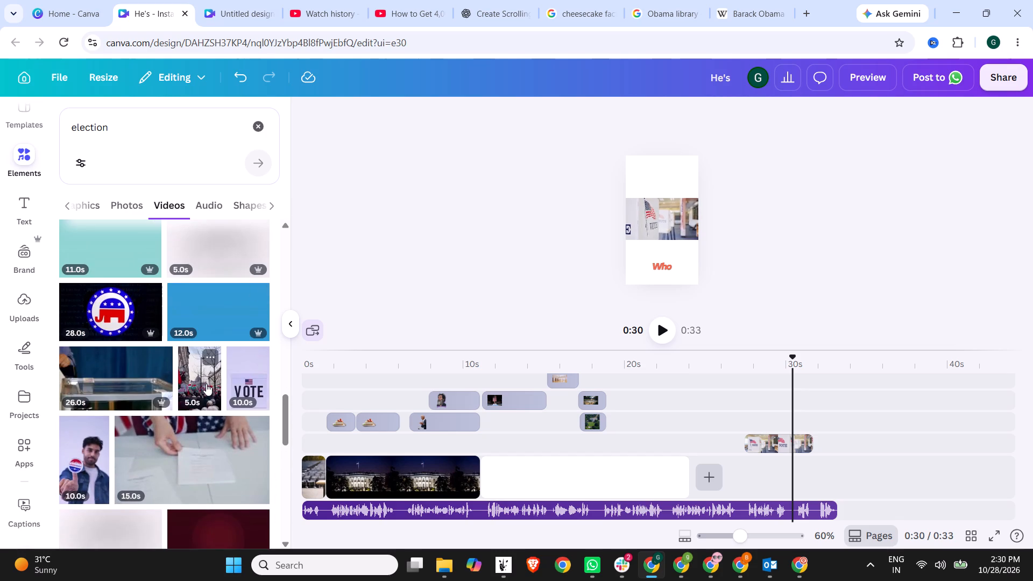
scroll(206, 384, "up", 3)
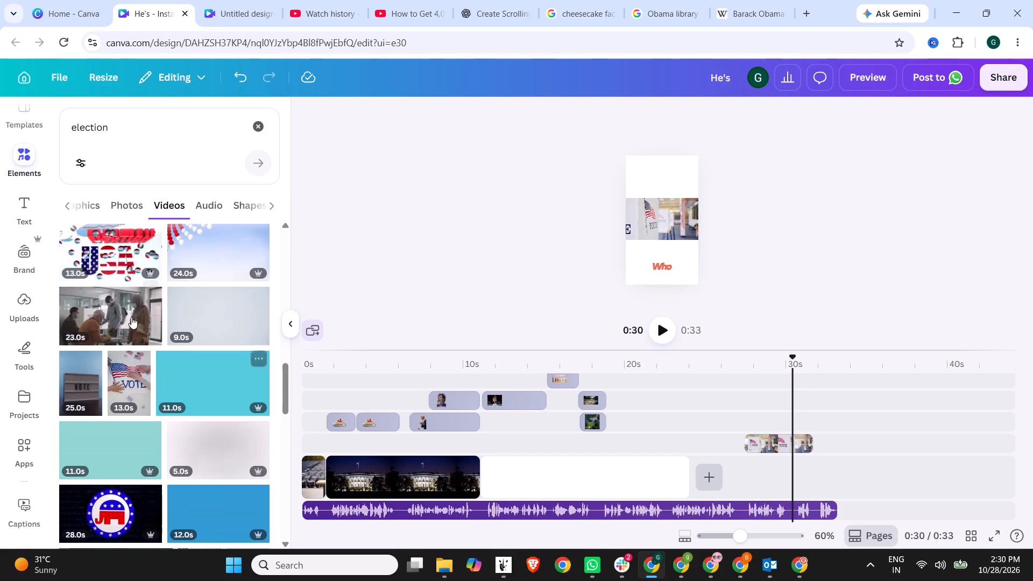
scroll(209, 278, "up", 1)
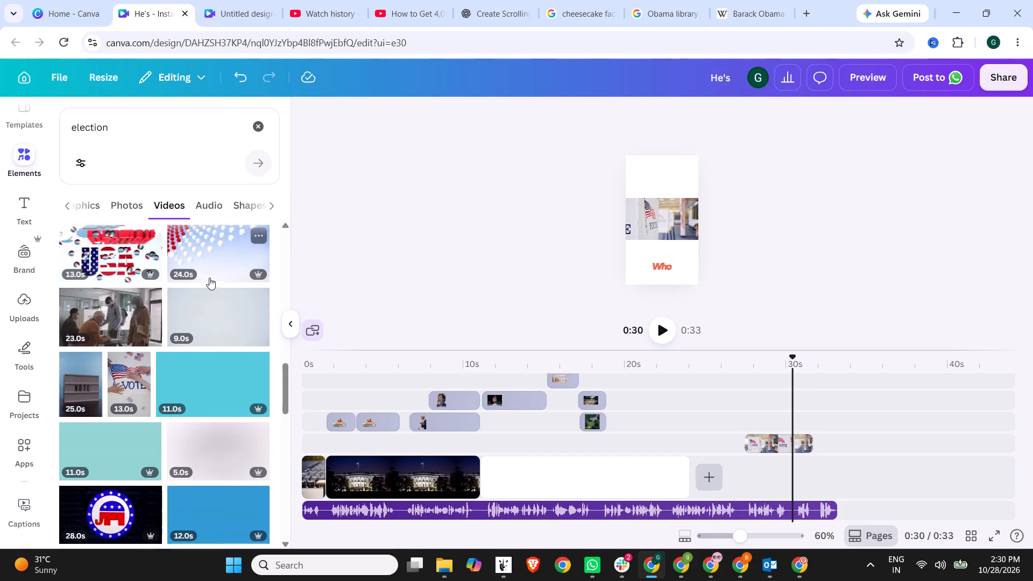
scroll(209, 278, "up", 1)
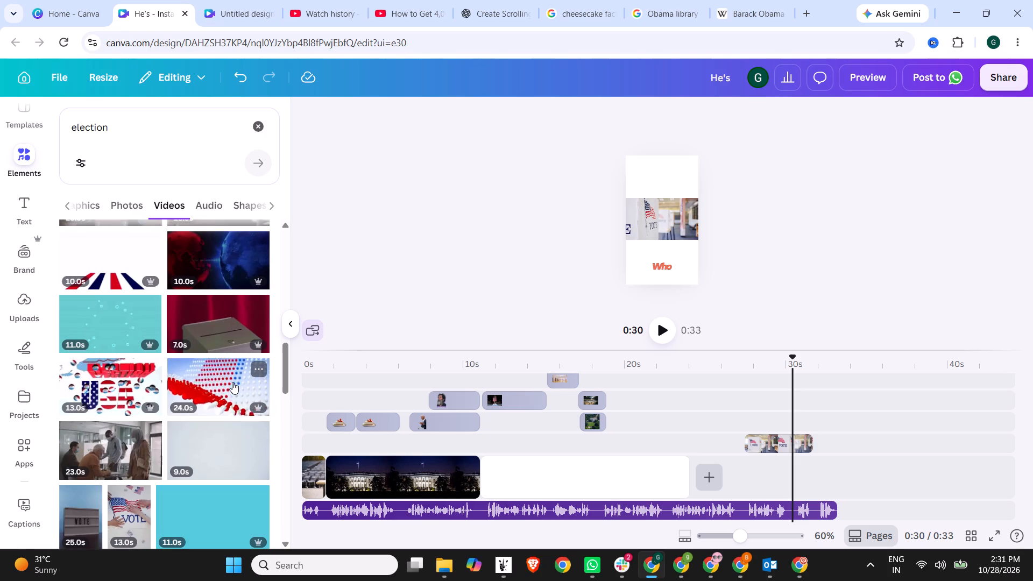
scroll(232, 382, "down", 8)
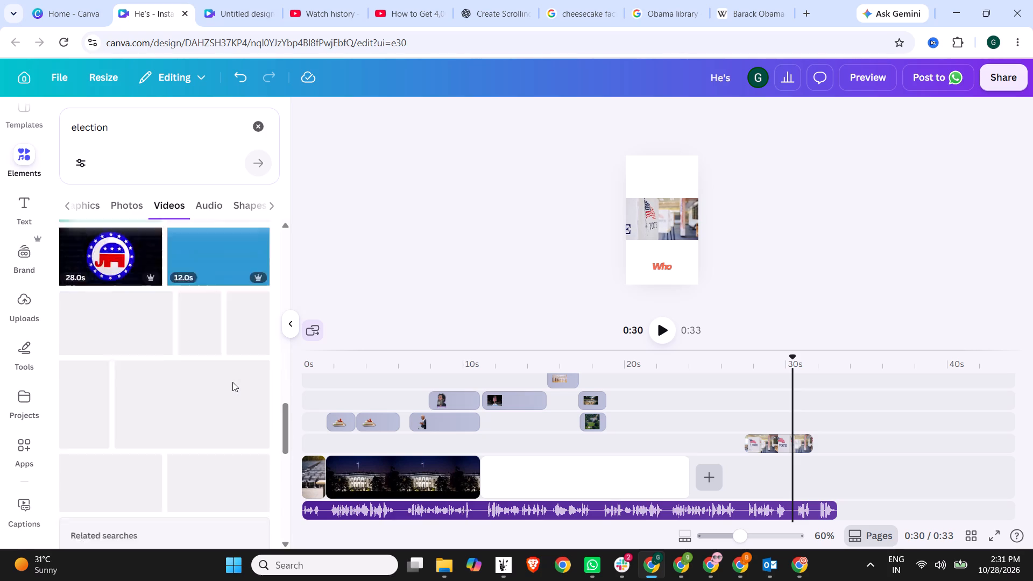
scroll(232, 382, "down", 6)
scroll(205, 322, "down", 5)
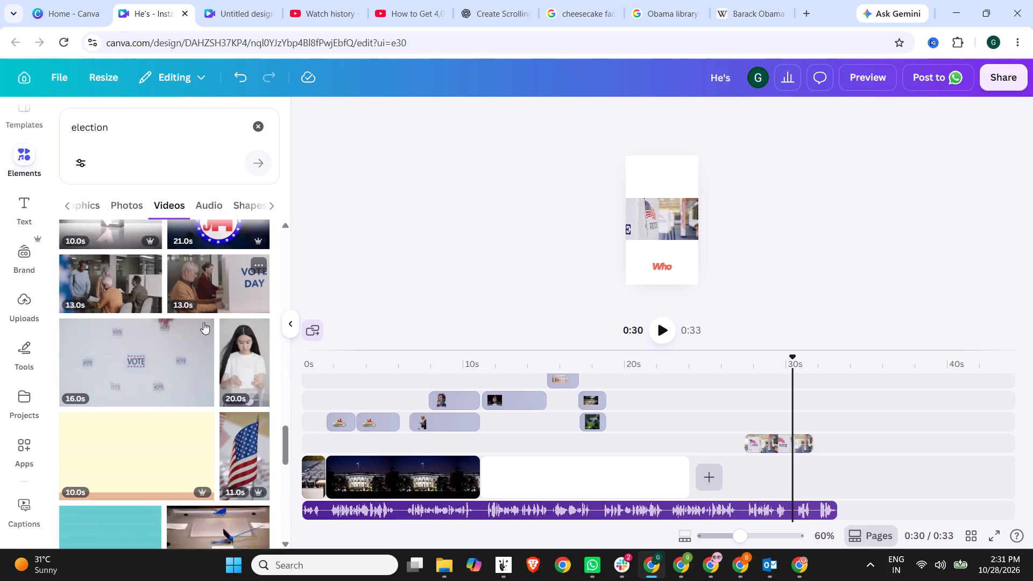
scroll(203, 322, "down", 6)
scroll(203, 322, "up", 7)
scroll(81, 219, "up", 5)
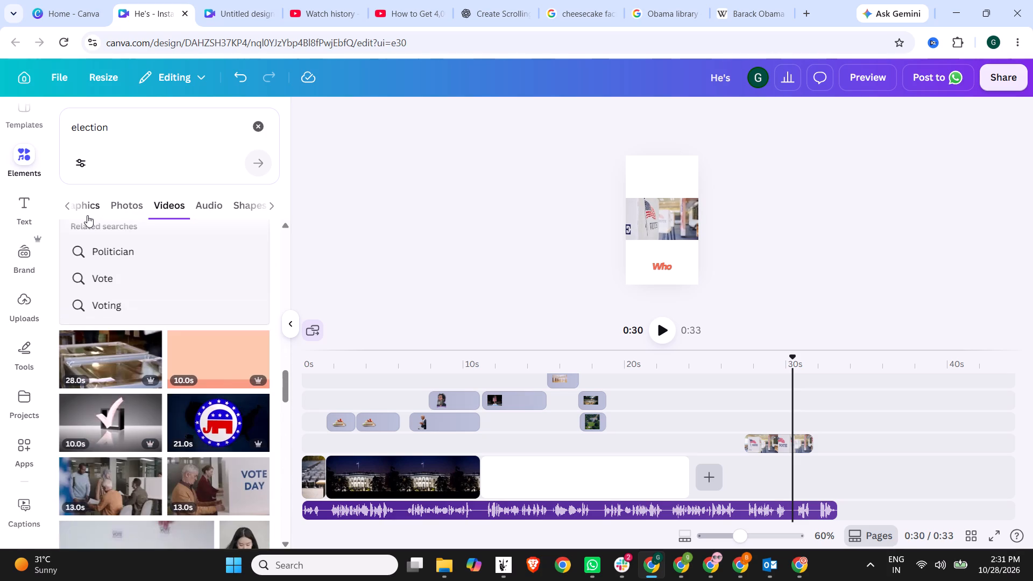
scroll(181, 311, "up", 8)
scroll(187, 326, "up", 20)
scroll(187, 326, "up", 3)
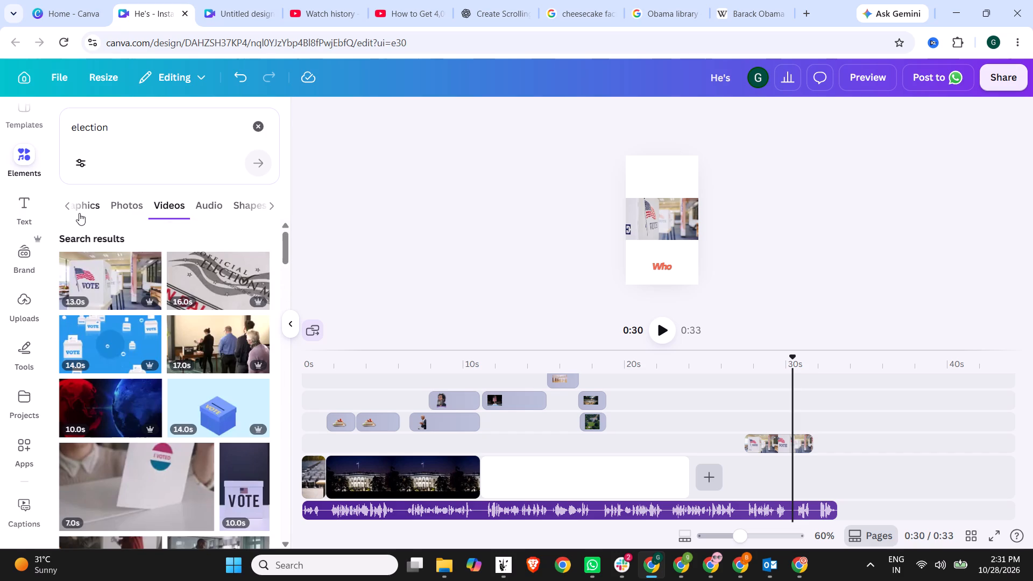
left_click(116, 345)
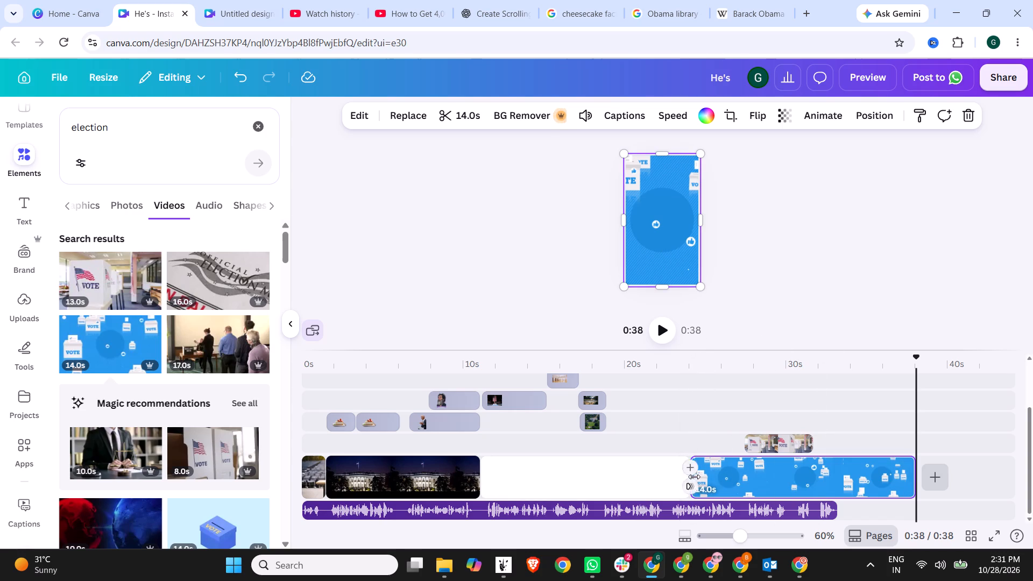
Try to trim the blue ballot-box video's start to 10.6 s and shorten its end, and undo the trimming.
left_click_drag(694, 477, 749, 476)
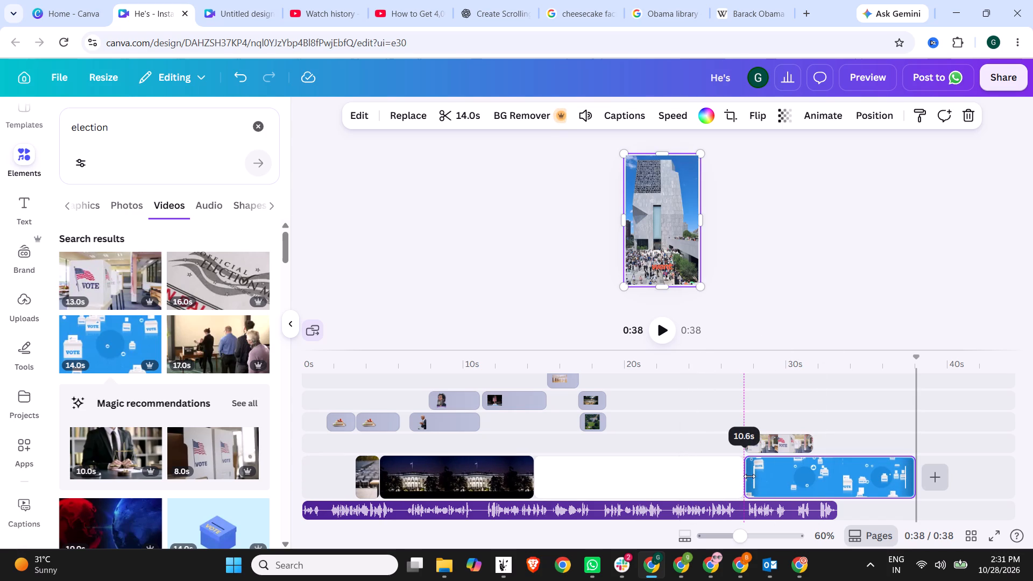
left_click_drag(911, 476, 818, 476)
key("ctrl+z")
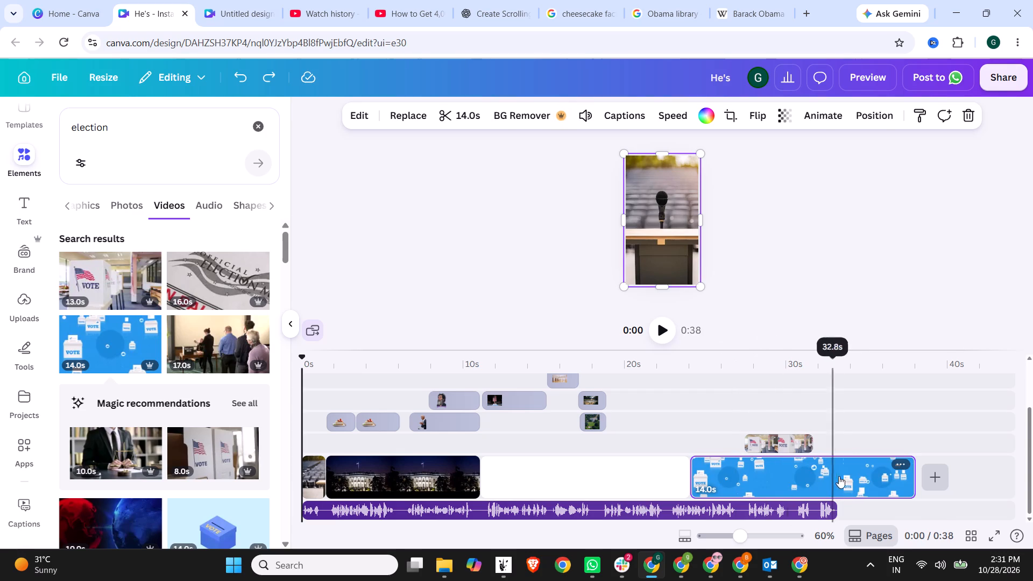
Detach the blue ballot-box video from the background and trim both ends to 4.3 s, matching the polling-station clip's span.
right_click(816, 472)
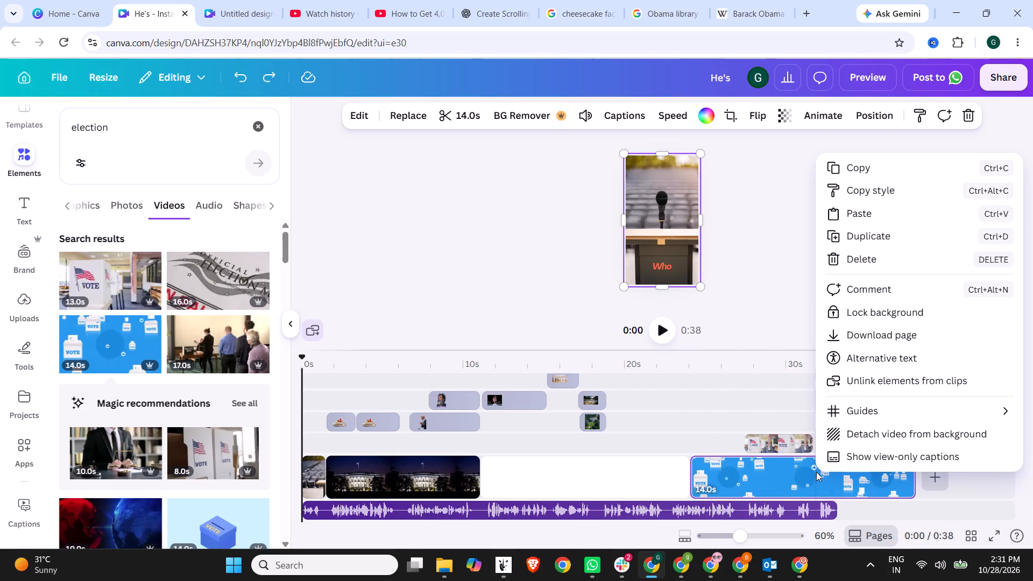
left_click(875, 430)
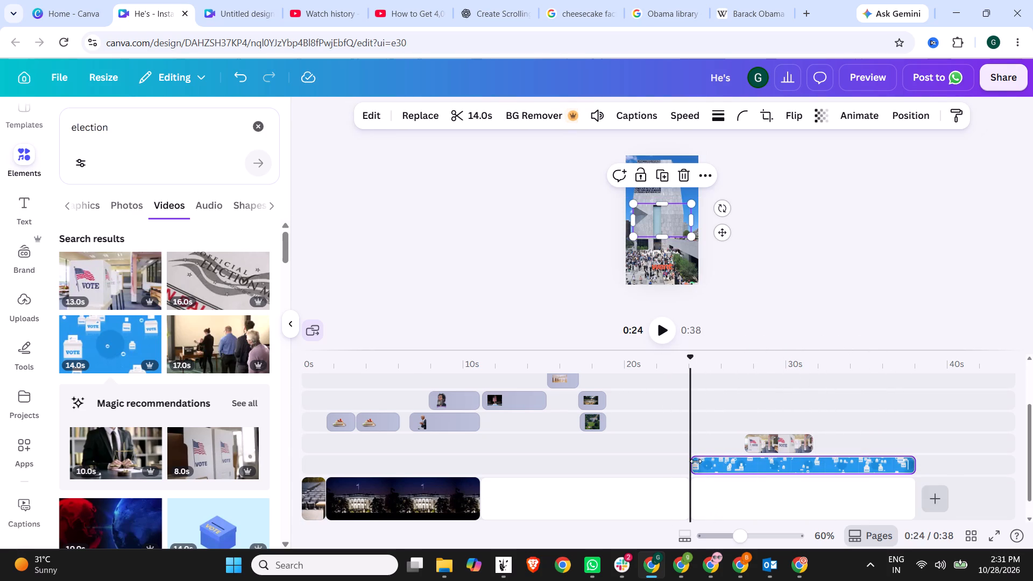
left_click_drag(695, 460, 746, 460)
left_click_drag(914, 464, 808, 463)
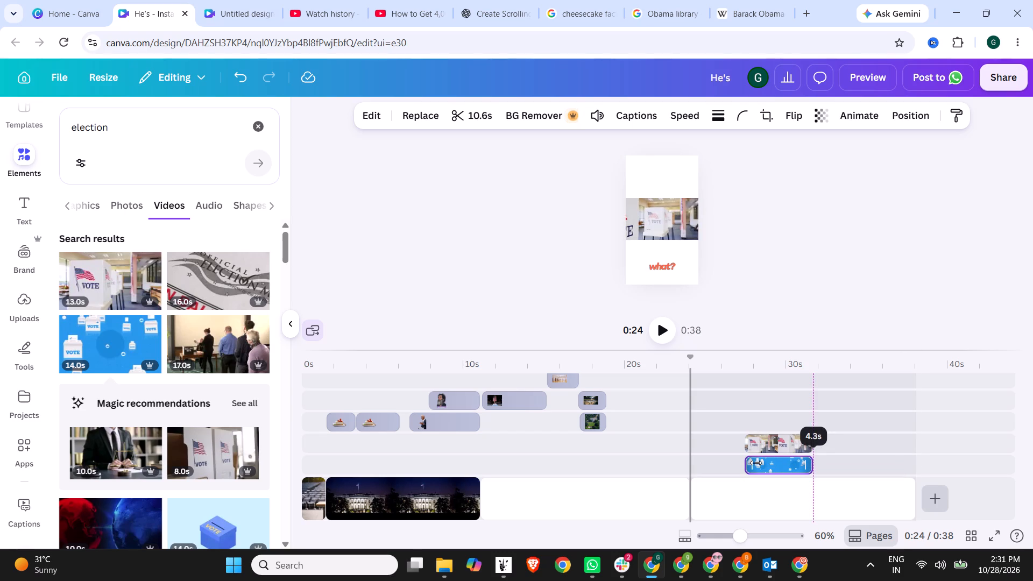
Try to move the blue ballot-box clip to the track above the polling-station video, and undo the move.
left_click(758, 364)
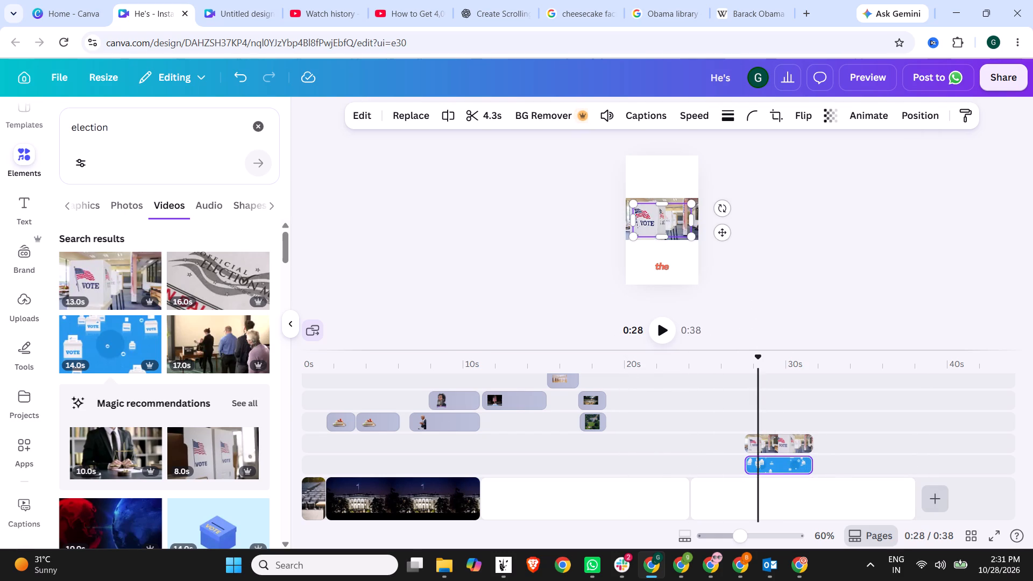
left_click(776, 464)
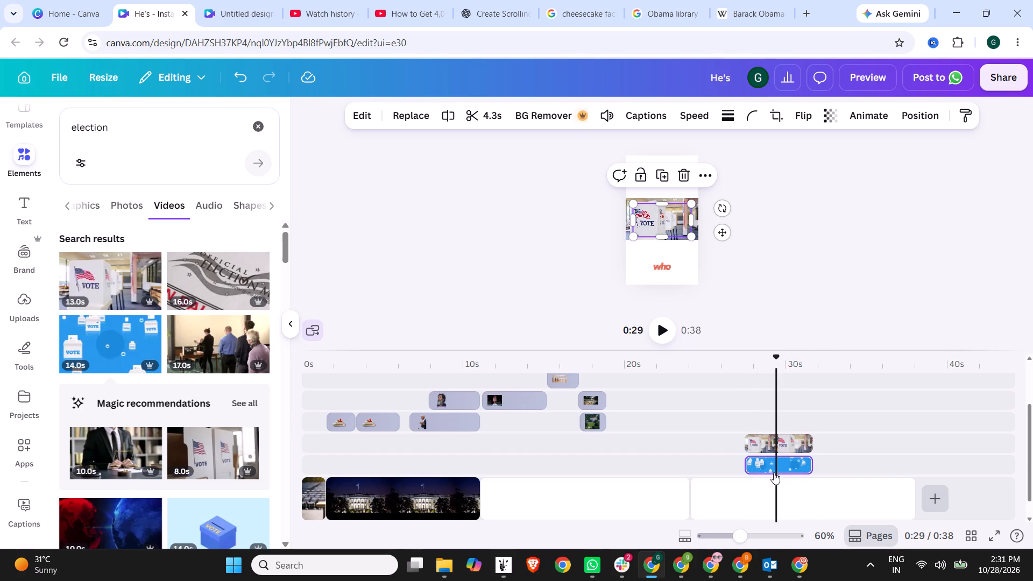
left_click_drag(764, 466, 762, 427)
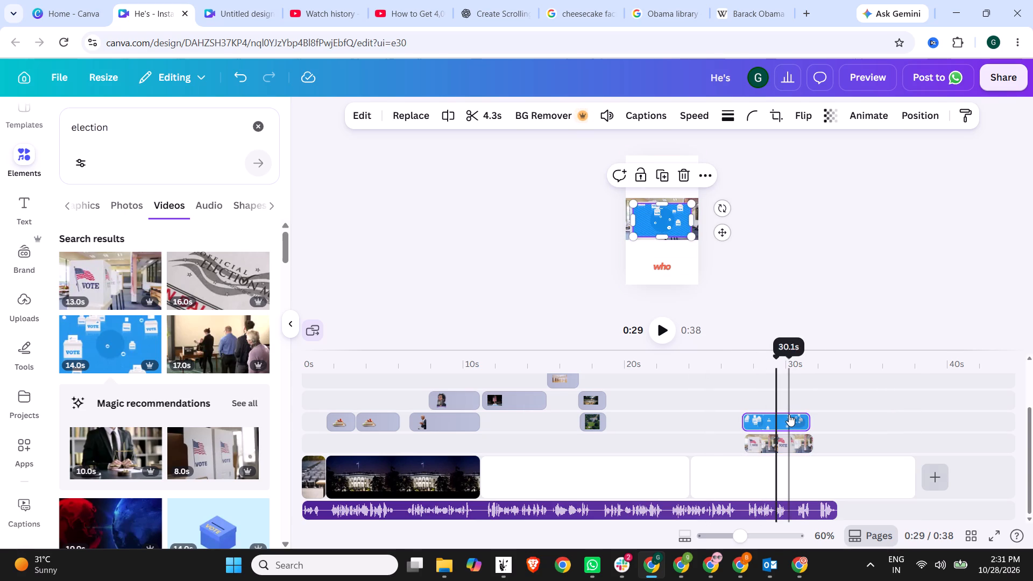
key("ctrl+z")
Enlarge and reposition the blue ballot-box video so it fills the whole page behind the polling-station video.
left_click(760, 461)
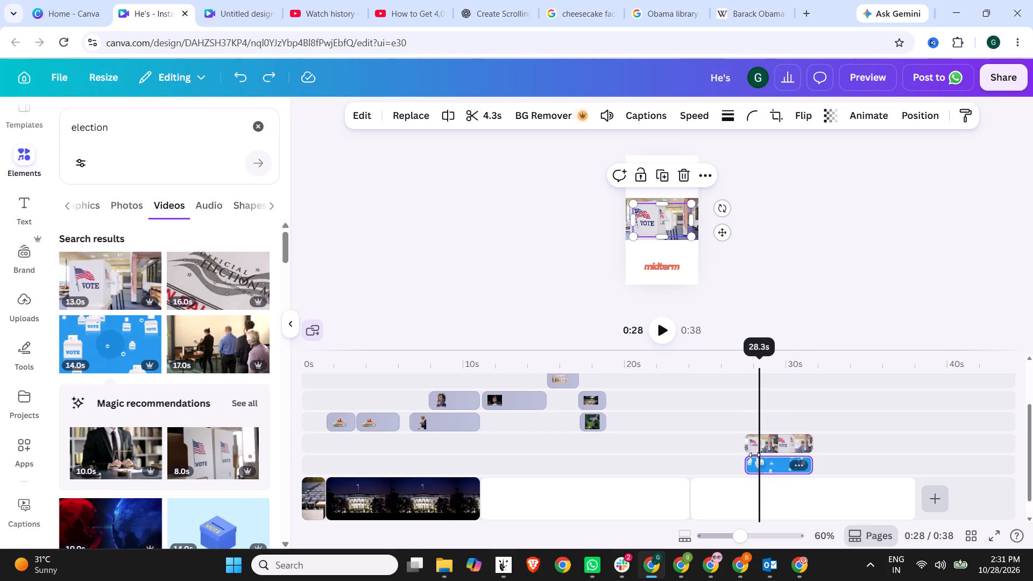
left_click_drag(690, 237, 758, 330)
left_click_drag(691, 258, 638, 209)
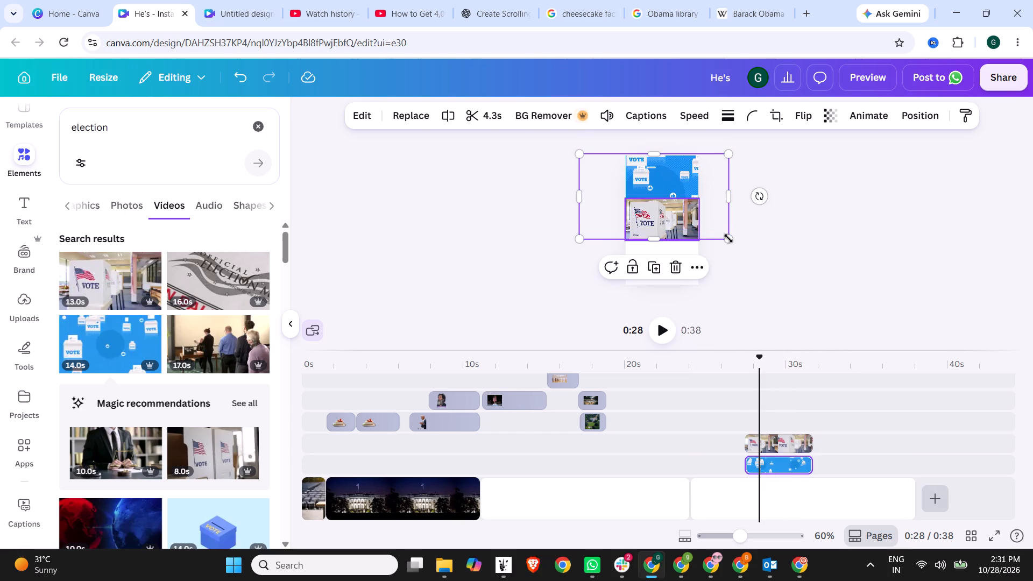
left_click_drag(732, 239, 801, 307)
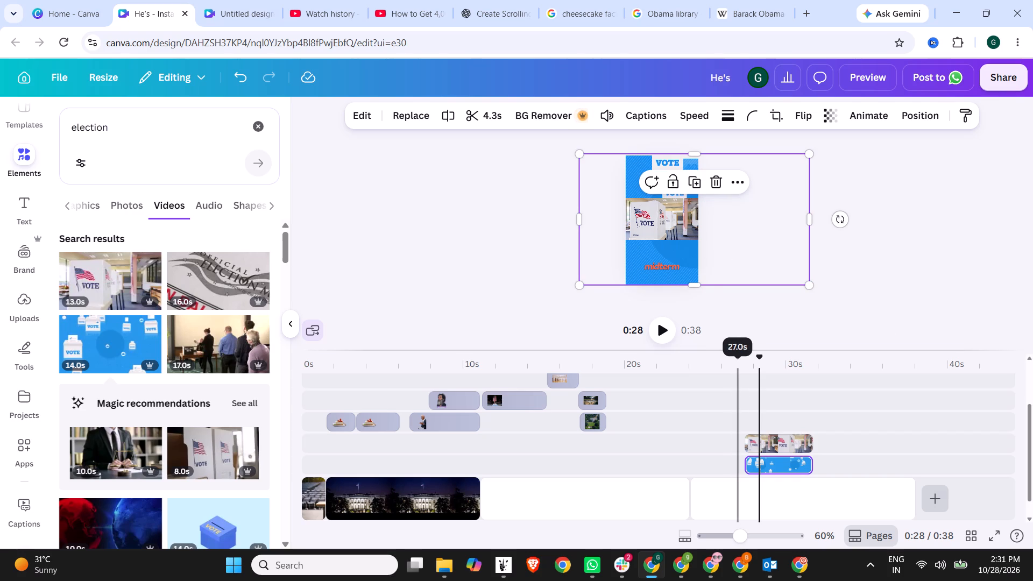
Play the timeline from 27.0 s to review the layered election videos.
left_click(738, 359)
left_click(661, 331)
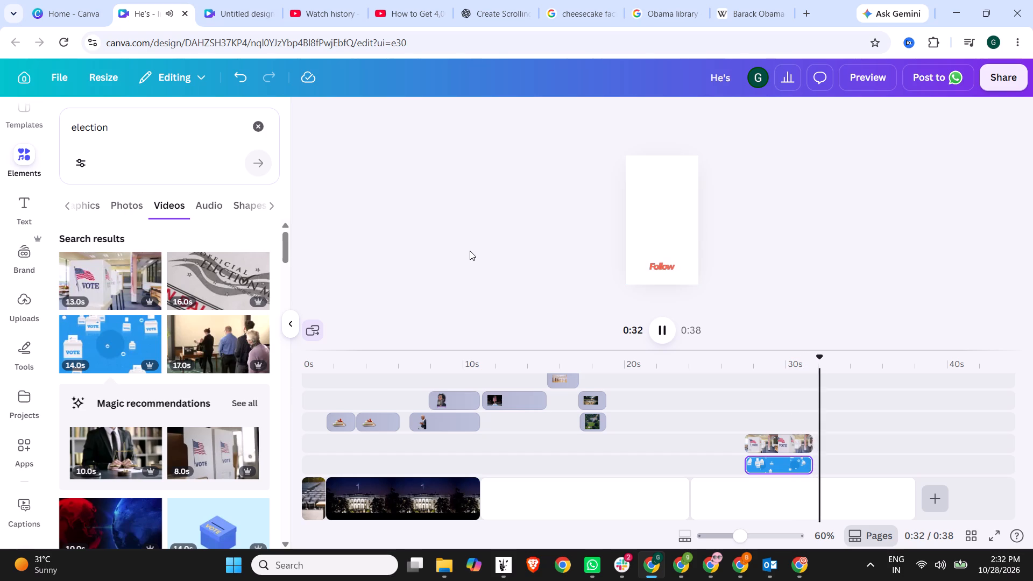
Trim the end of the polling-station video to 3.3 s and shorten the blue ballot-box clip to match.
left_click(790, 443)
left_click_drag(811, 442, 804, 442)
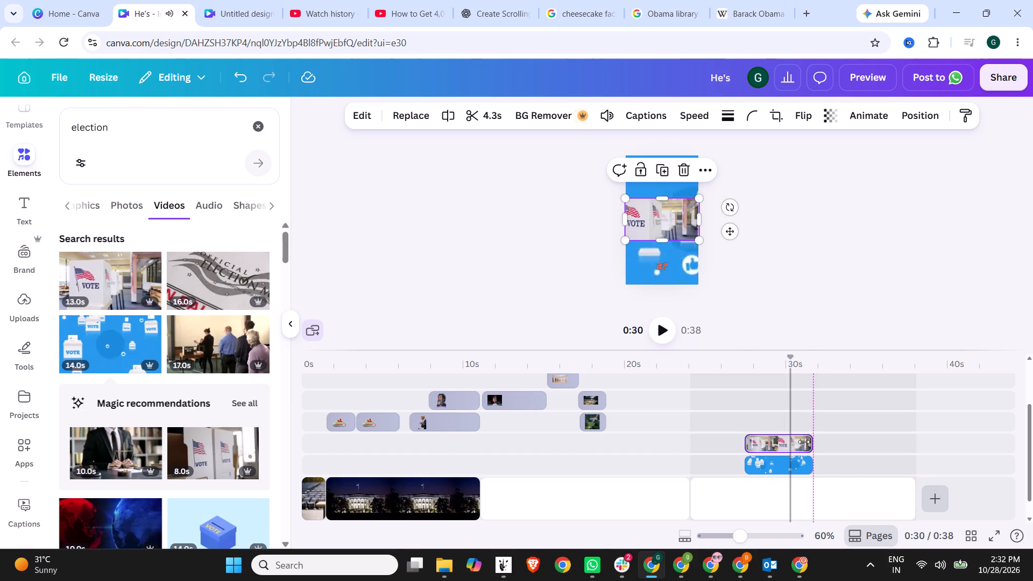
left_click_drag(804, 442, 794, 442)
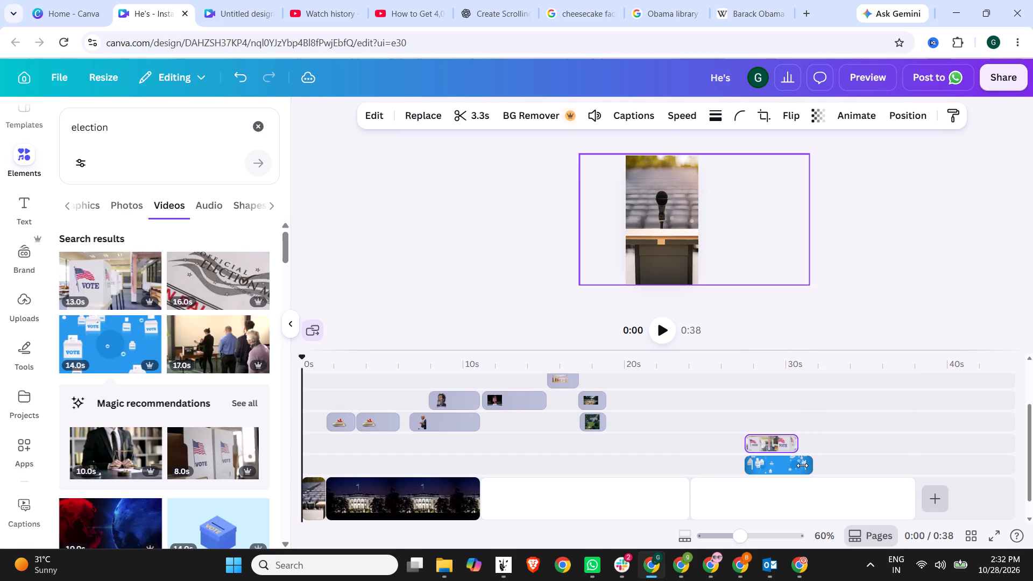
left_click_drag(808, 465, 793, 465)
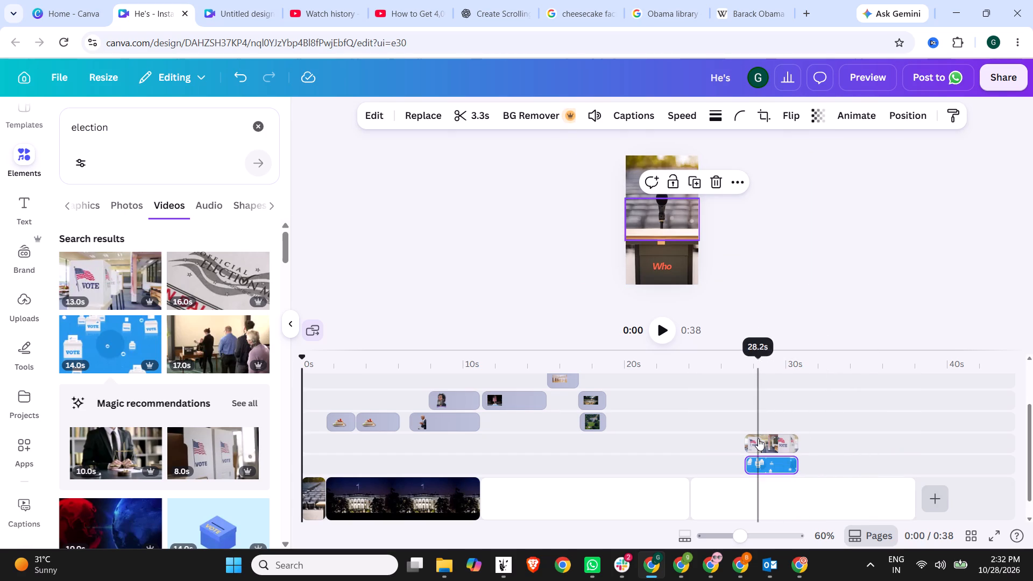
Open the Netyan design and copy the WSW logo and red podium backdrop from the end of its timeline.
left_click(216, 0)
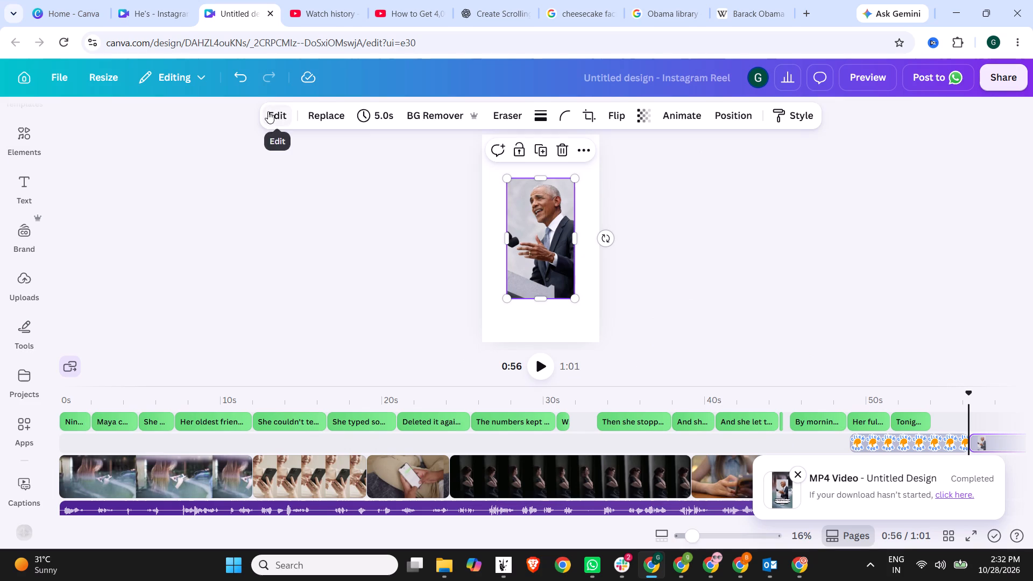
left_click(798, 471)
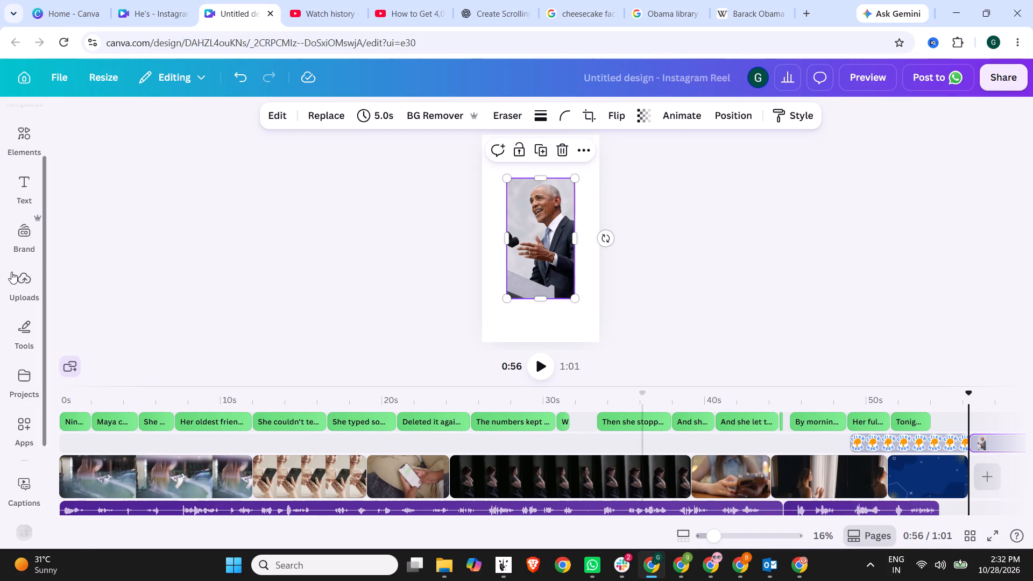
left_click(24, 73)
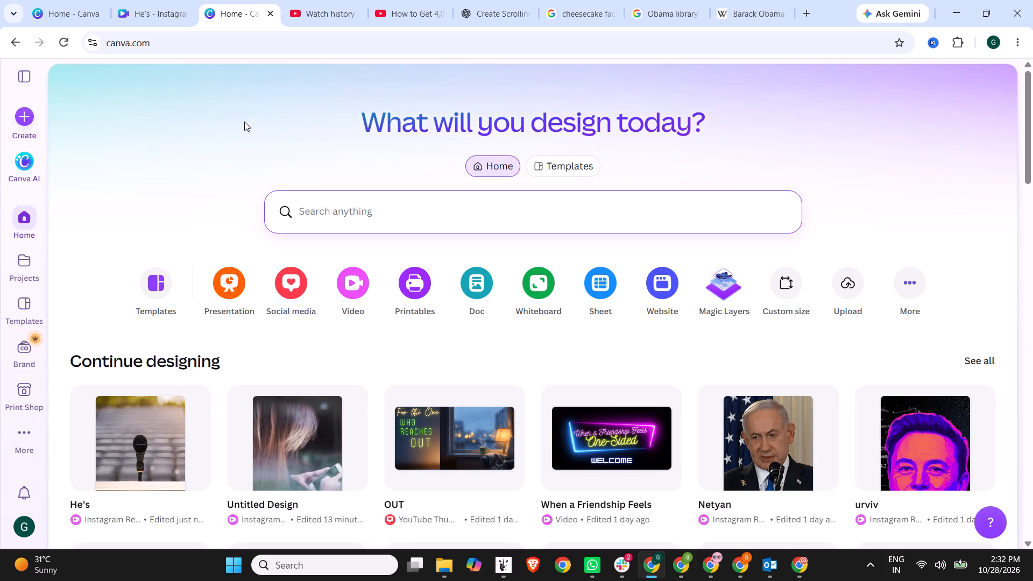
left_click(758, 422)
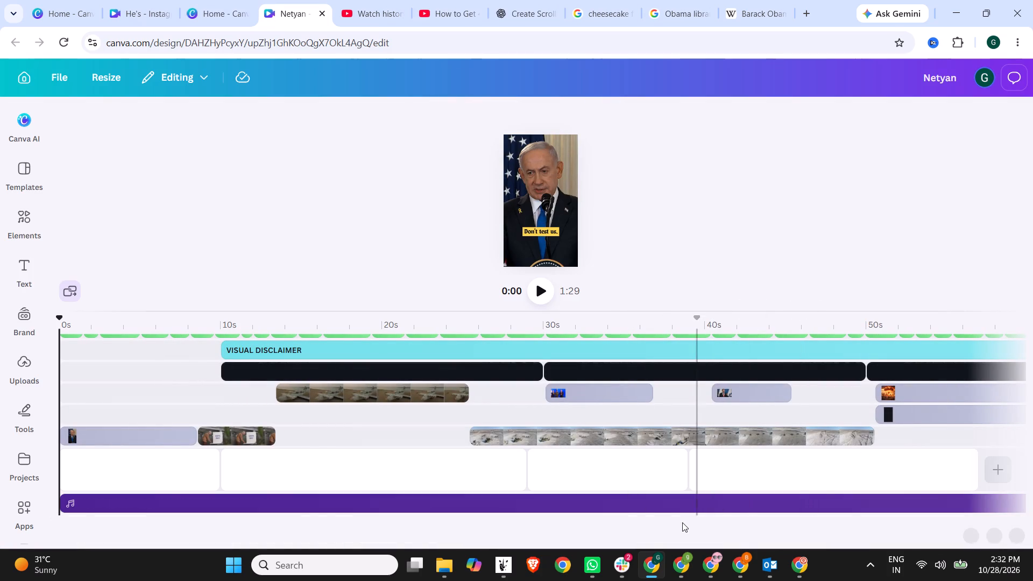
left_click_drag(681, 520, 1002, 525)
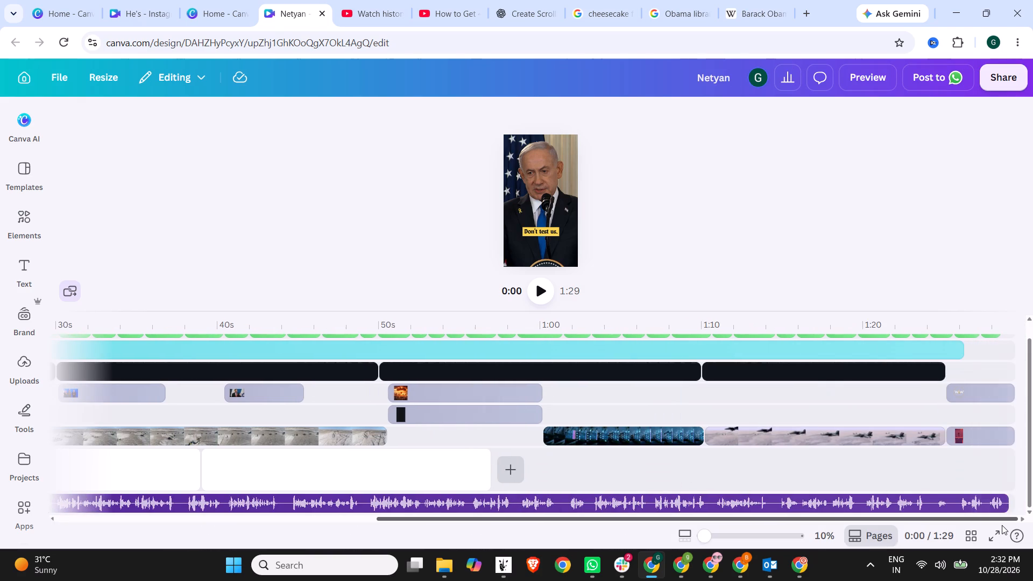
left_click(981, 393)
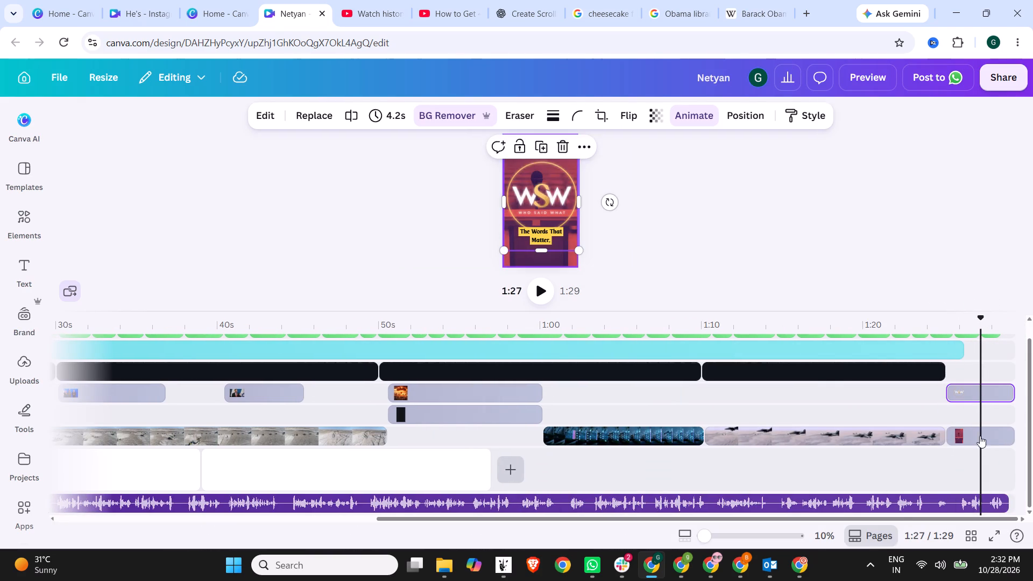
left_click(997, 432, "ctrl")
key("ctrl+c")
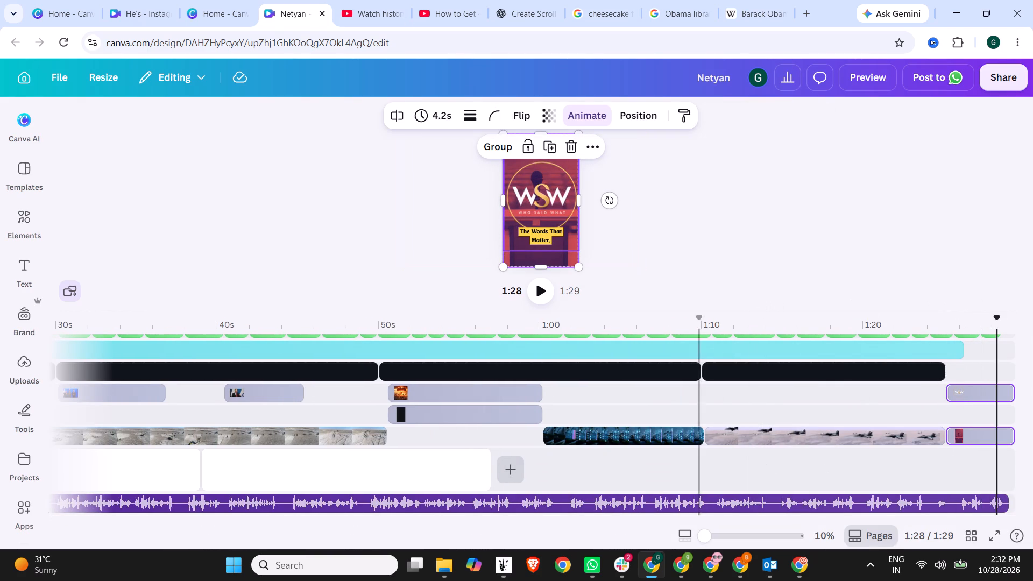
Paste the WSW logo and red podium backdrop into the He's design just after the election videos.
left_click(252, 0)
left_click(149, 0)
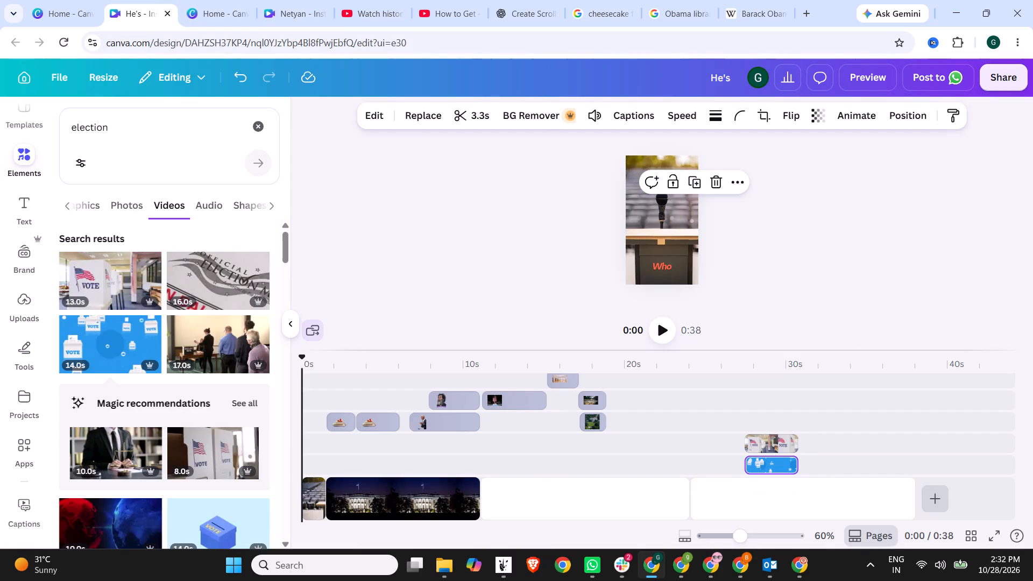
left_click(808, 438)
key("ctrl+v")
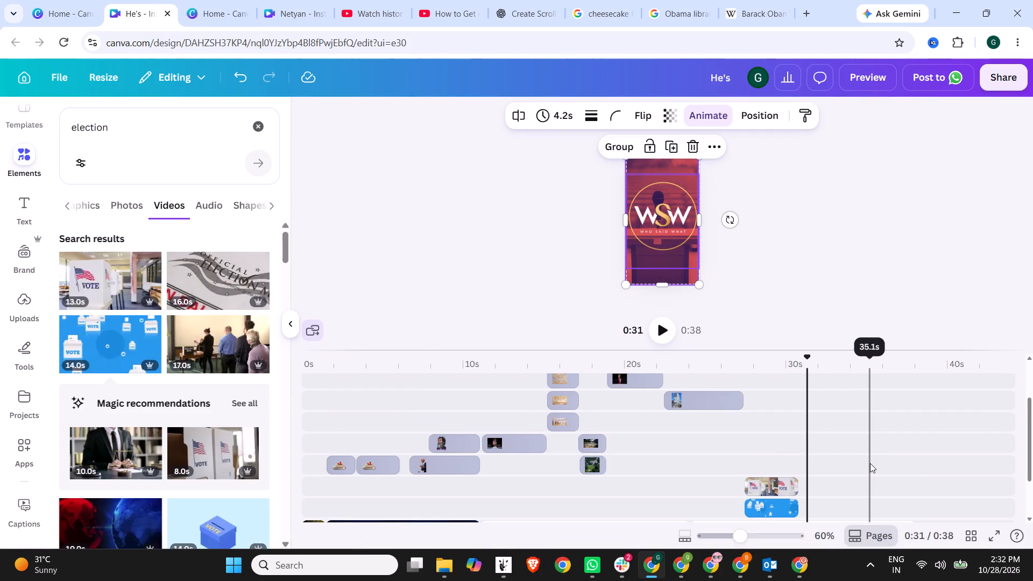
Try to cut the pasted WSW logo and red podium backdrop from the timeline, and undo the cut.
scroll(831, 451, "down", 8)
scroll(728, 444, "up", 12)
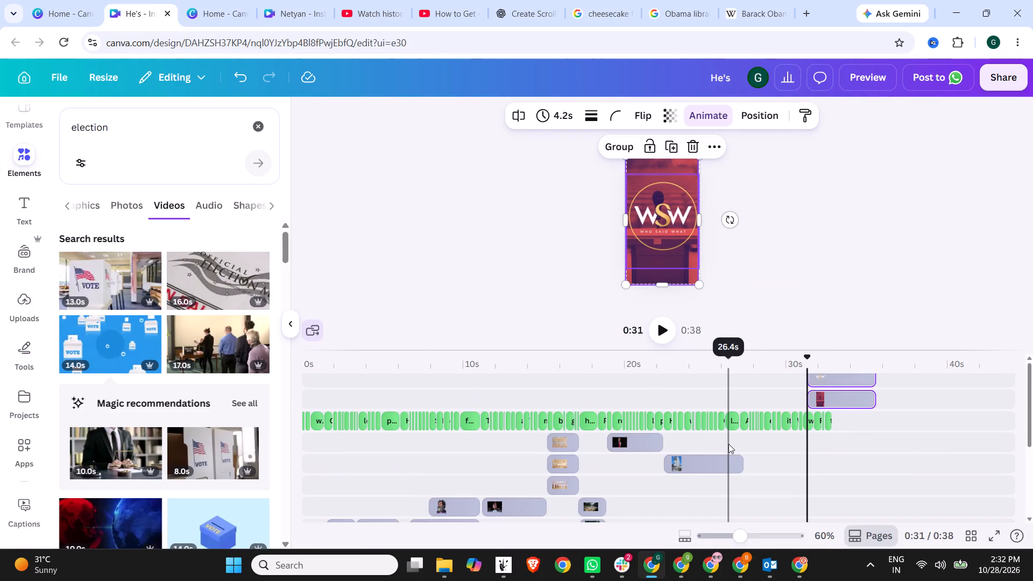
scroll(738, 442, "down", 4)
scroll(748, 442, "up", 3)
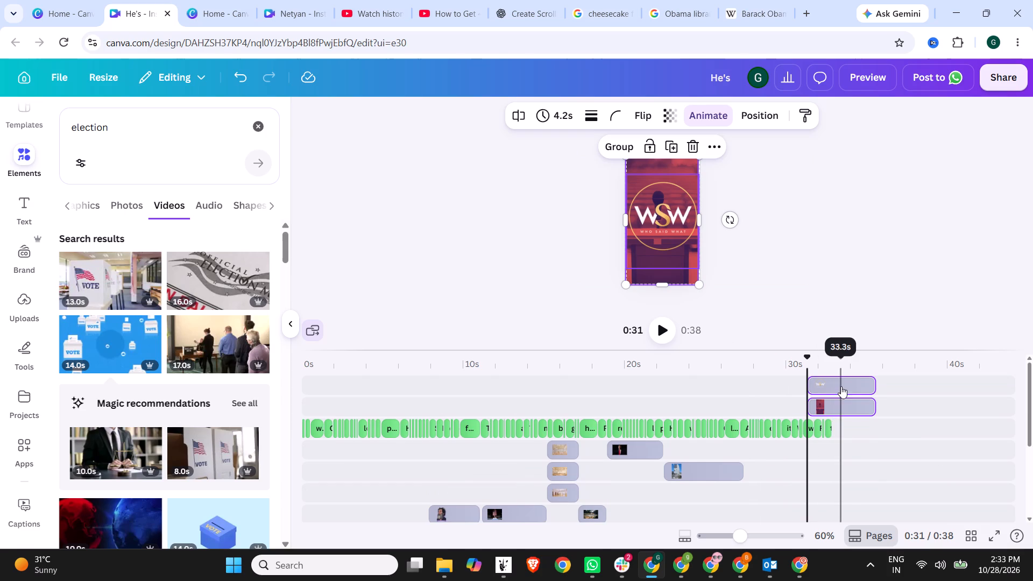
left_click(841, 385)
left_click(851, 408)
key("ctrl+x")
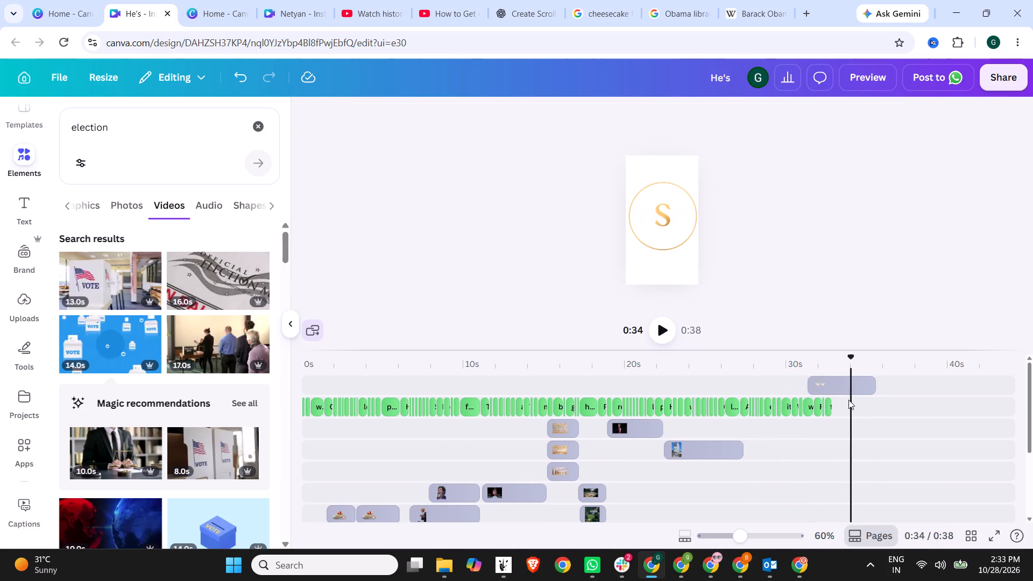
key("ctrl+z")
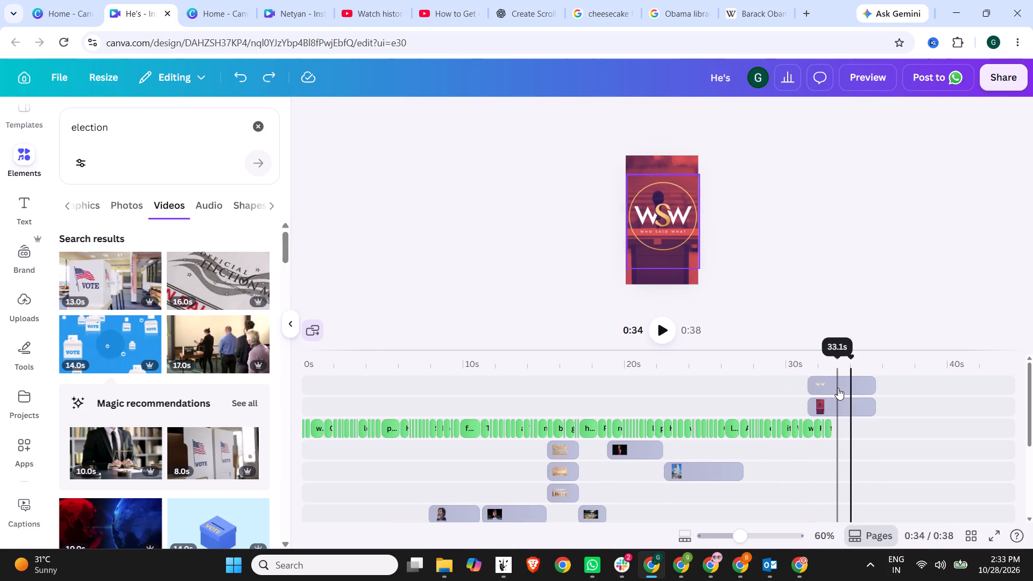
Cut the WSW logo and red podium backdrop together and paste them again at 31.2 s.
left_click(838, 388)
left_click(831, 399, "ctrl")
key("ctrl+x")
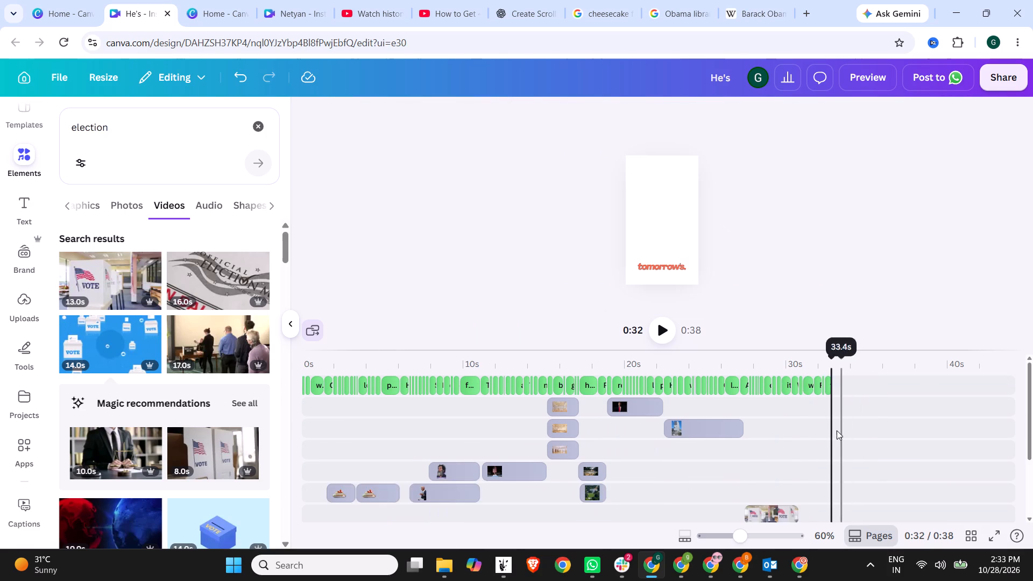
scroll(836, 431, "down", 3)
left_click(807, 418)
key("ctrl+v")
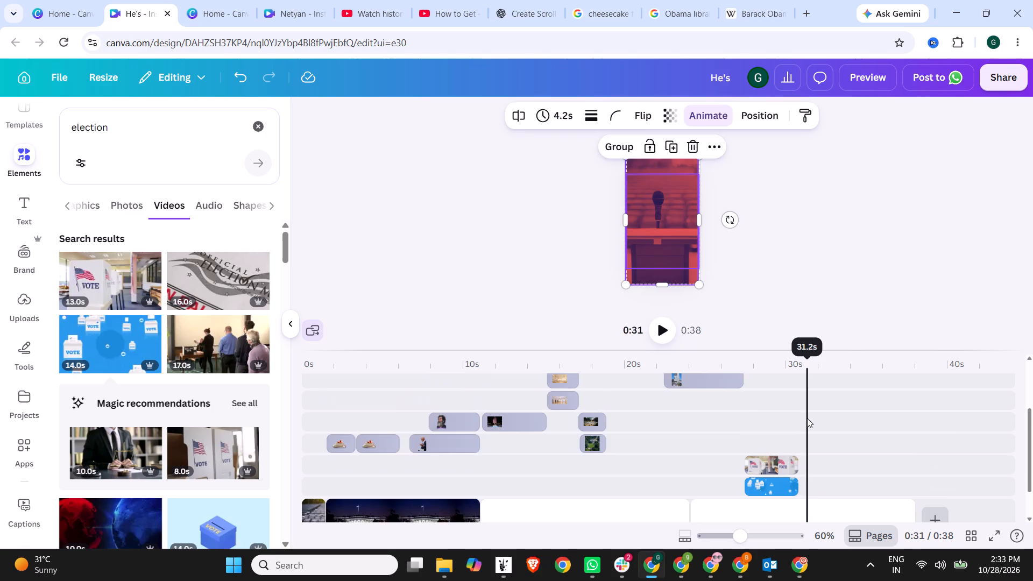
Move the WSW logo and red backdrop onto the two election-video tracks, directly after those clips.
scroll(836, 450, "up", 6)
left_click_drag(835, 388, 846, 543)
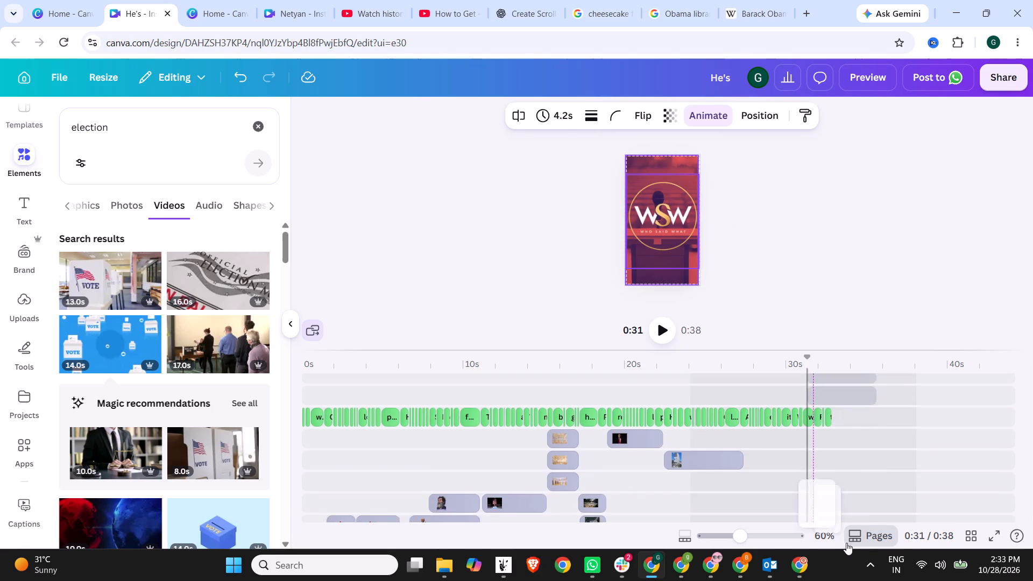
left_click_drag(846, 543, 828, 427)
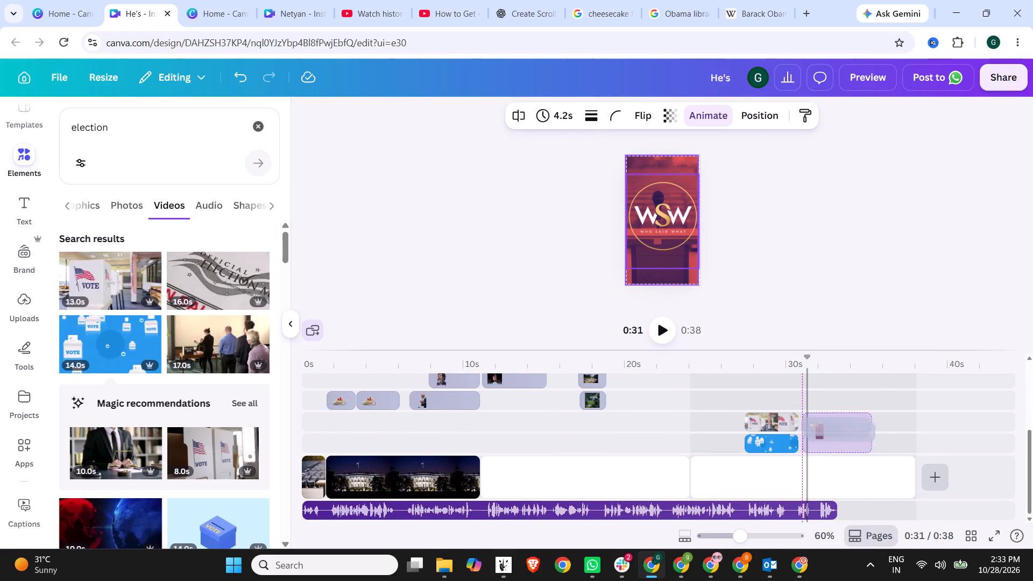
left_click_drag(828, 427, 826, 426)
left_click(888, 421)
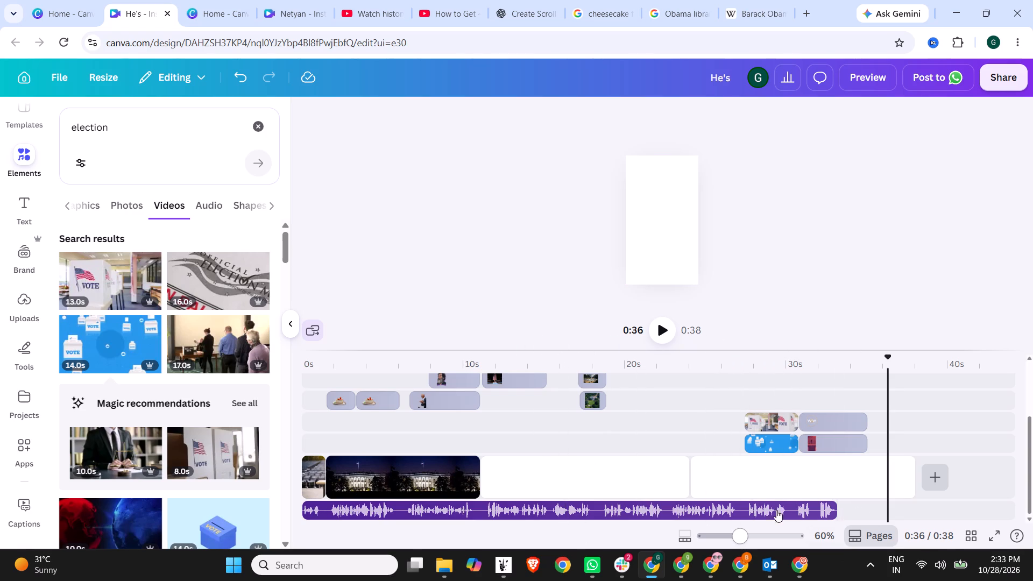
Move the playhead back to the start of the timeline.
left_click(305, 362)
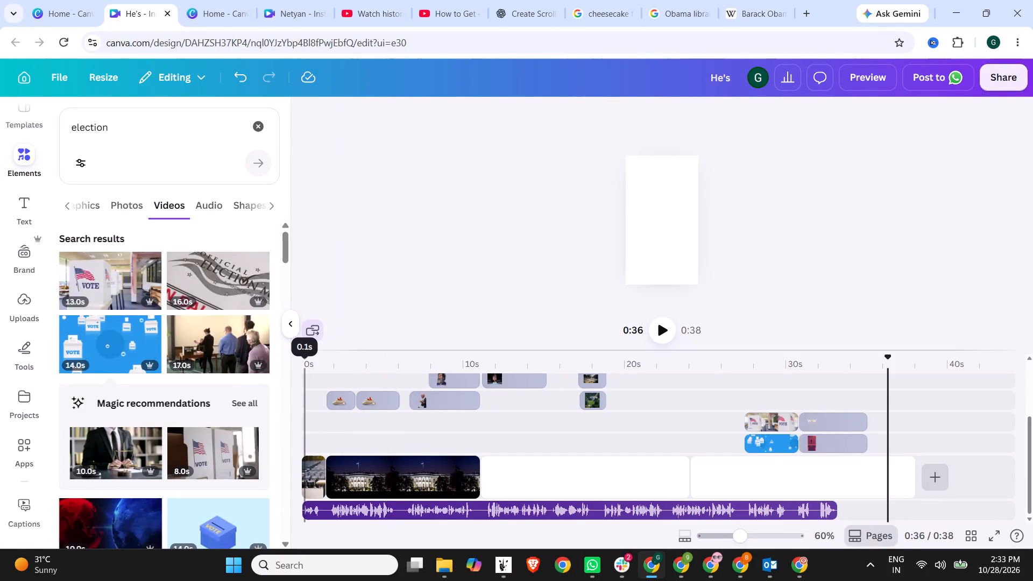
Play the Short from the very beginning of the timeline to review the opening captions against the voiceover.
scroll(484, 458, "up", 12)
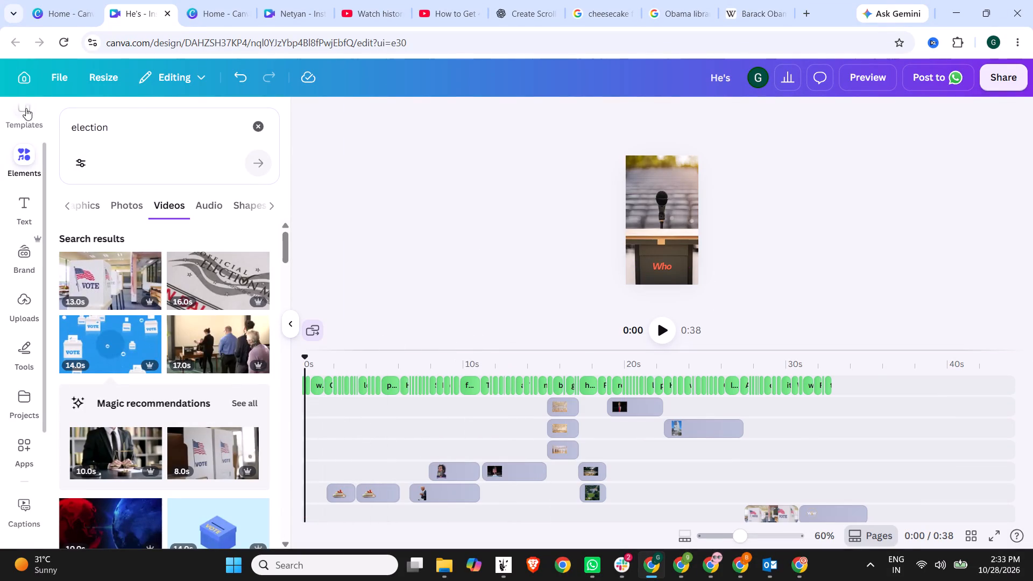
scroll(0, 294, "up", 9)
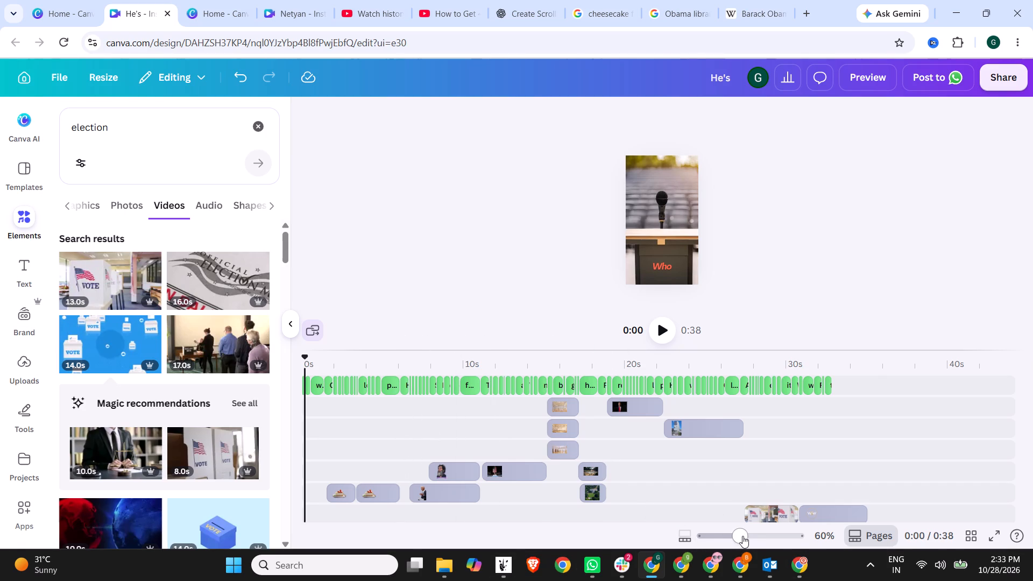
left_click_drag(742, 536, 781, 534)
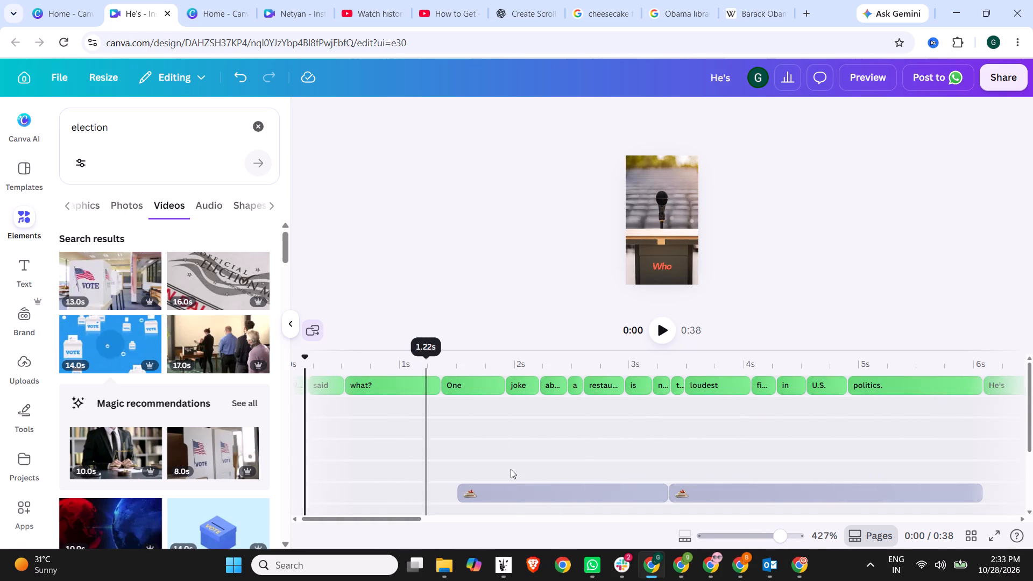
left_click_drag(405, 520, 339, 512)
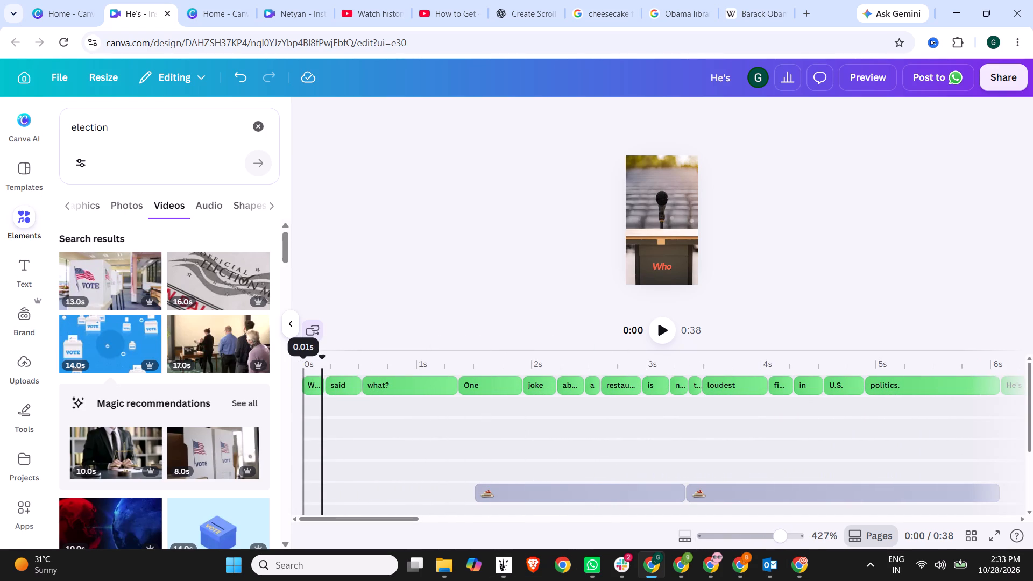
left_click(303, 359)
left_click(666, 336)
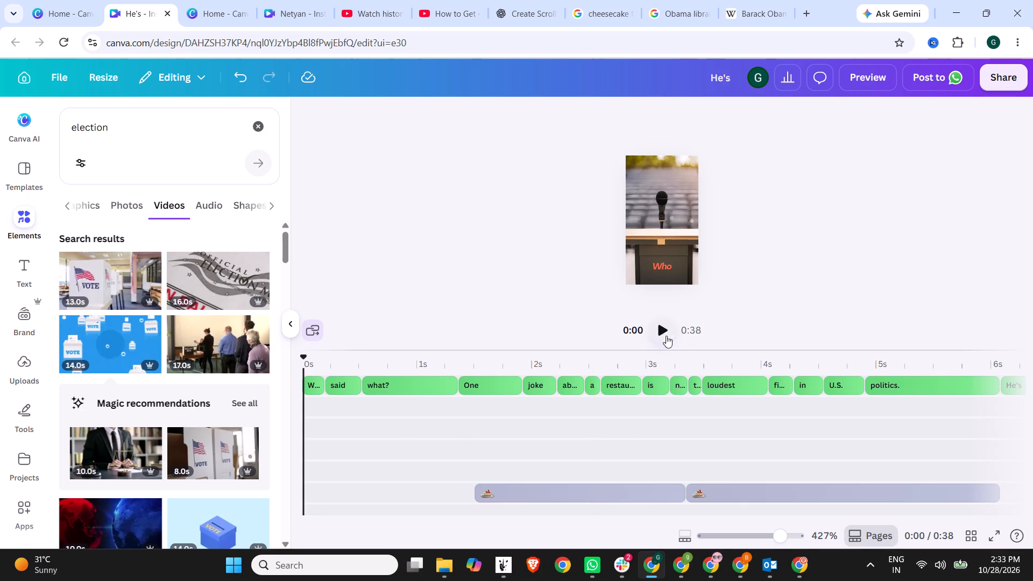
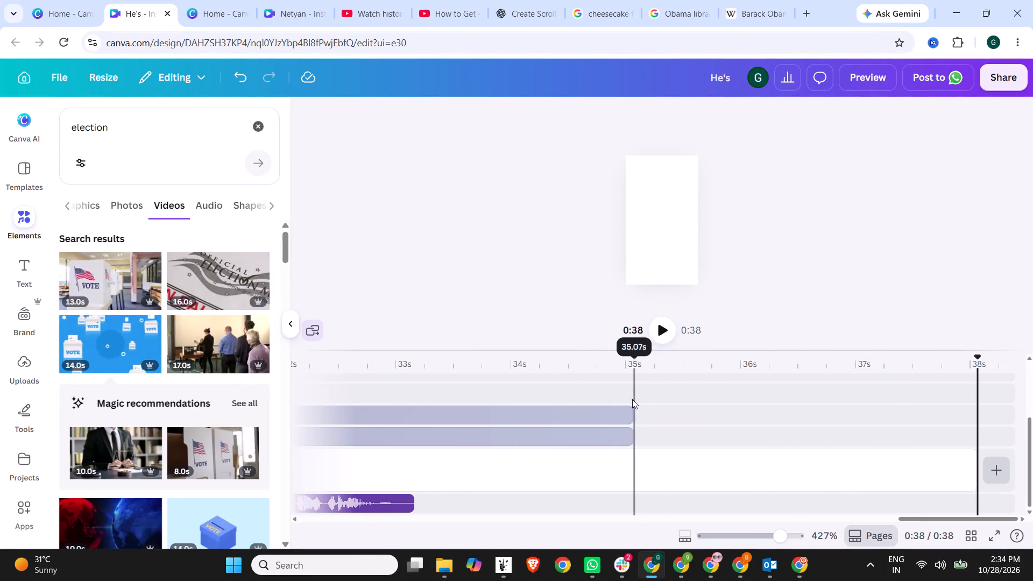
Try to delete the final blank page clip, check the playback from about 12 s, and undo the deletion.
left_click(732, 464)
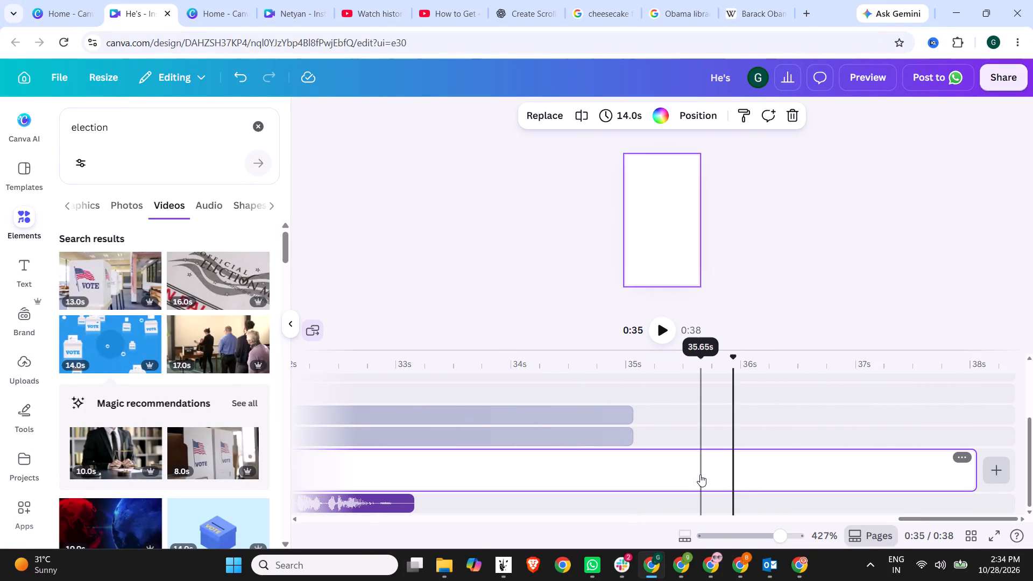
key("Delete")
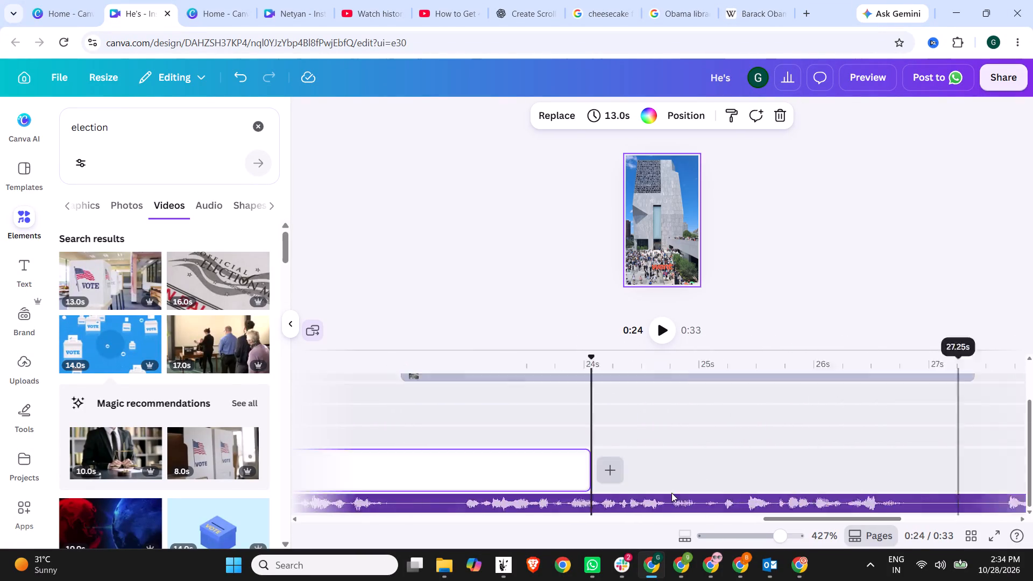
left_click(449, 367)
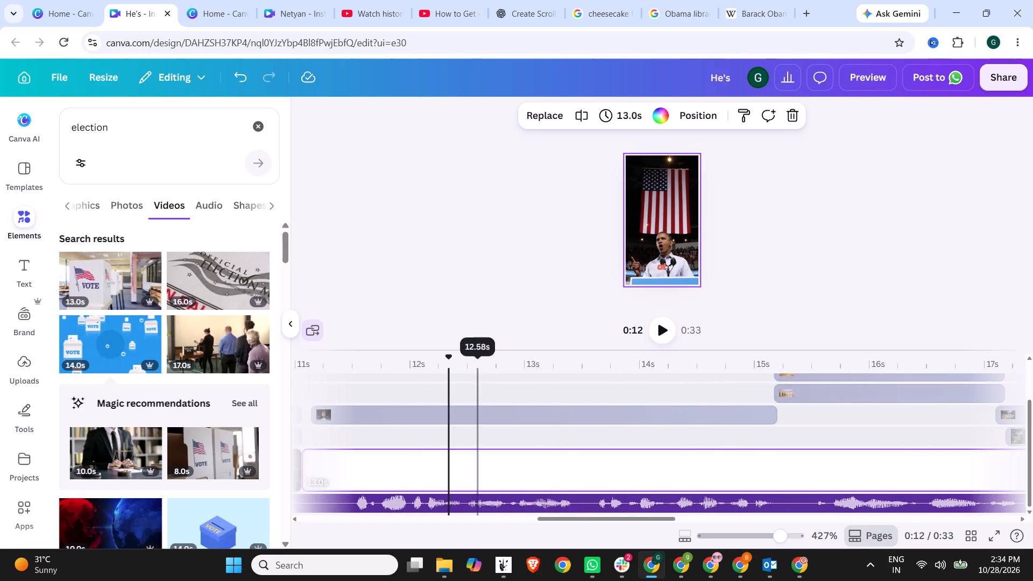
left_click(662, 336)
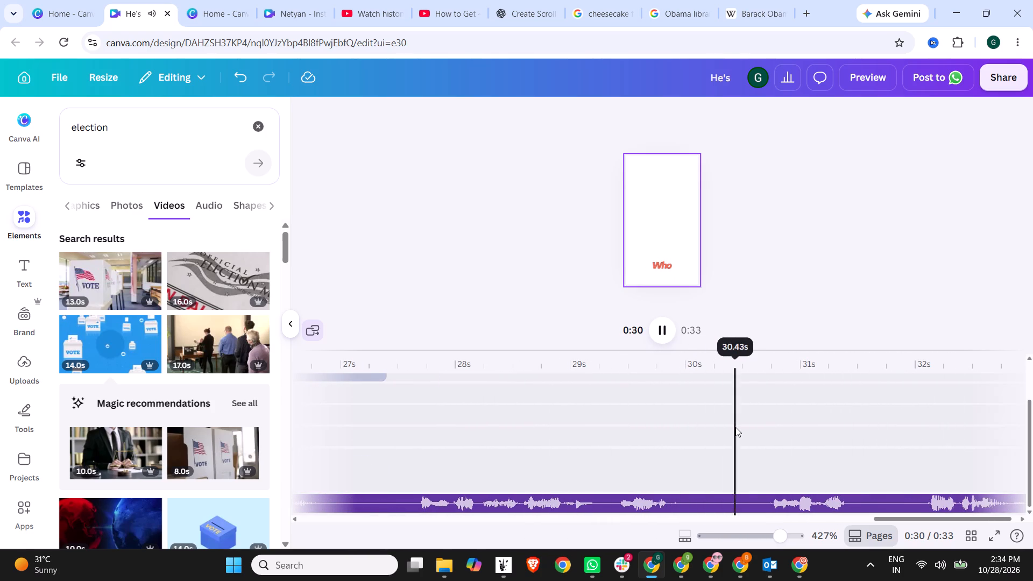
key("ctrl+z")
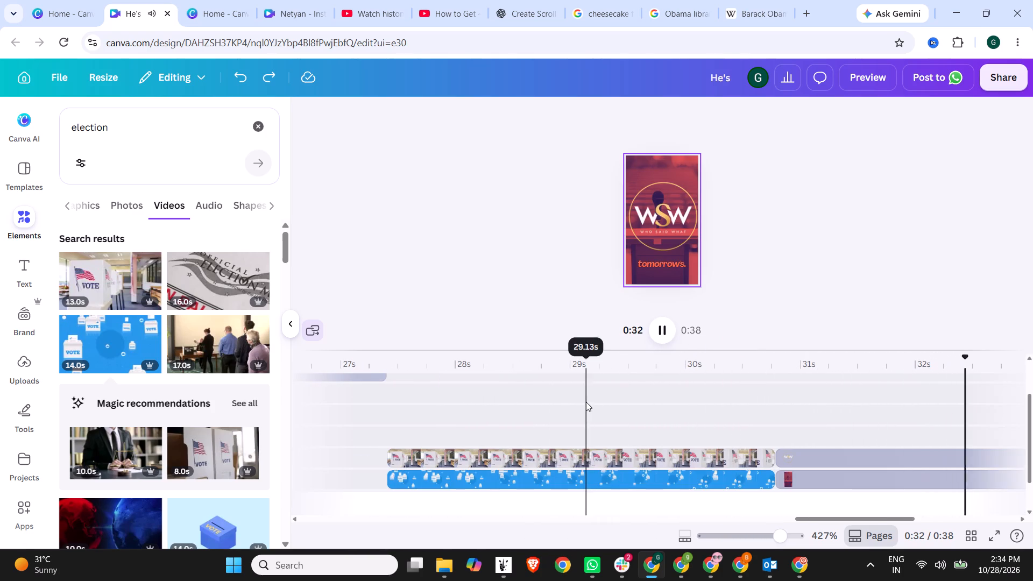
Unlink elements from clips on the final blank page clip.
scroll(662, 446, "down", 3)
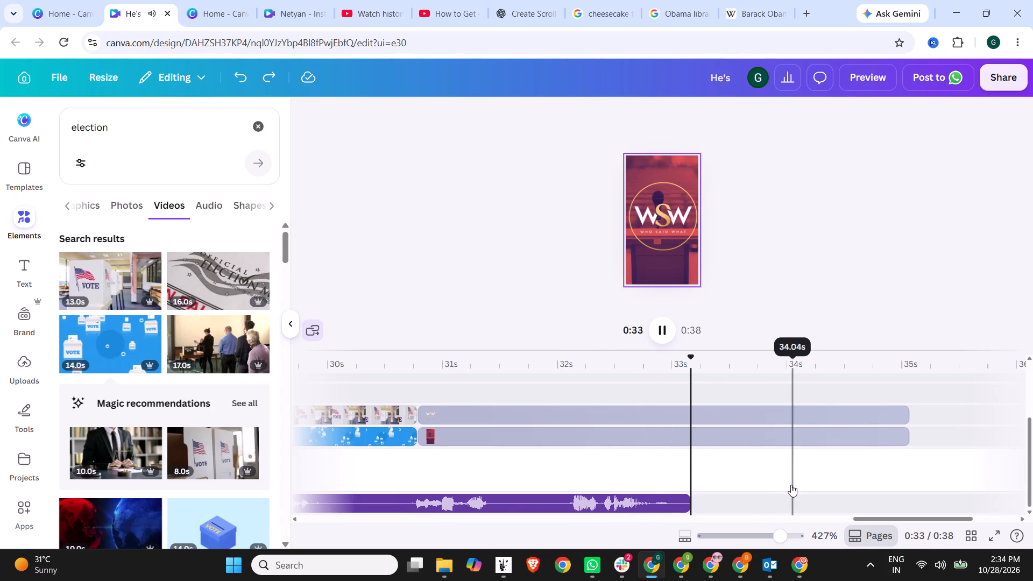
left_click(791, 485)
right_click(762, 461)
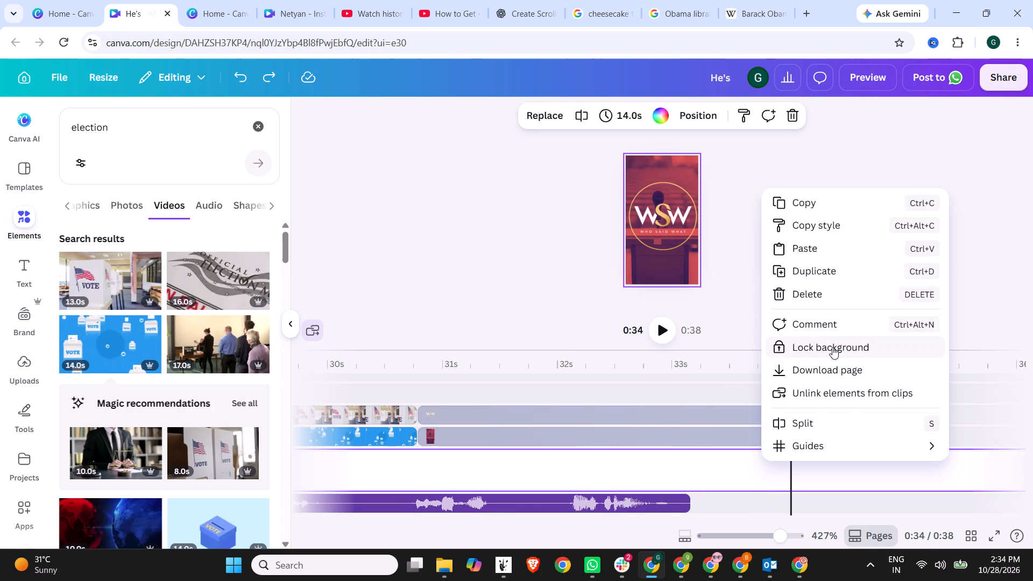
left_click(840, 399)
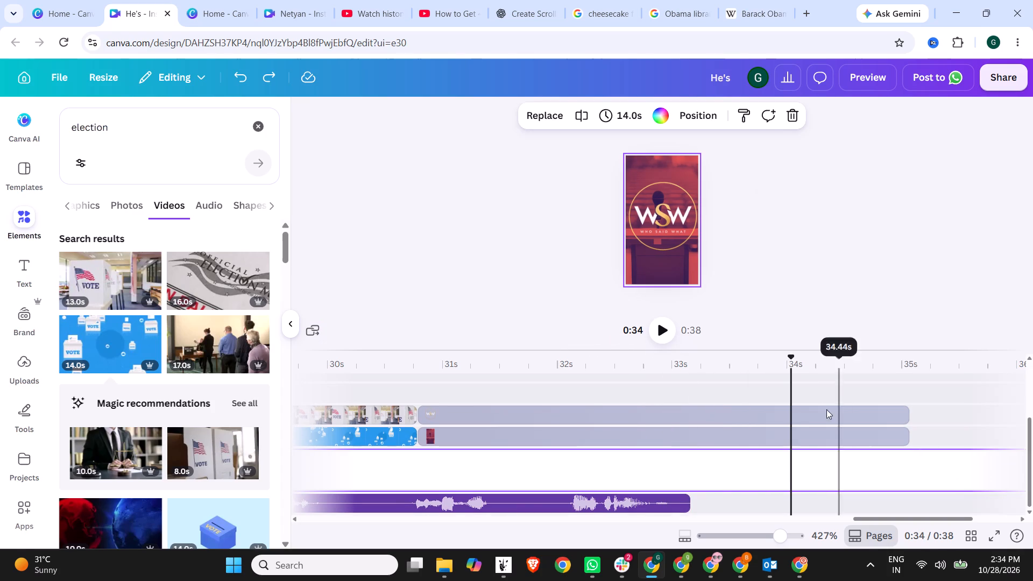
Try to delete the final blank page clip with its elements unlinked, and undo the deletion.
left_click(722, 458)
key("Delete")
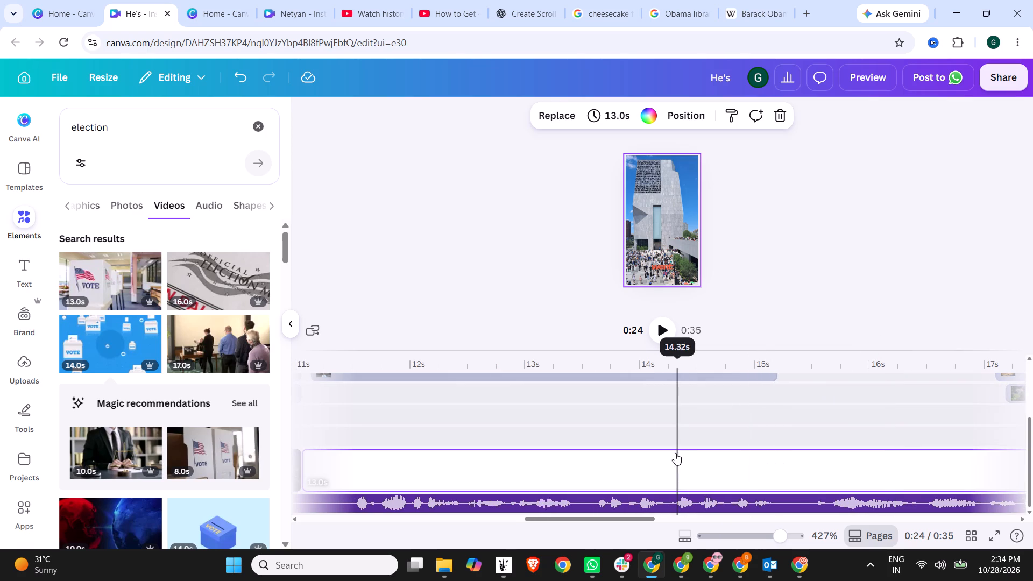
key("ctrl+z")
Shorten the final blank page clip to 11.0 s so it ends together with the WSW logo clips.
scroll(686, 400, "down", 5)
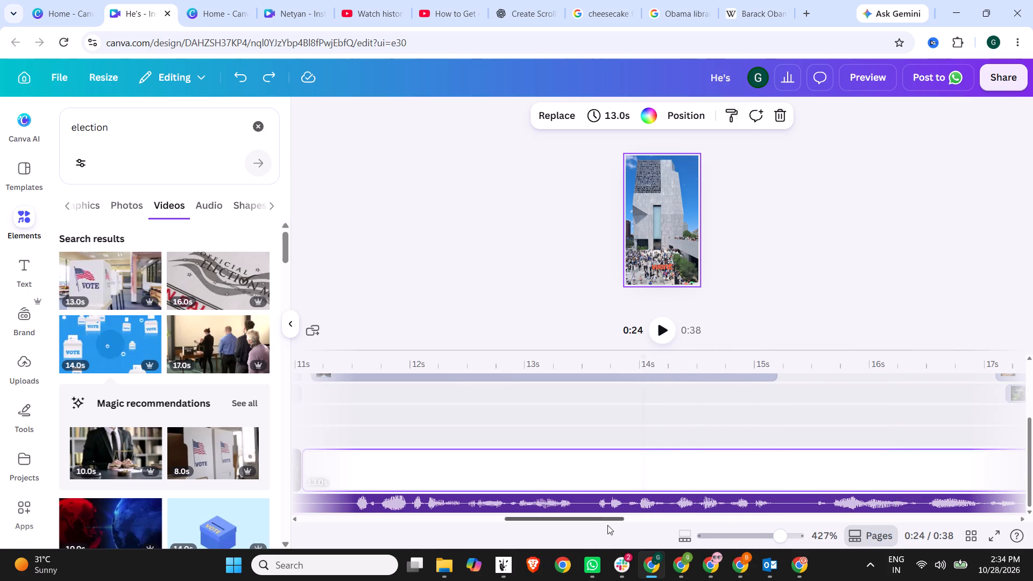
left_click_drag(605, 520, 1027, 518)
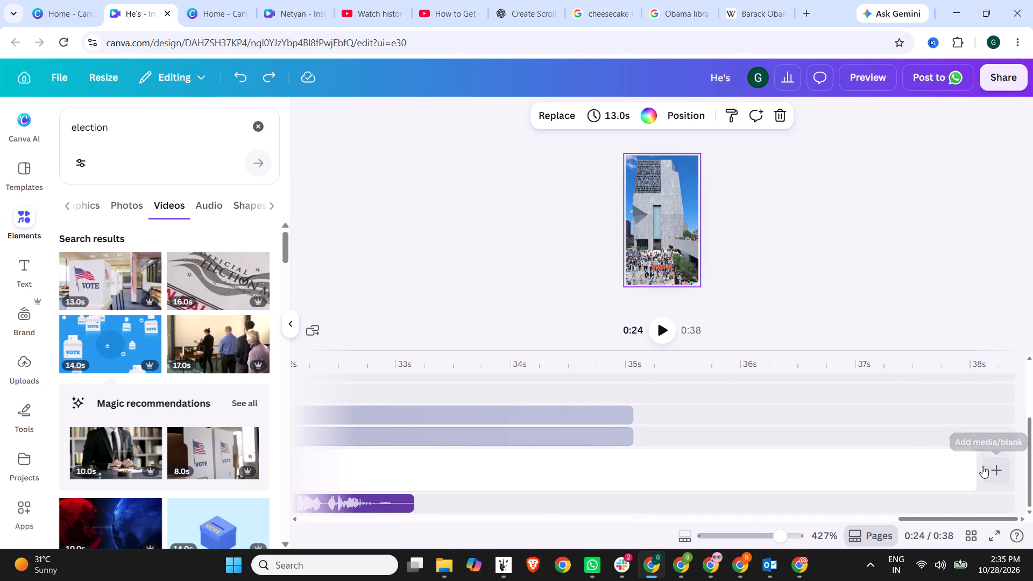
left_click_drag(977, 464, 633, 462)
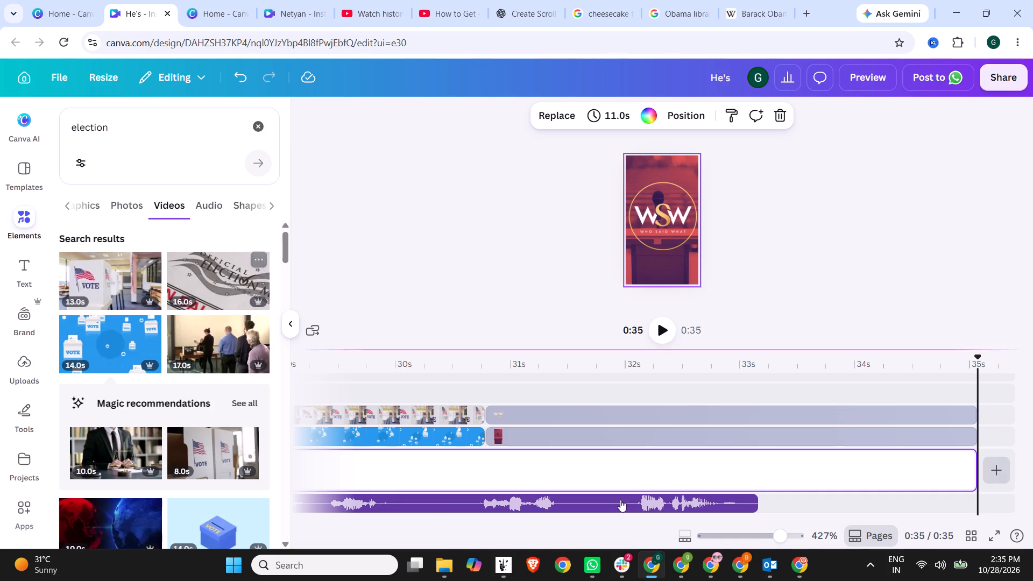
Play the ending from about 30 s, and replay it from 34.35 s, to check the WSW logo's timing against the voiceover.
left_click(754, 410)
left_click(976, 413)
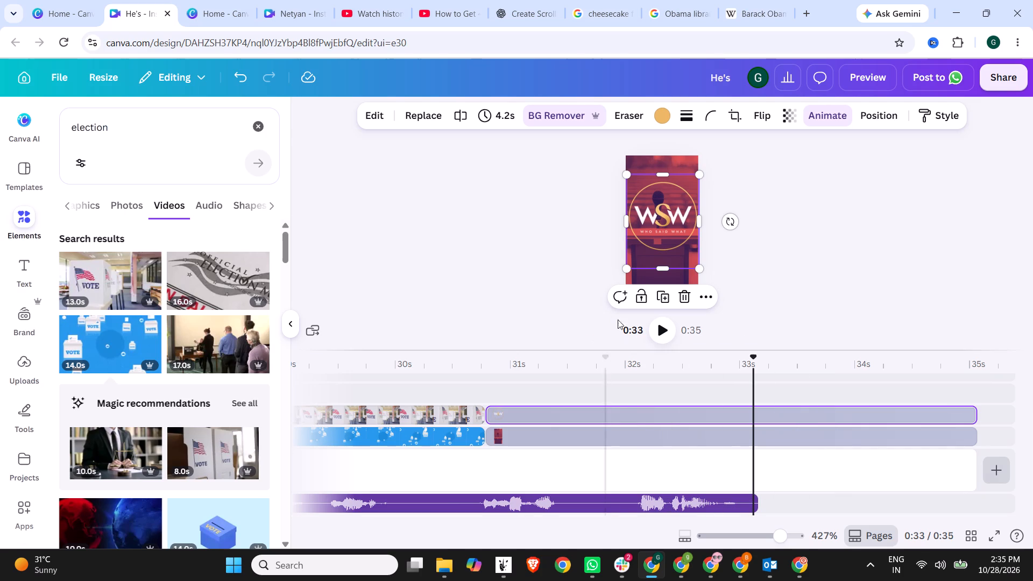
left_click(445, 367)
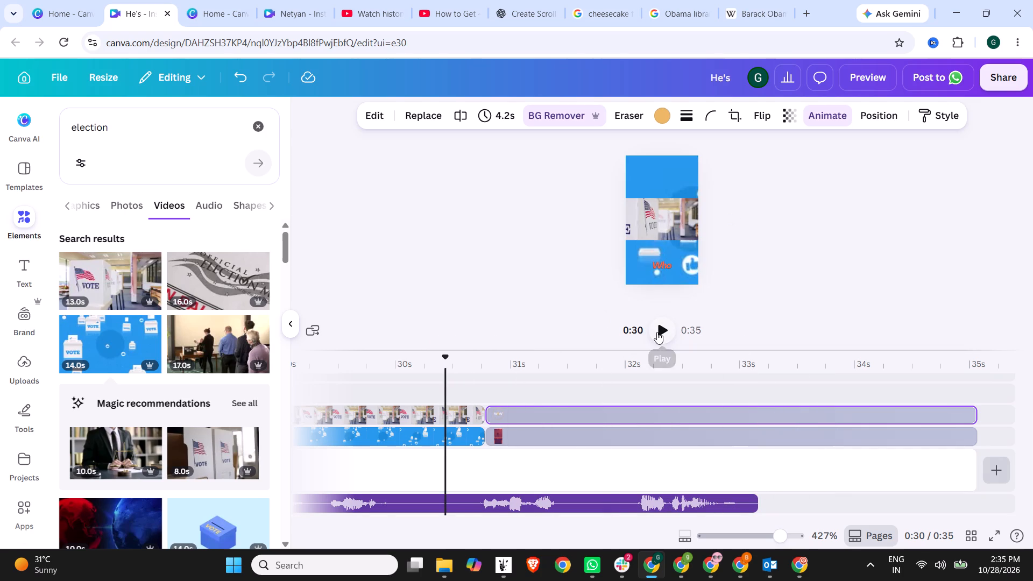
left_click(657, 332)
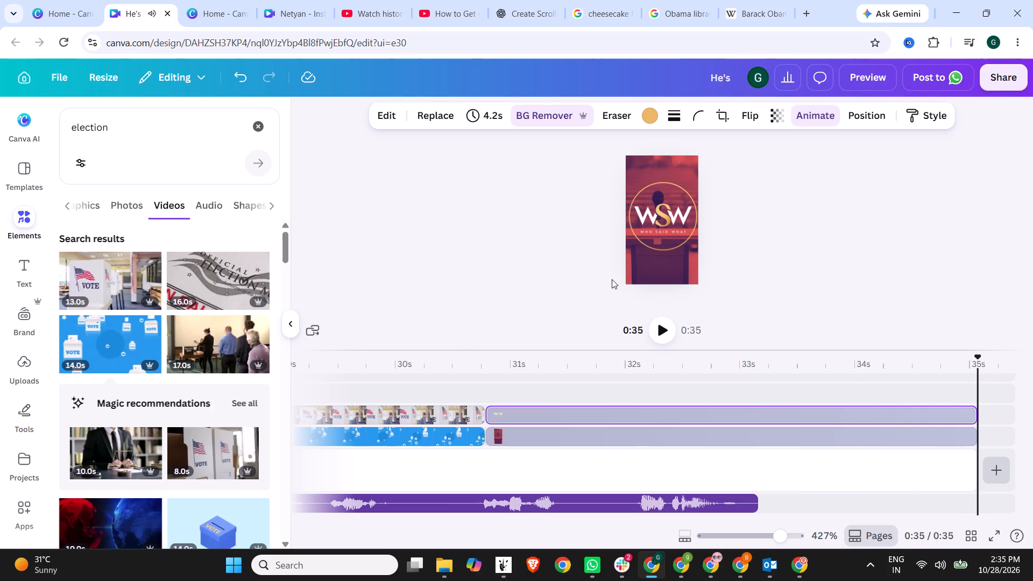
left_click(895, 367)
left_click(670, 333)
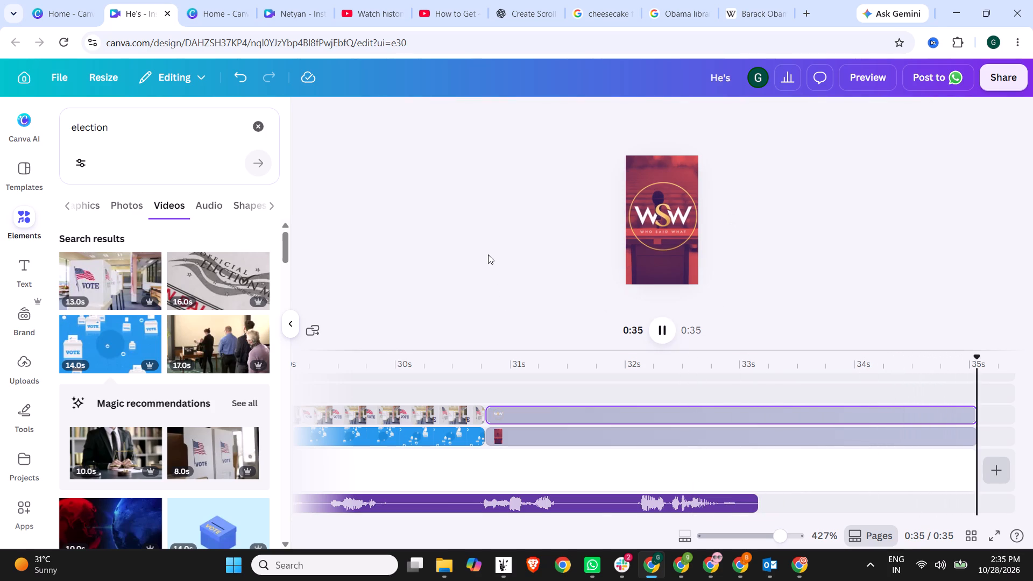
Trim the WSW logo clip and the red background clip beneath it to 2.3 s, in line with the voiceover's end.
left_click(819, 410)
left_click_drag(975, 410, 889, 408)
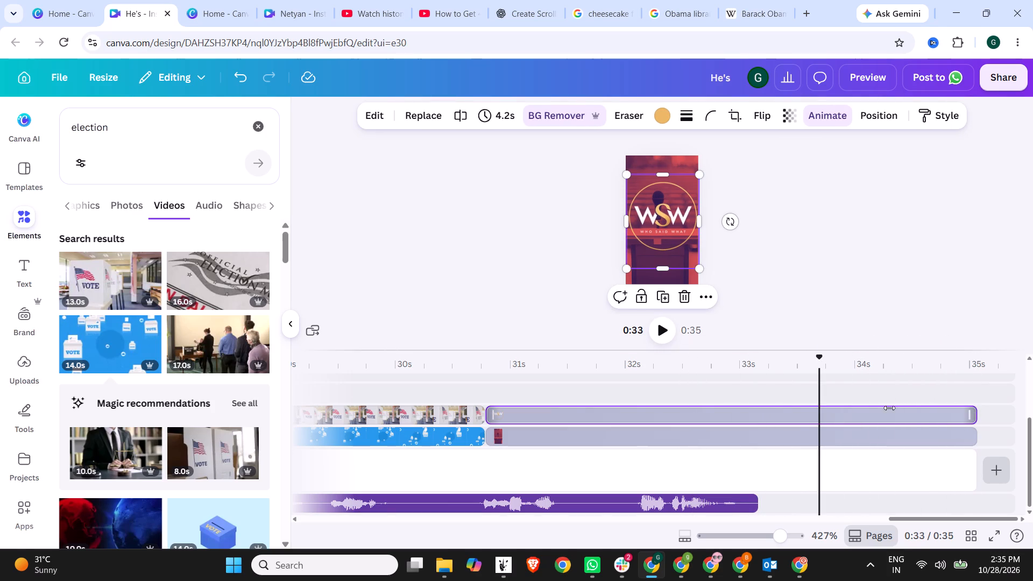
left_click_drag(889, 408, 754, 412)
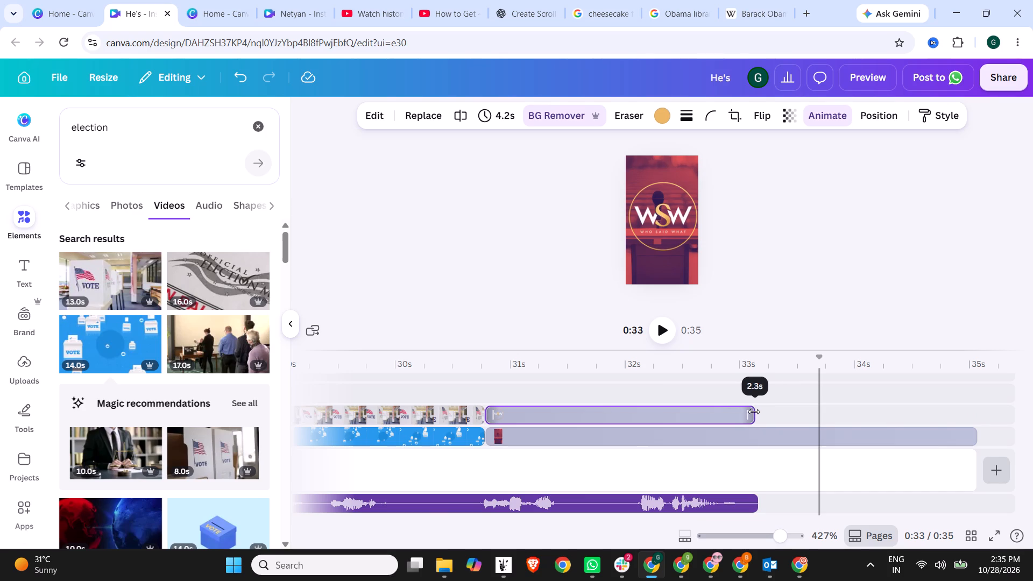
left_click(893, 435)
left_click_drag(975, 434, 752, 437)
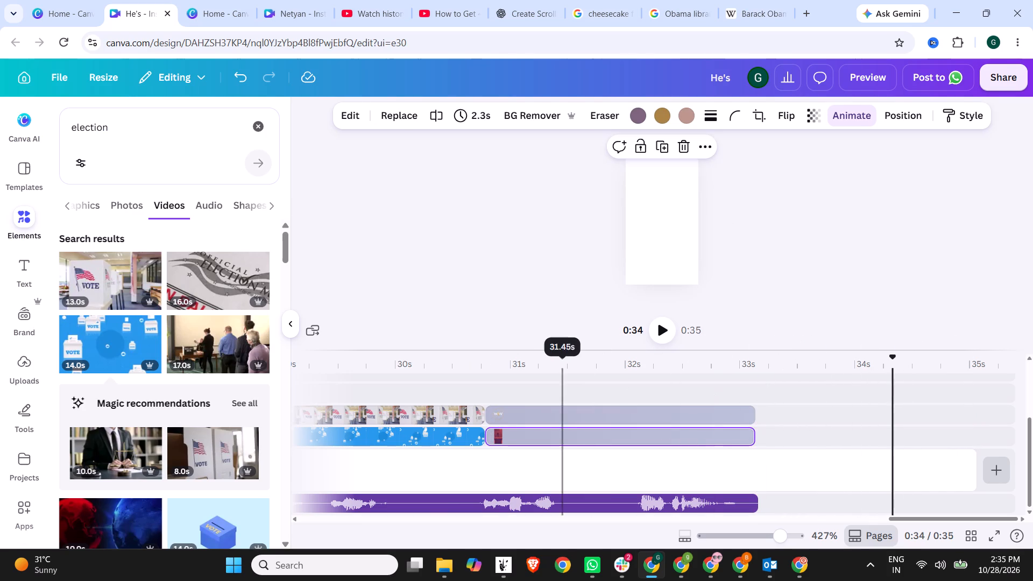
Play the timeline from about 31 s to review the trimmed WSW logo ending.
left_click(552, 364)
left_click(663, 328)
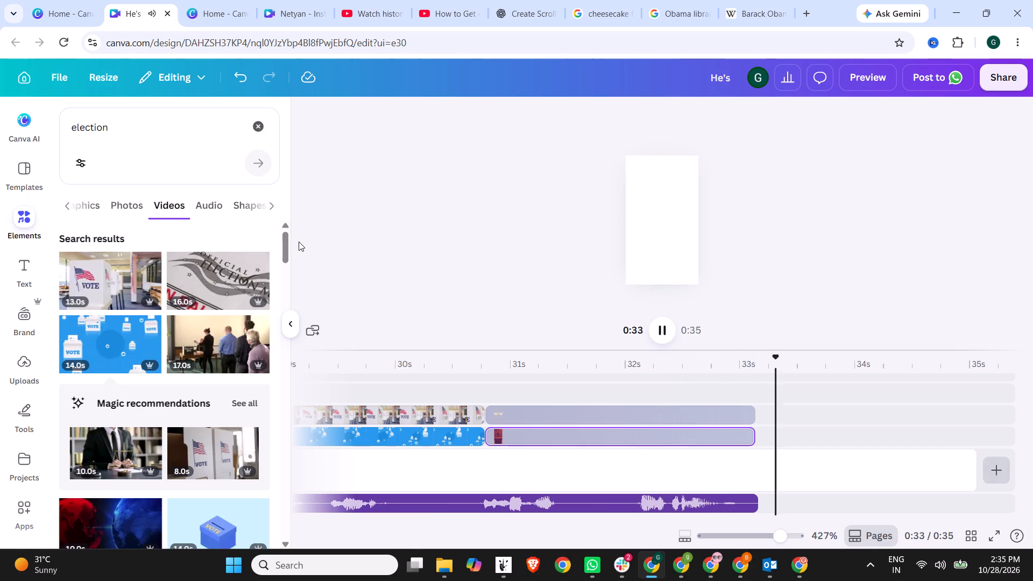
Trim the voiceover's tail slightly and shorten the final page clip to 9.0 s so both end with the WSW logo clips.
left_click_drag(755, 499, 754, 500)
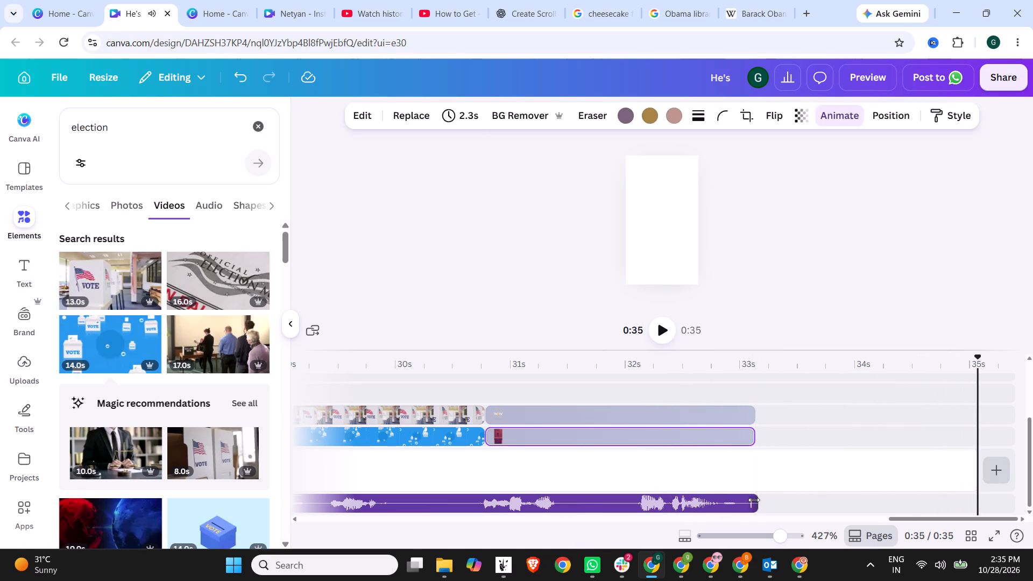
left_click_drag(754, 500, 749, 500)
left_click_drag(975, 465, 791, 465)
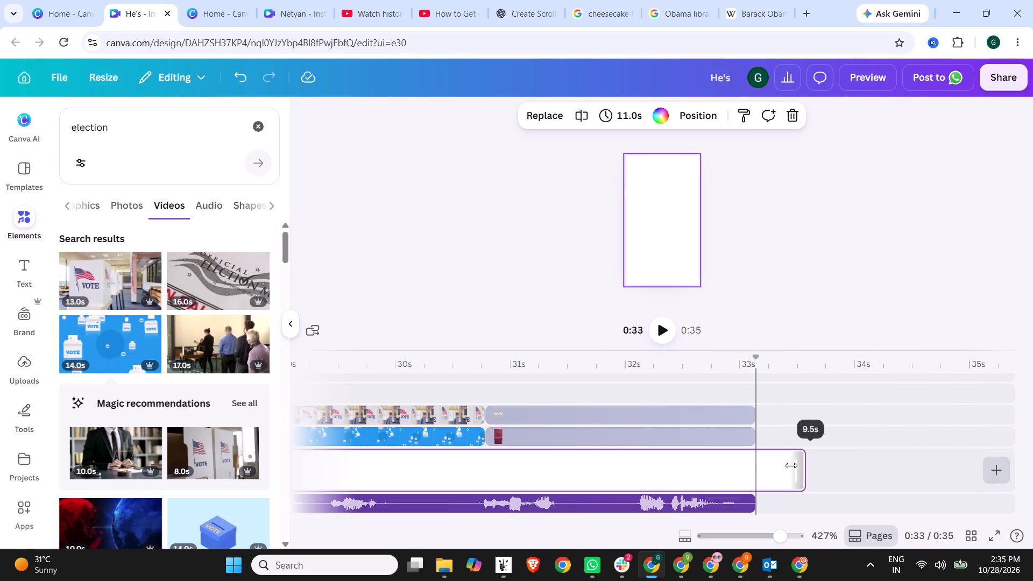
left_click_drag(791, 465, 751, 465)
Play the timeline from 30.02 s to review the aligned WSW logo ending.
left_click(620, 366)
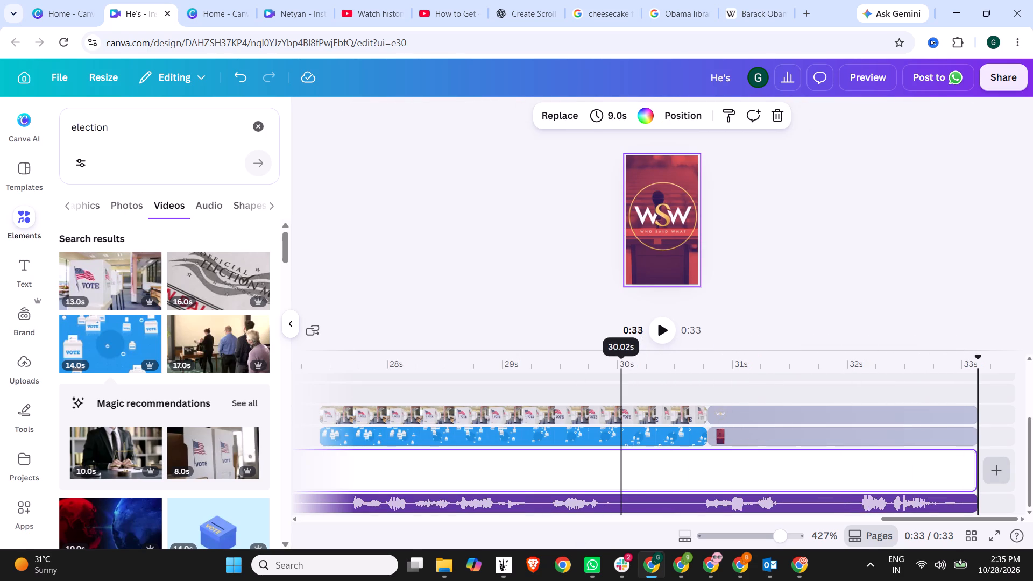
left_click(661, 328)
left_click(658, 332)
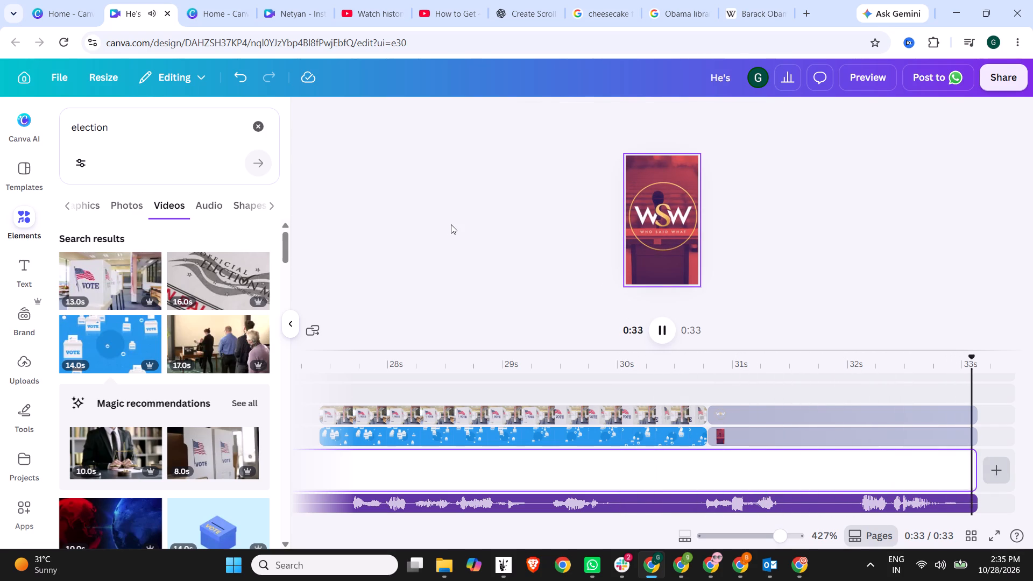
Open the full video preview from the beginning to review the finished Short.
left_click(865, 73)
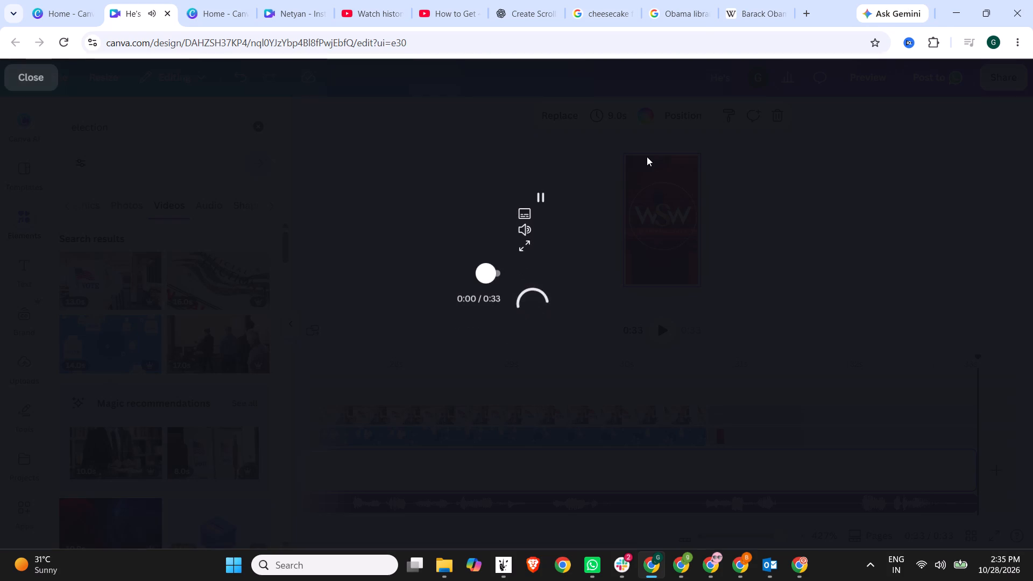
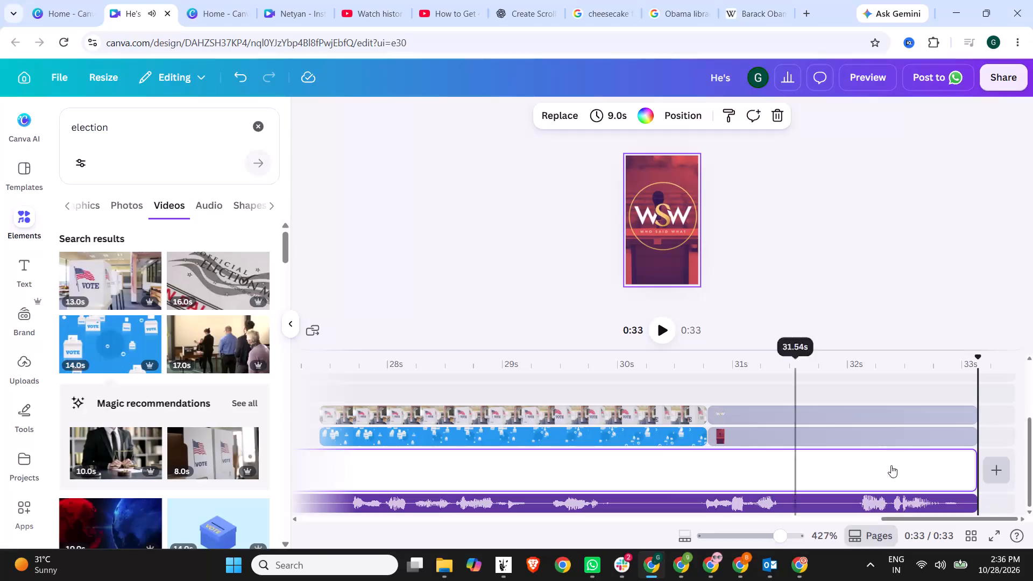
Examine the WSW logo, red background image and caption up close at about 31 s, checking how the background covers the frame.
left_click(780, 434)
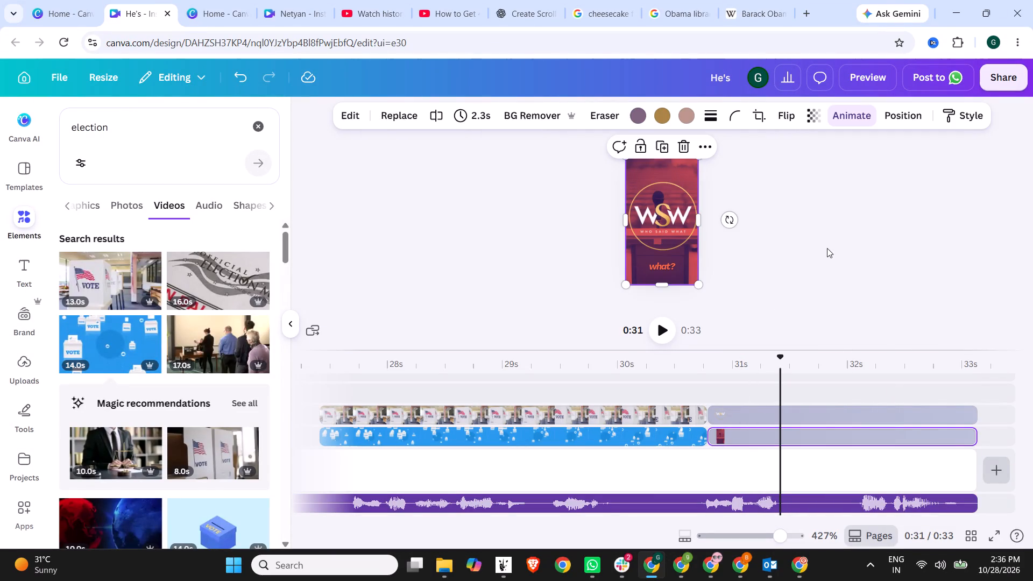
scroll(827, 248, "up", 3)
scroll(679, 257, "up", 2, "ctrl")
scroll(768, 267, "up", 4, "ctrl")
scroll(858, 264, "down", 3)
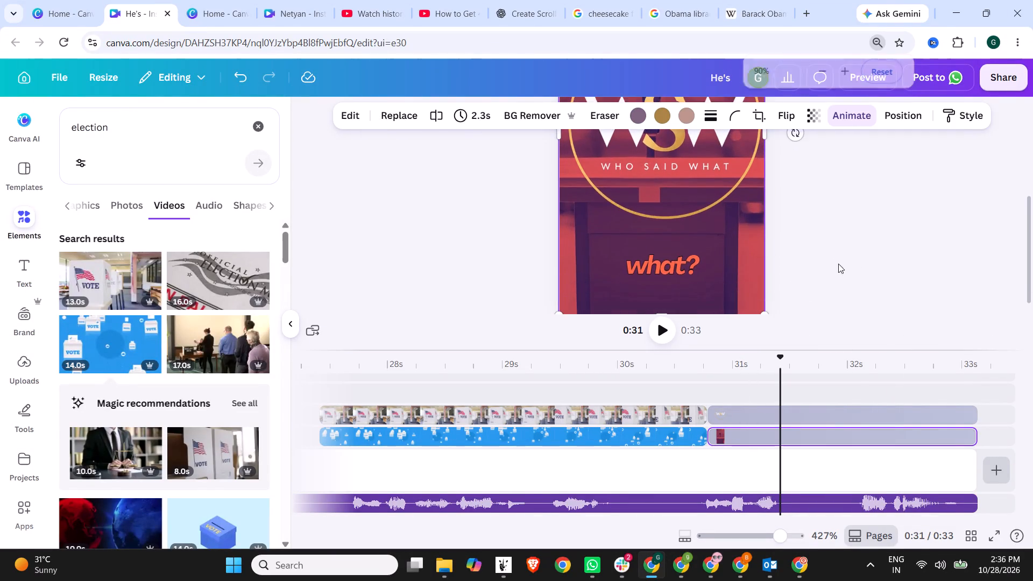
scroll(809, 260, "down", 2, "ctrl")
left_click(765, 265)
left_click(664, 336)
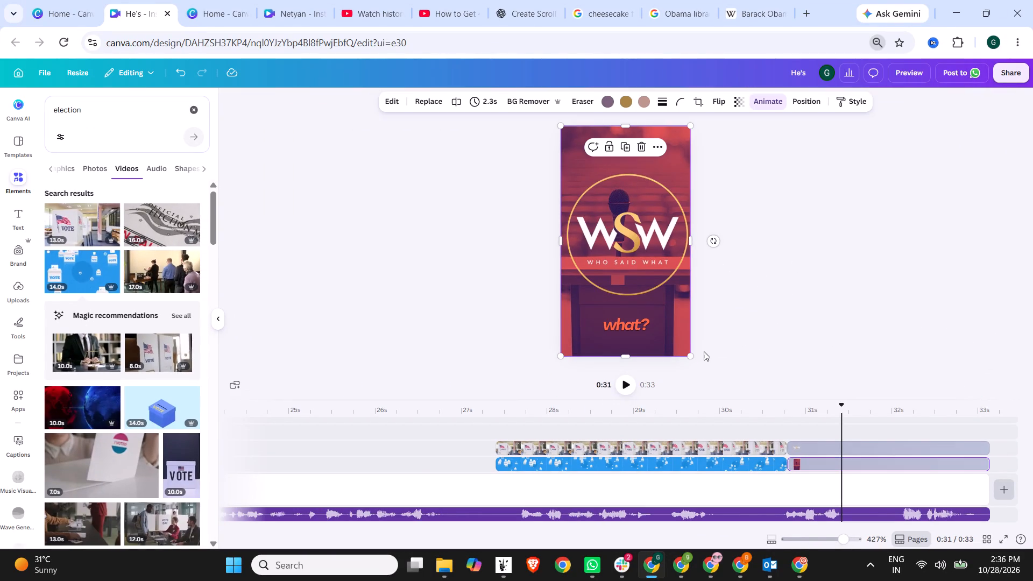
left_click(690, 356)
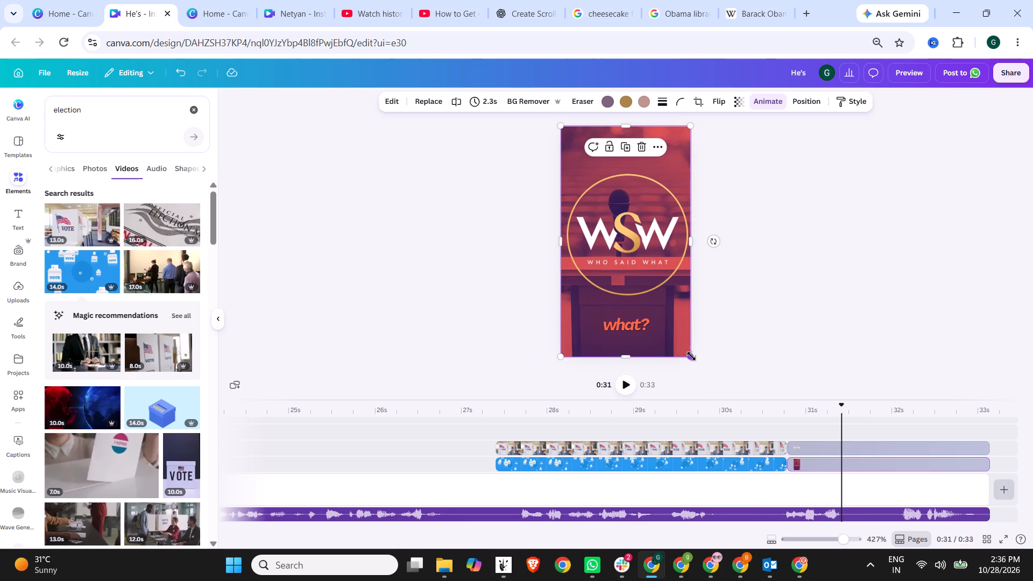
left_click(768, 333)
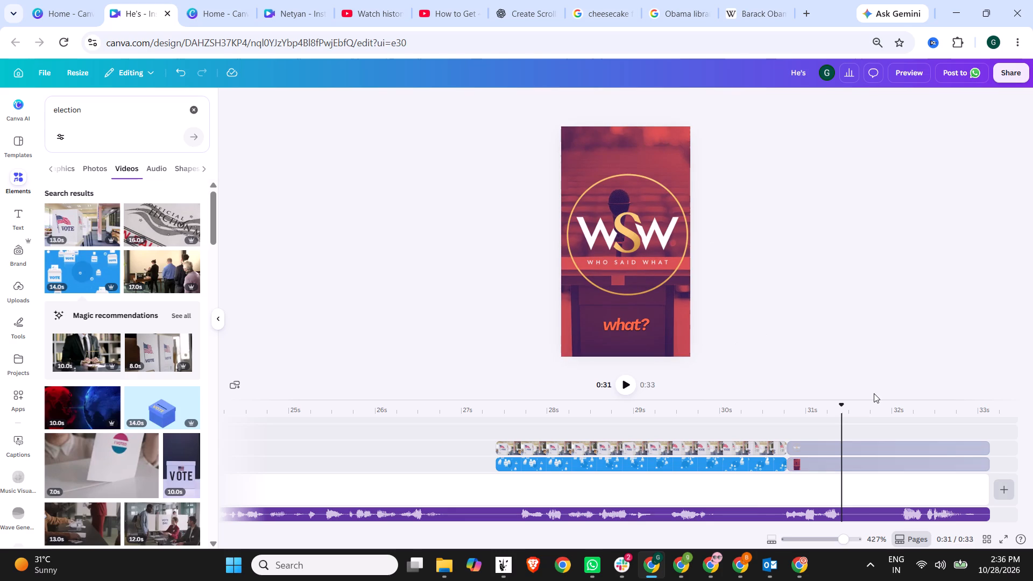
Download the finished Short as an MP4 video at 1080p quality.
left_click(1018, 74)
left_click(849, 311)
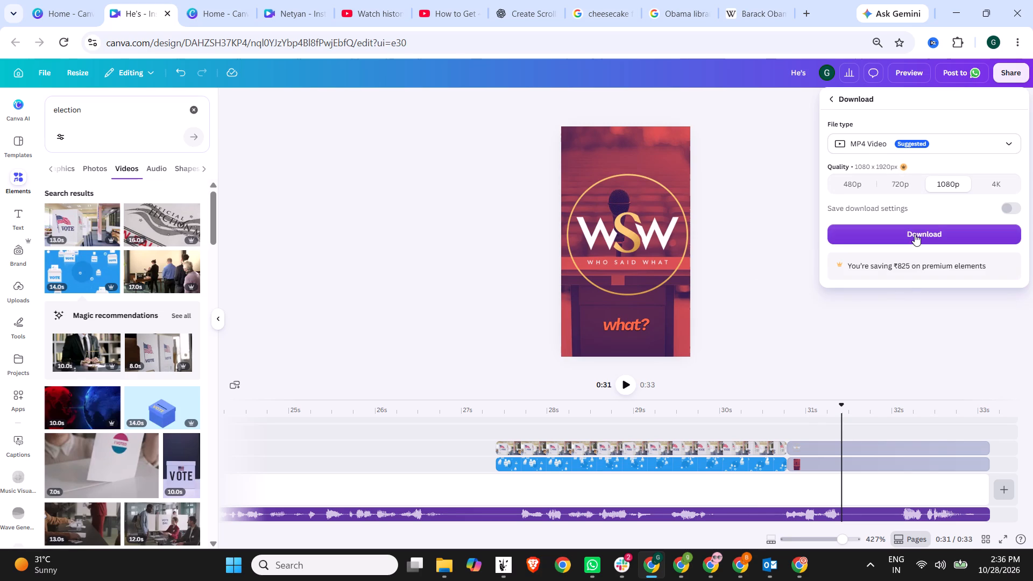
left_click(915, 234)
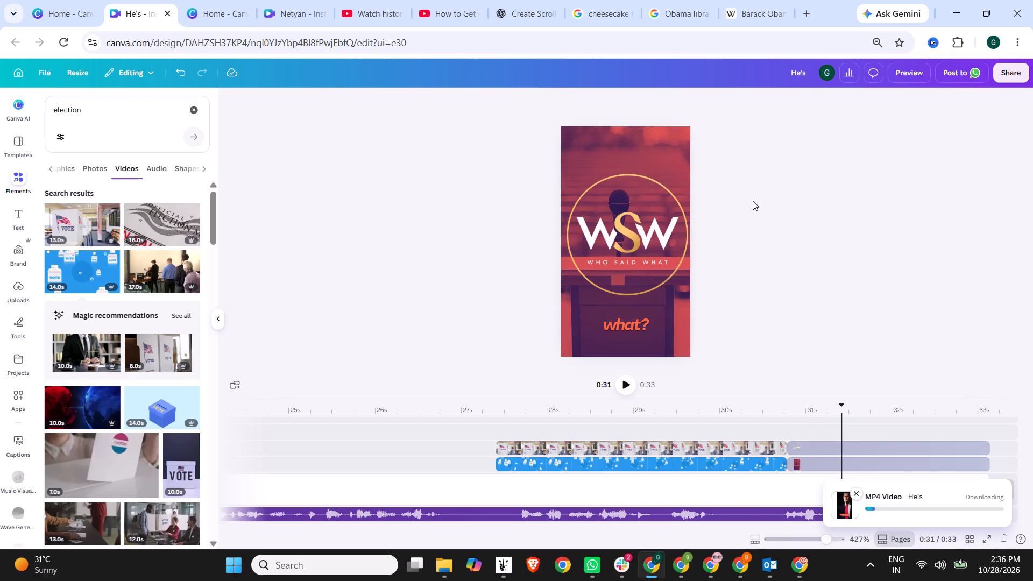
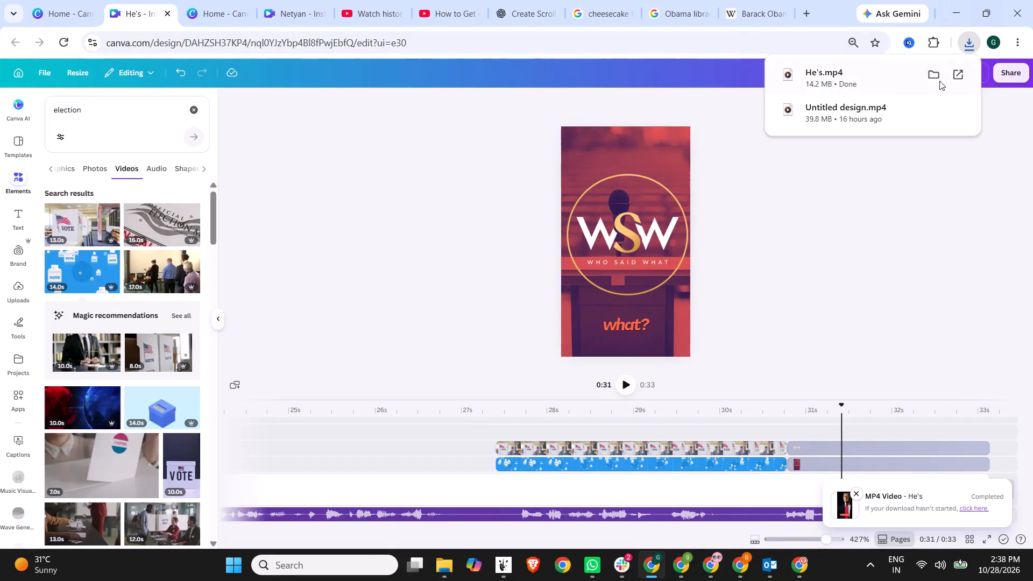
left_click(363, 0)
left_click(711, 563)
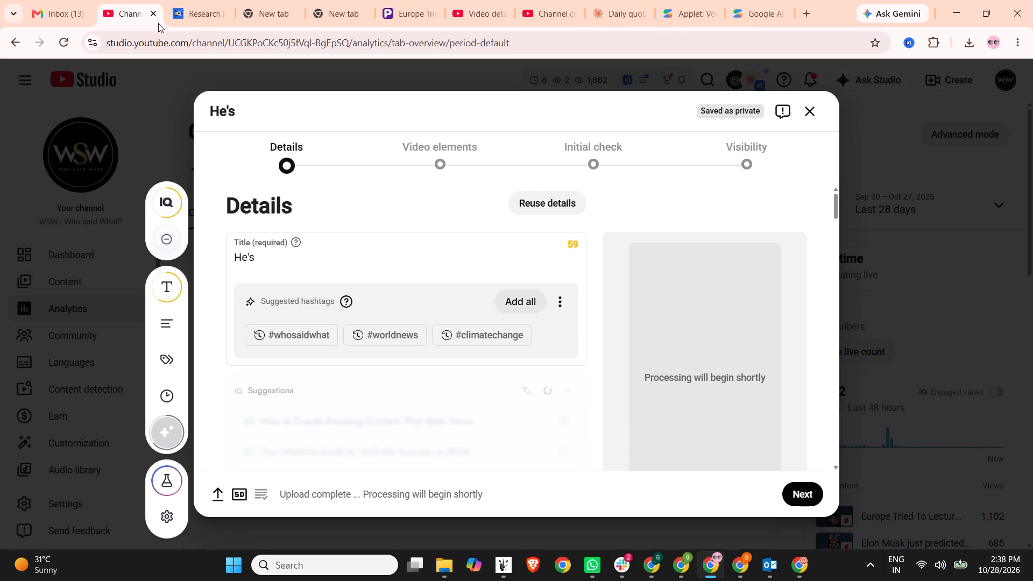
left_click(292, 257)
left_click_drag(292, 258, 182, 264)
key("ctrl+v")
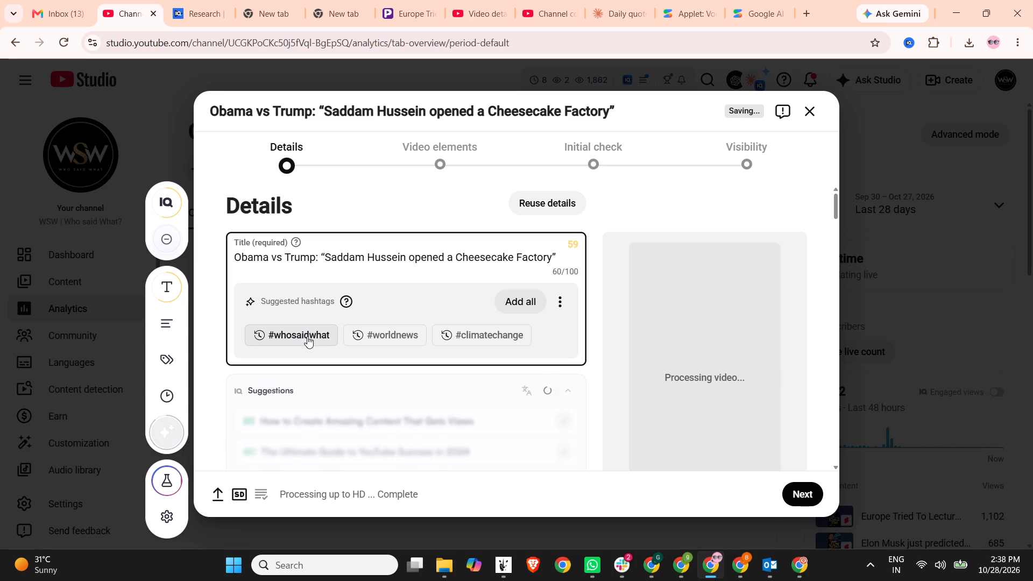
Append the suggested hashtags #whosaidwhat and #worldnews to the video title.
key("space")
left_click(307, 336)
key("space")
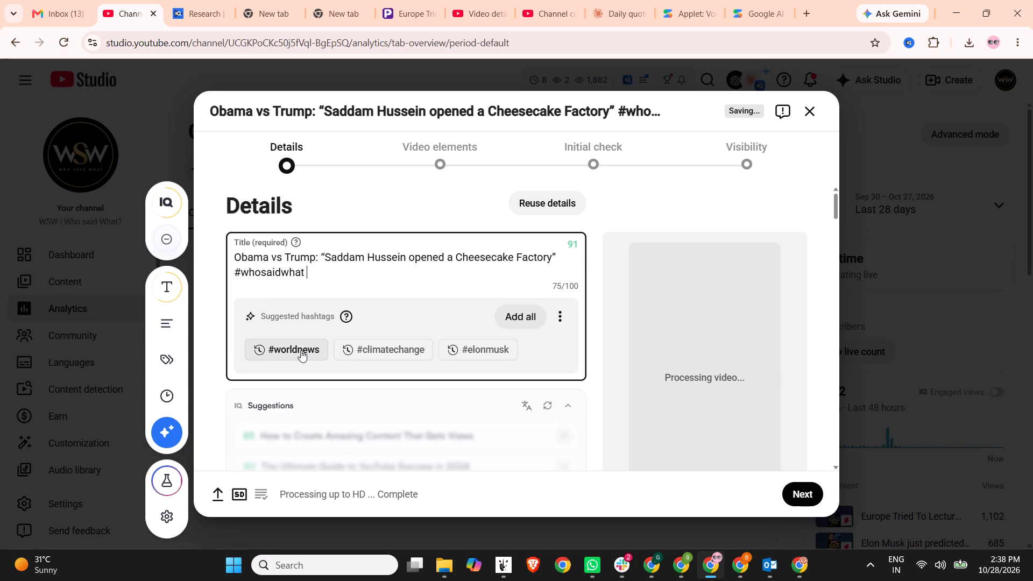
left_click(301, 350)
key("space")
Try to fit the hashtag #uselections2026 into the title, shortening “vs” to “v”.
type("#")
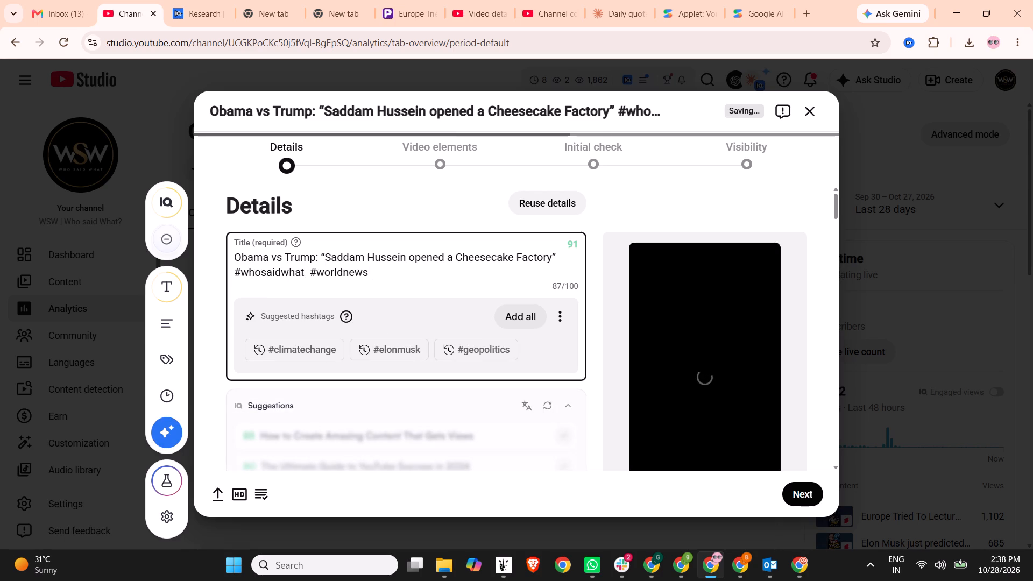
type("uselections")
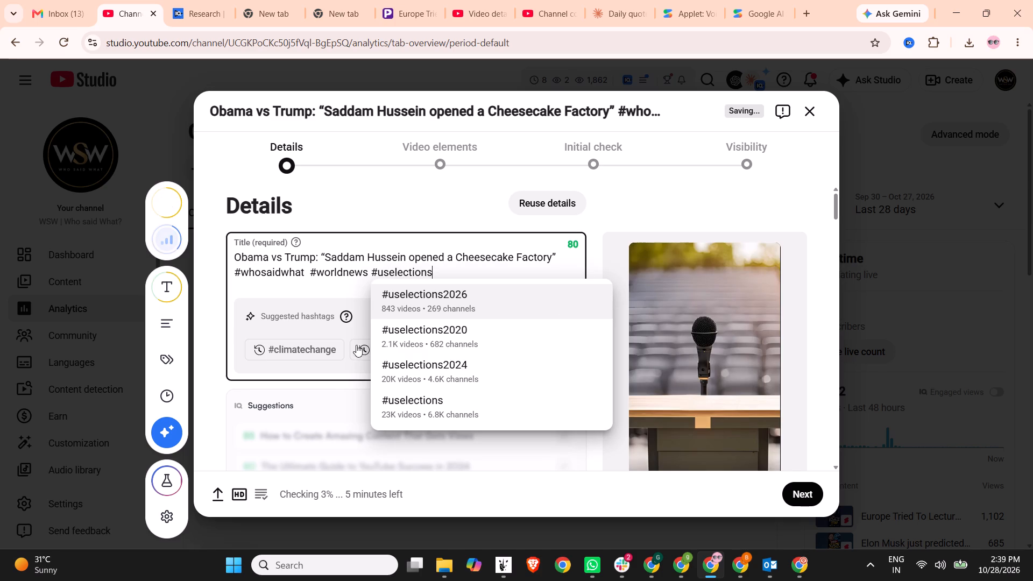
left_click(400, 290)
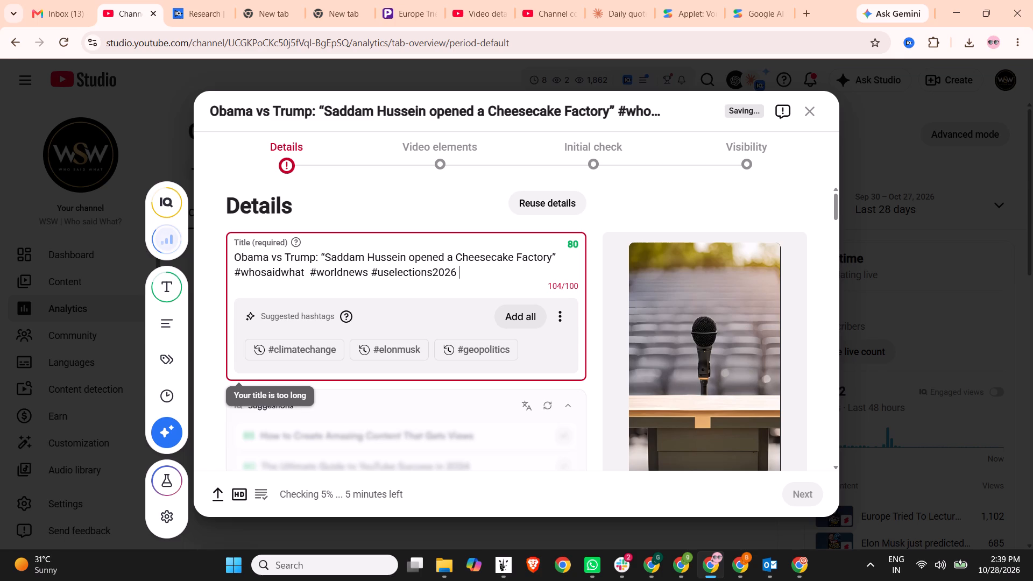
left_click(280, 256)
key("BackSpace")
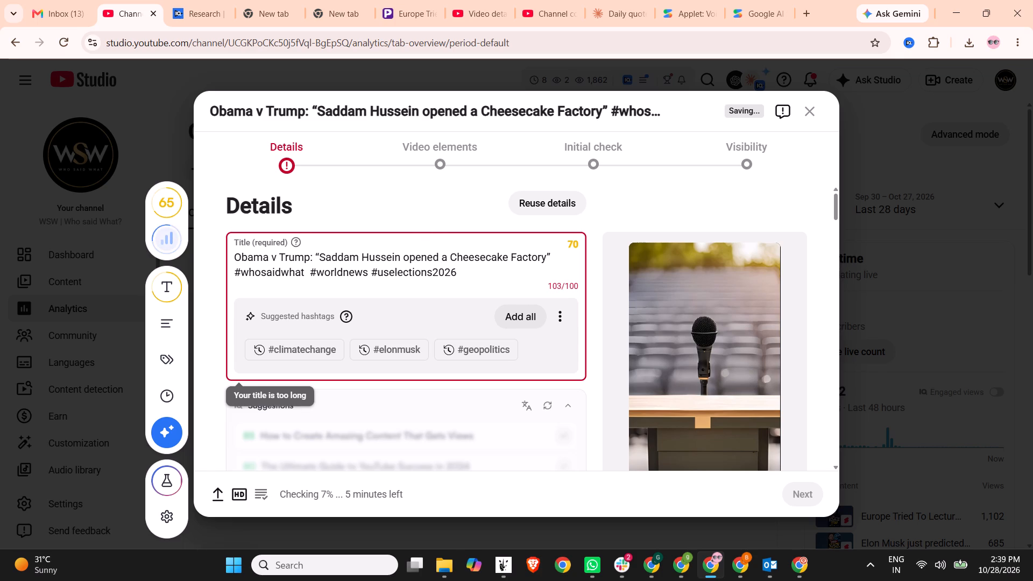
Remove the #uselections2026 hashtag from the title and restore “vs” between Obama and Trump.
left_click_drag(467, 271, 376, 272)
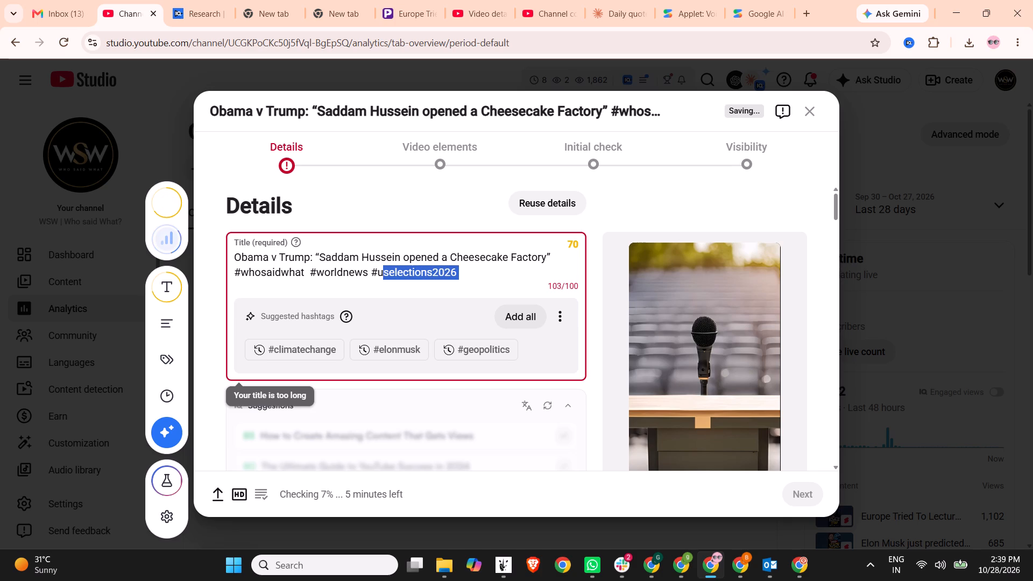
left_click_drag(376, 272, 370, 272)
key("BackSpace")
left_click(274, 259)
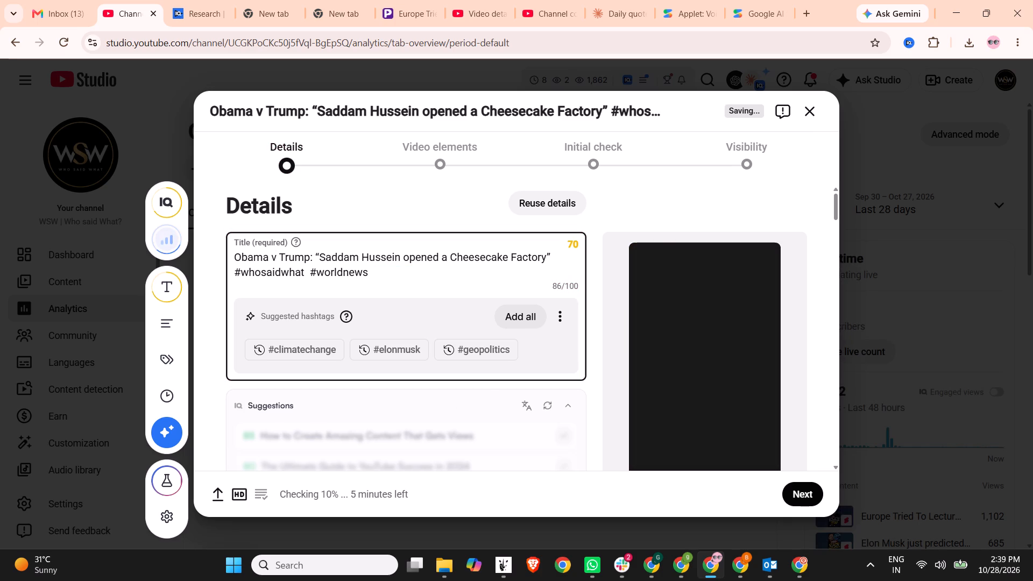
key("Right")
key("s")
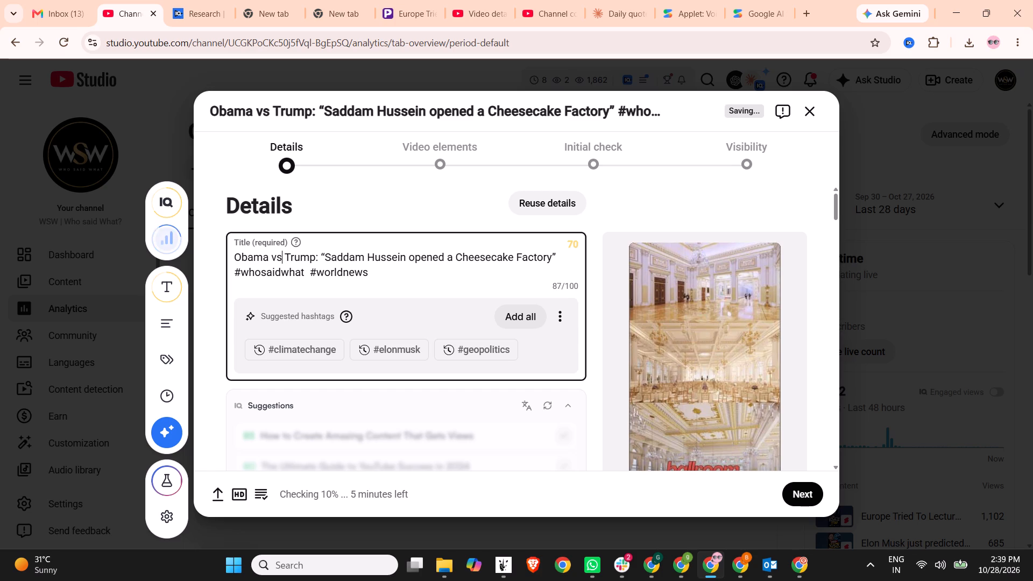
Add the hashtag #WSW at the end of the video title.
left_click(411, 270)
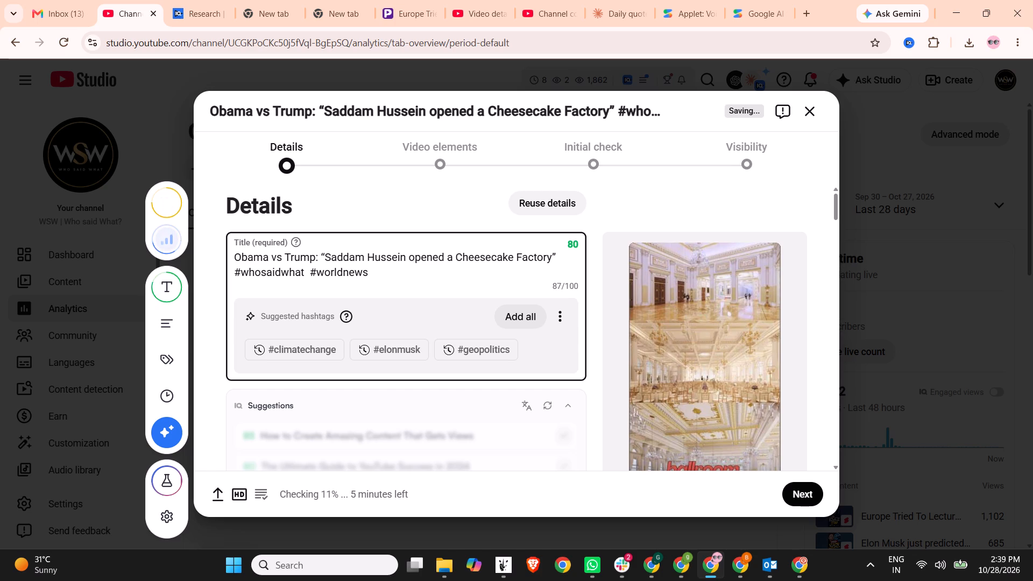
key("shift+at")
key("BackSpace")
type("#WSW")
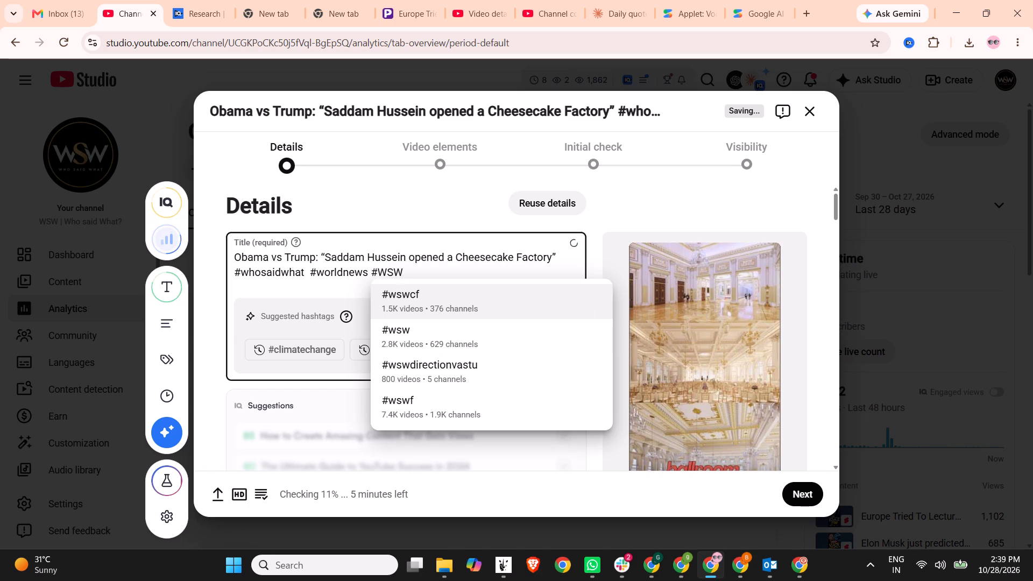
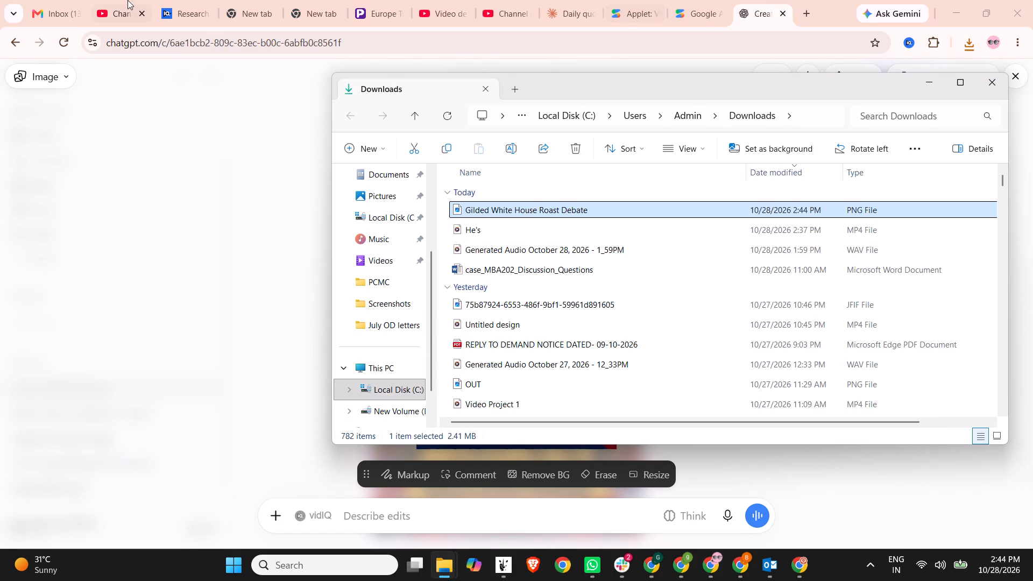
Switch back to the YouTube Studio upload and set the downloaded Gilded White House Roast Debate image as the Short's thumbnail.
left_click(125, 0)
left_click(281, 324)
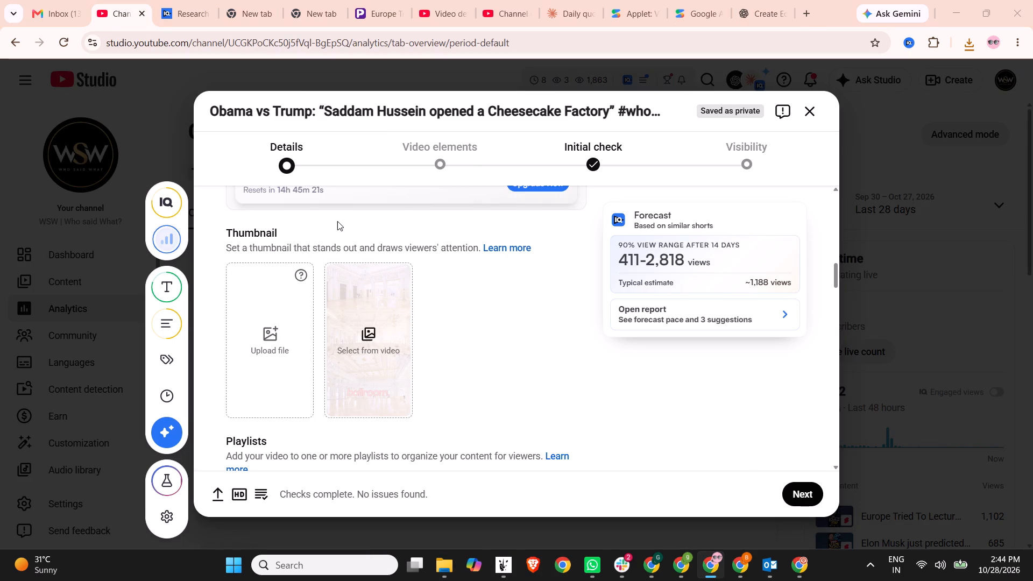
double_click(535, 314)
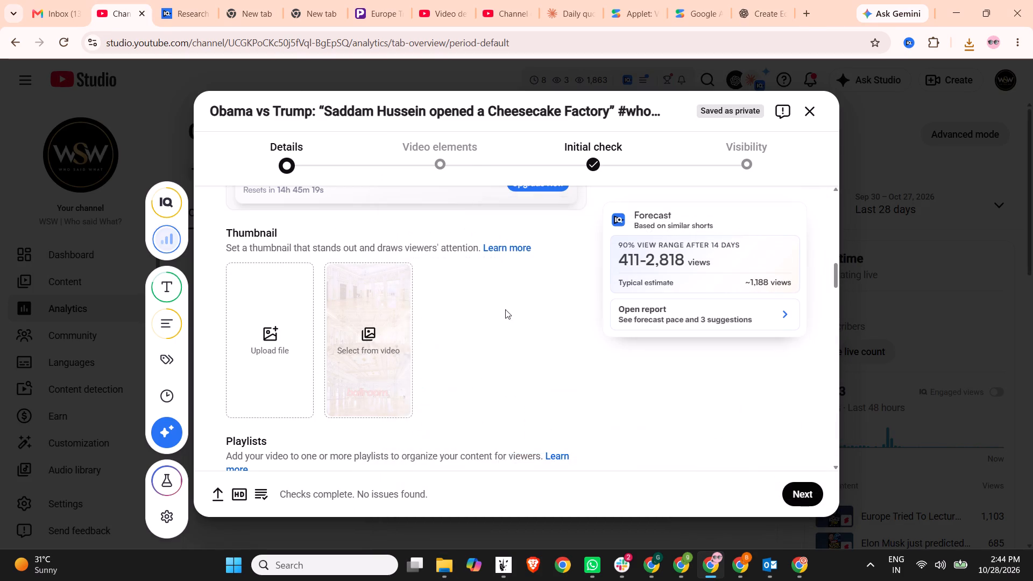
Declare in the audience setting that the video is not made for kids.
scroll(504, 307, "down", 4)
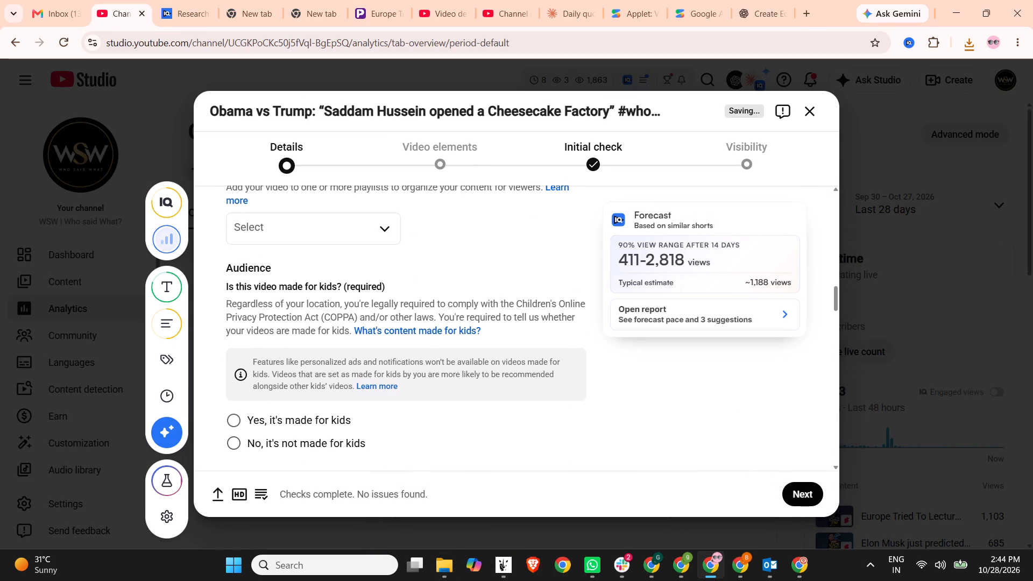
scroll(348, 322, "down", 3)
left_click(311, 246)
Expand the additional video settings and answer No to the AI use question.
scroll(336, 298, "down", 2)
left_click(335, 294)
scroll(309, 336, "down", 2)
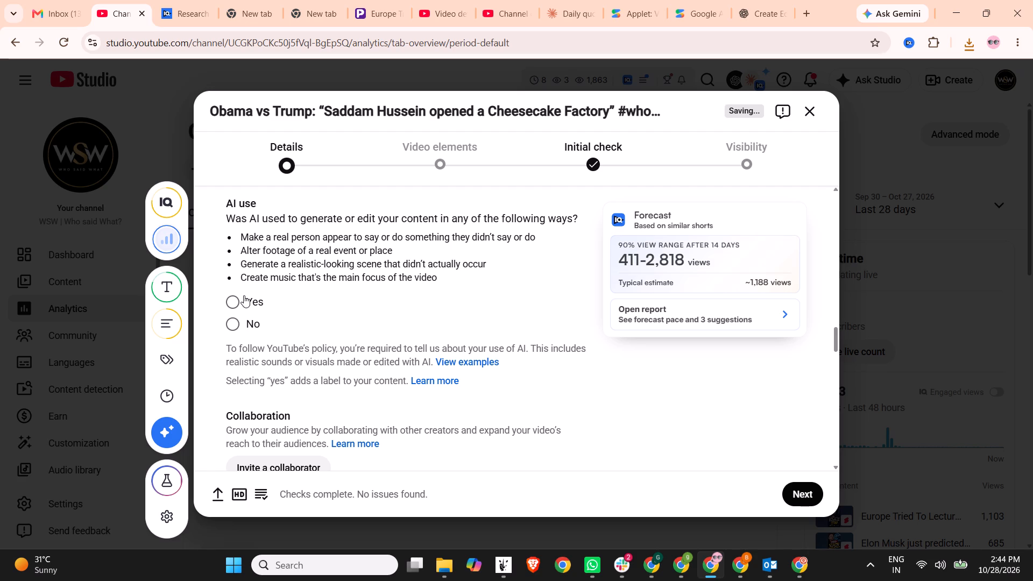
left_click(246, 325)
Add “white house” as the first tag of the video.
scroll(358, 301, "down", 9)
scroll(309, 300, "down", 2)
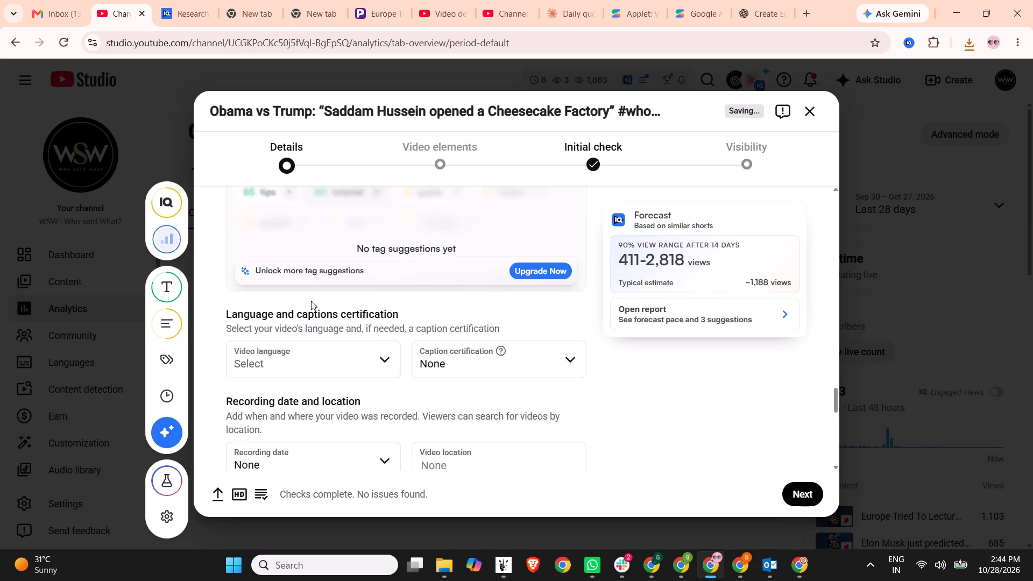
scroll(318, 299, "up", 3)
left_click(310, 298)
left_click(313, 282)
type("whitehouse")
key("space")
key("BackSpace")
key("BackSpace")
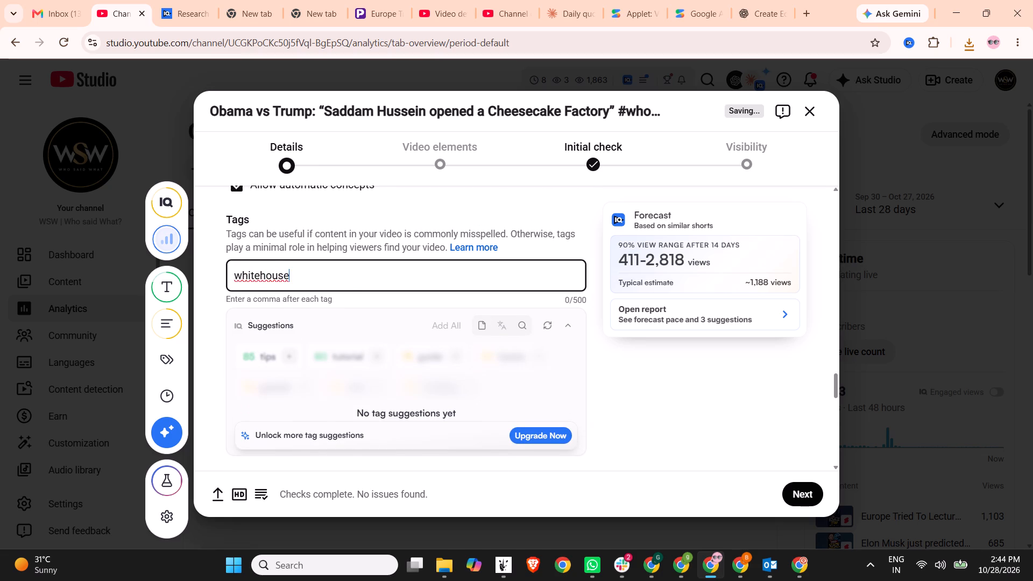
key("BackSpace")
key("BackSpace")
key("BackSpace")
key("BackSpace")
key("space")
type("house")
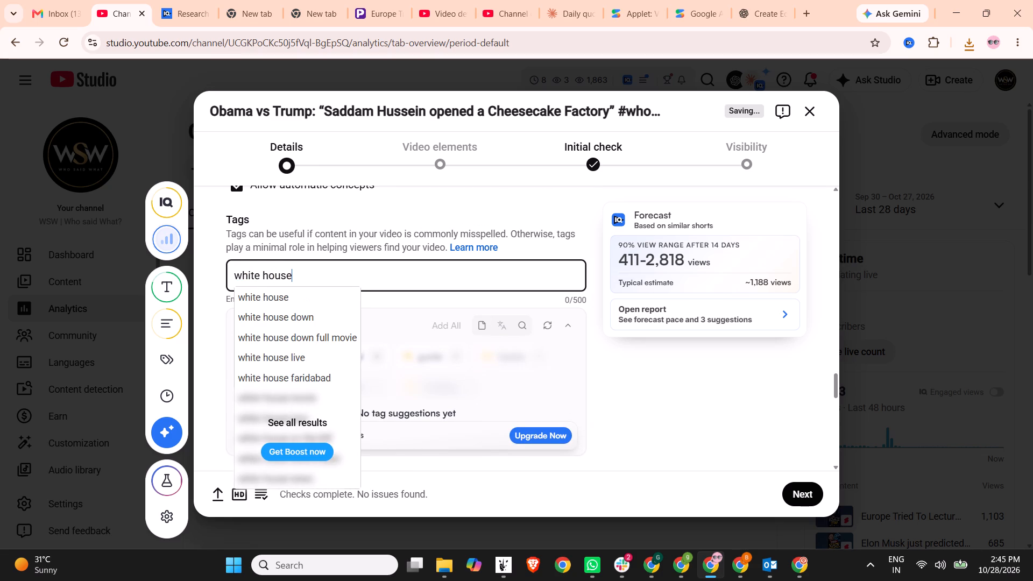
key("Return")
Add the tags “trump”, “president trump” and “saddam hussein”.
type("trump")
key("Return")
type("president trump")
key("Return")
type("saddam hus")
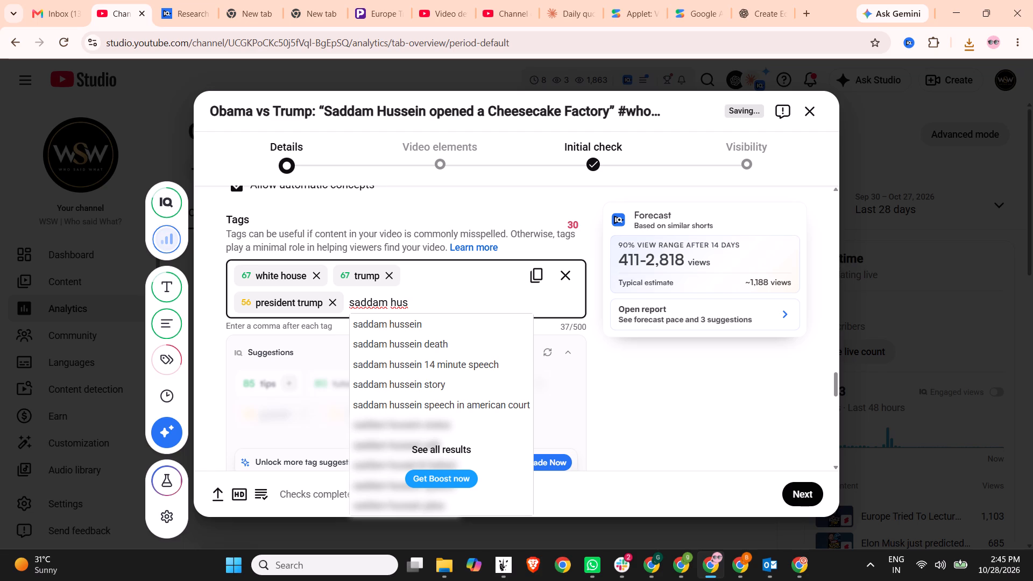
key("Down")
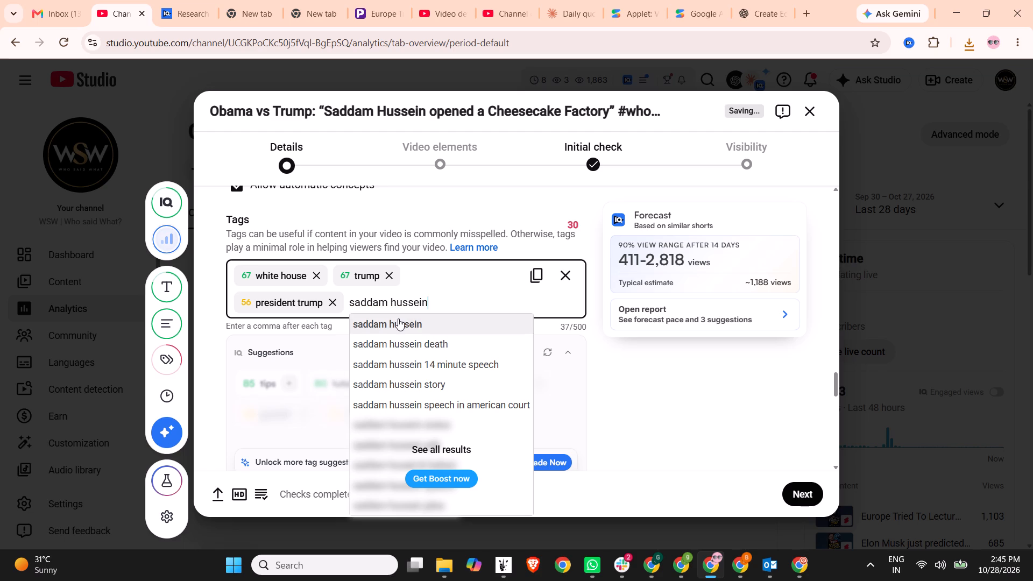
left_click(398, 318)
Clear the leftover text in the tag entry and add the tag “cheesecake factory”.
type("chee")
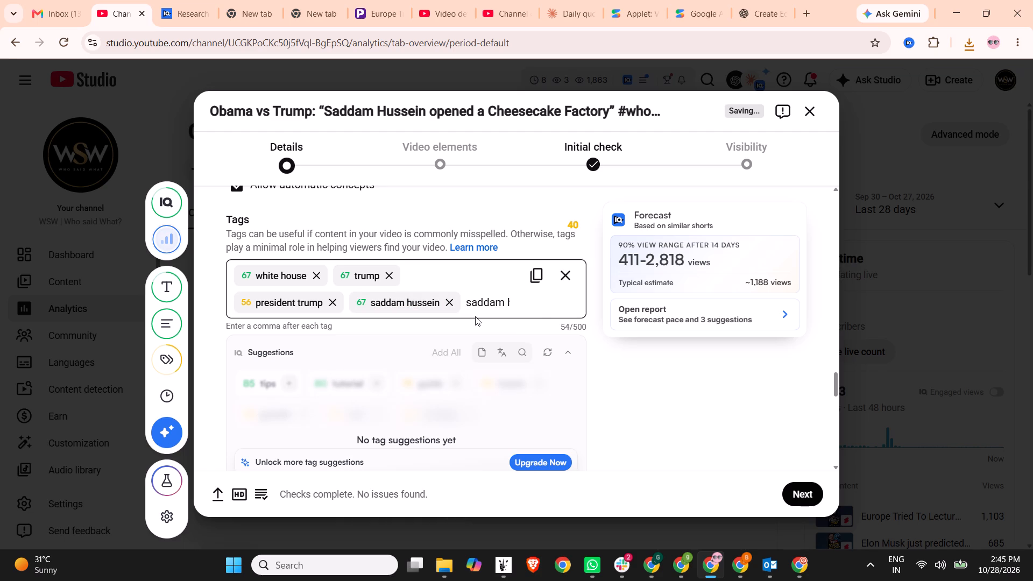
left_click(526, 308)
left_click(510, 300)
left_click_drag(508, 302, 475, 302)
key("BackSpace")
key("BackSpace")
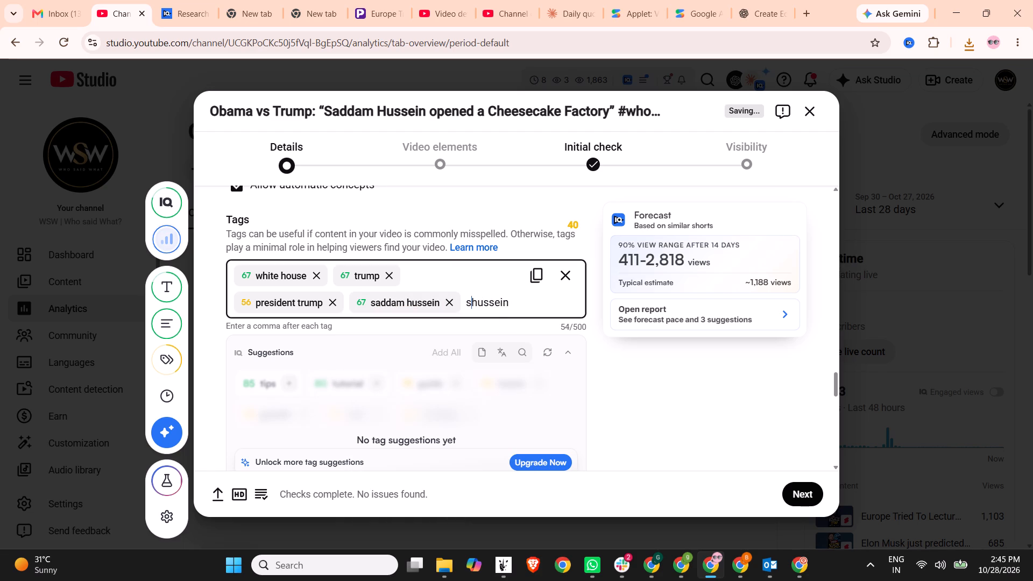
key("Delete")
key("Delete")
key("Delete")
key("Delete")
key("Delete")
key("Delete")
key("Delete")
key("BackSpace")
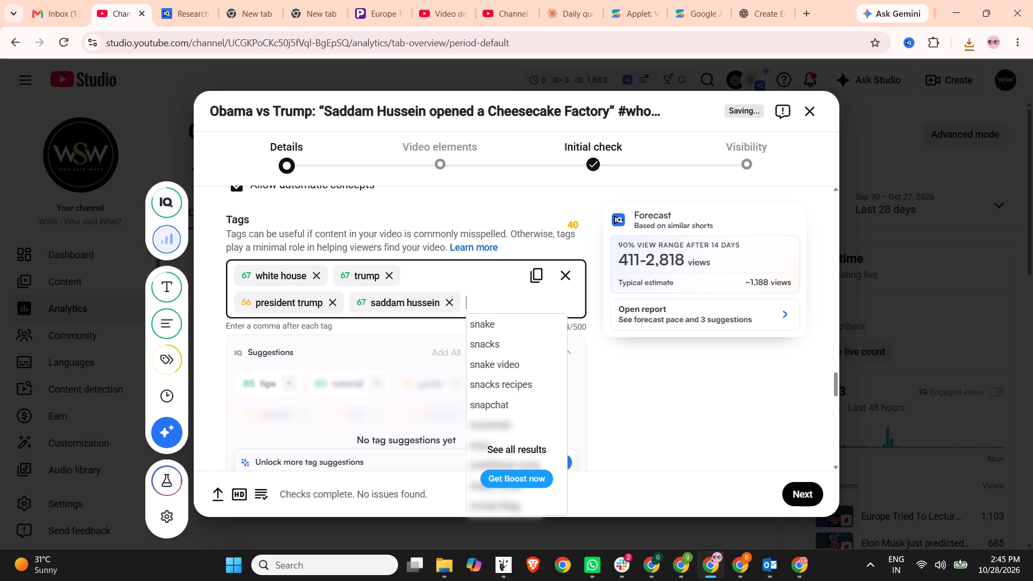
type("cheesecas")
key("BackSpace")
type("kec")
key("BackSpace")
key("space")
type("factory")
key("Return")
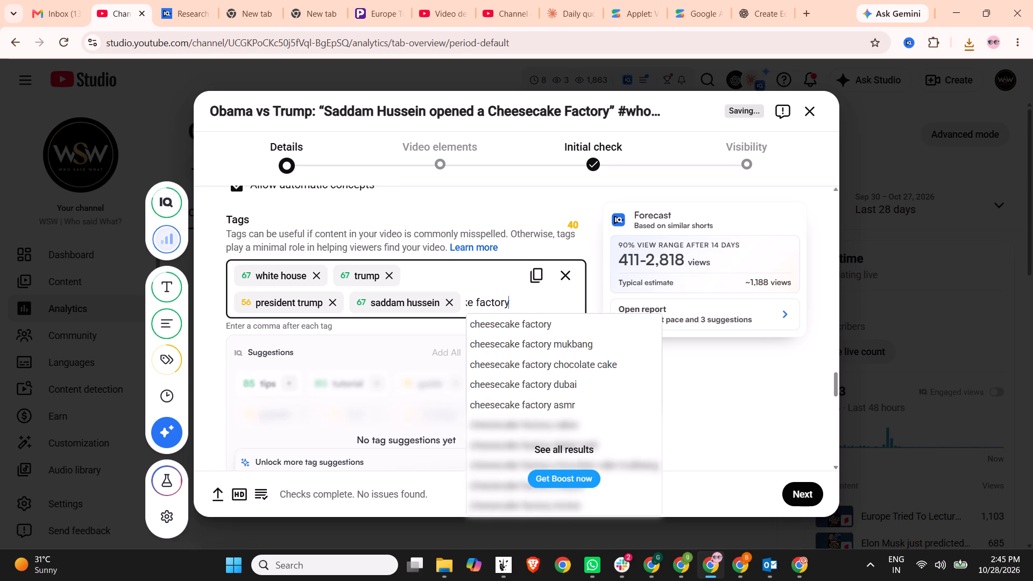
Add the tag “us elections 2026”.
key("e")
key("BackSpace")
type("us electins")
key("BackSpace")
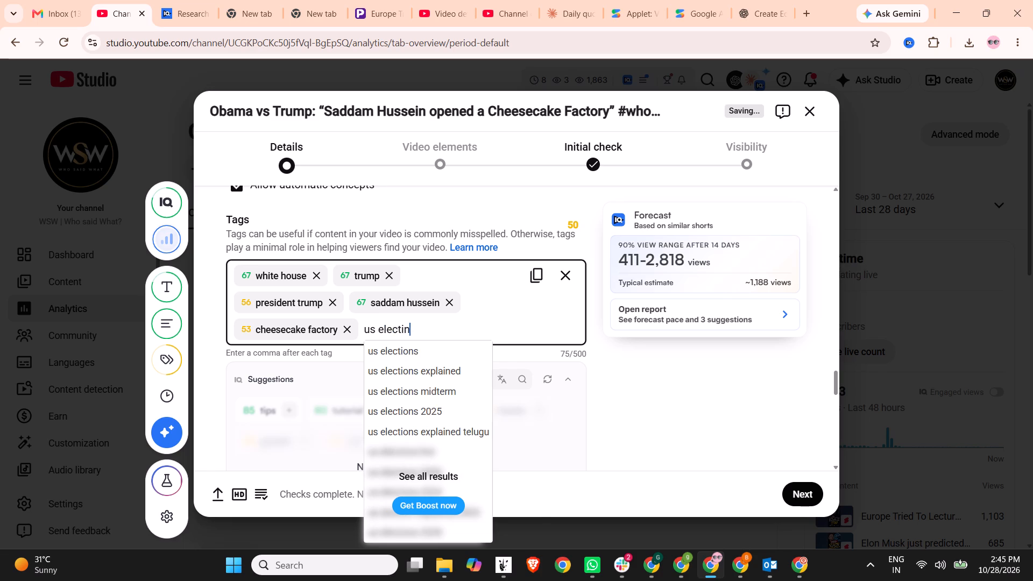
key("BackSpace")
type("ons")
key("space")
type("2026")
key("Return")
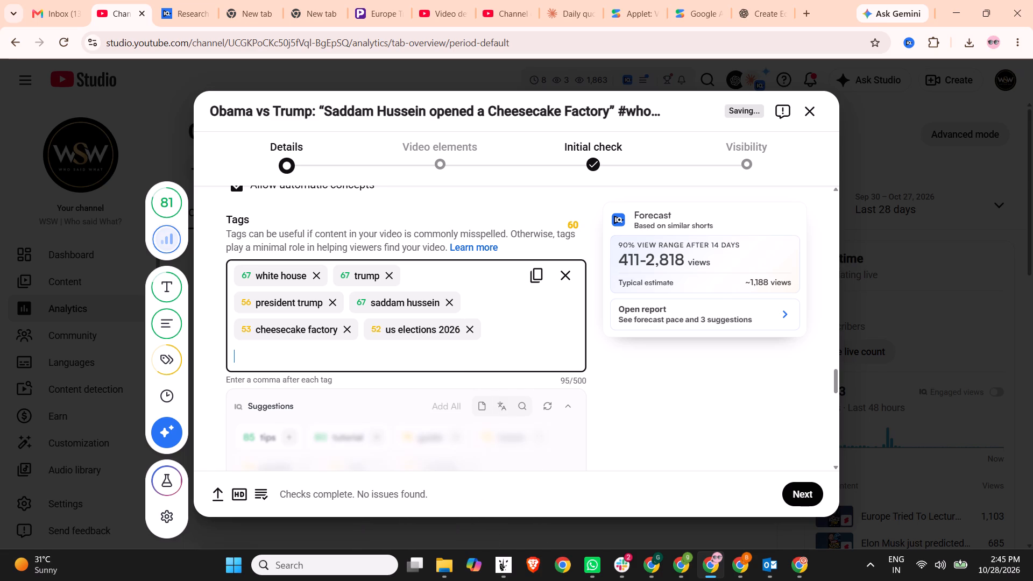
Add the tags “trump vs obama” and “obama vs trump”.
type("trump vs obama")
key("Return")
type("obama vs trim")
key("BackSpace")
key("BackSpace")
type("ump")
key("Return")
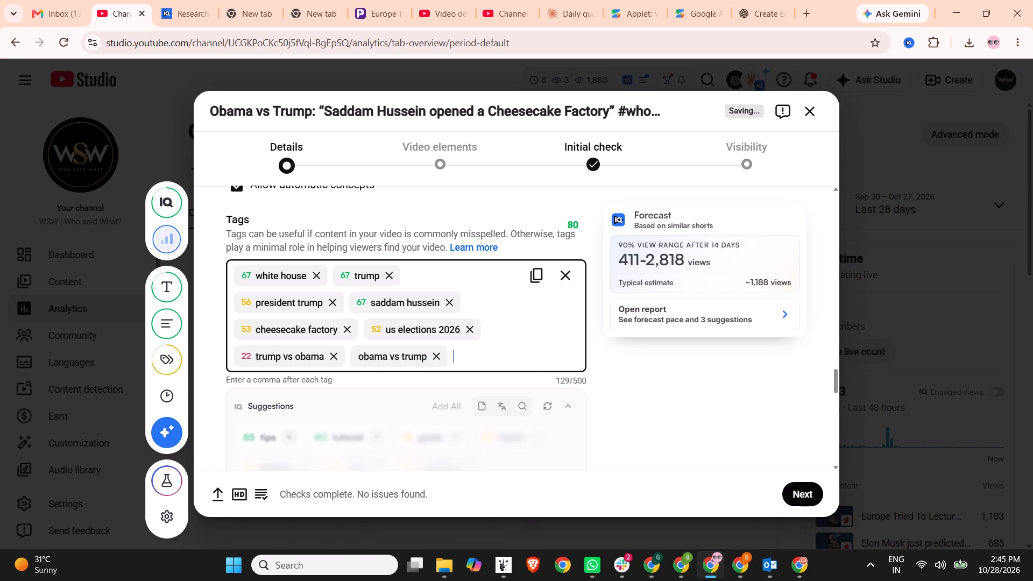
Add the tags “new white house ballroom” and “new white house helipad”.
type("new")
key("space")
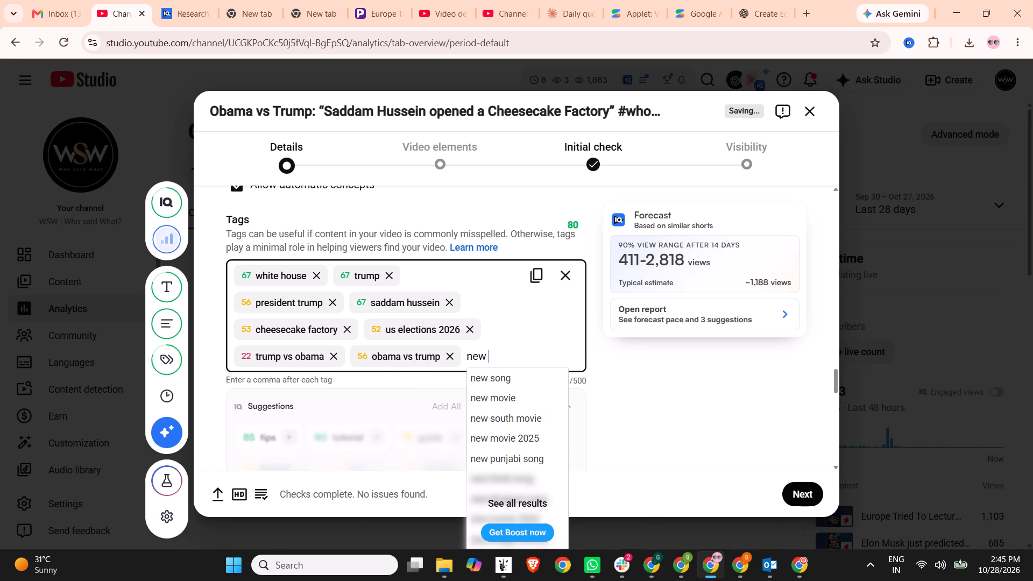
type("whiteb")
key("BackSpace")
key("space")
type("house ballroom")
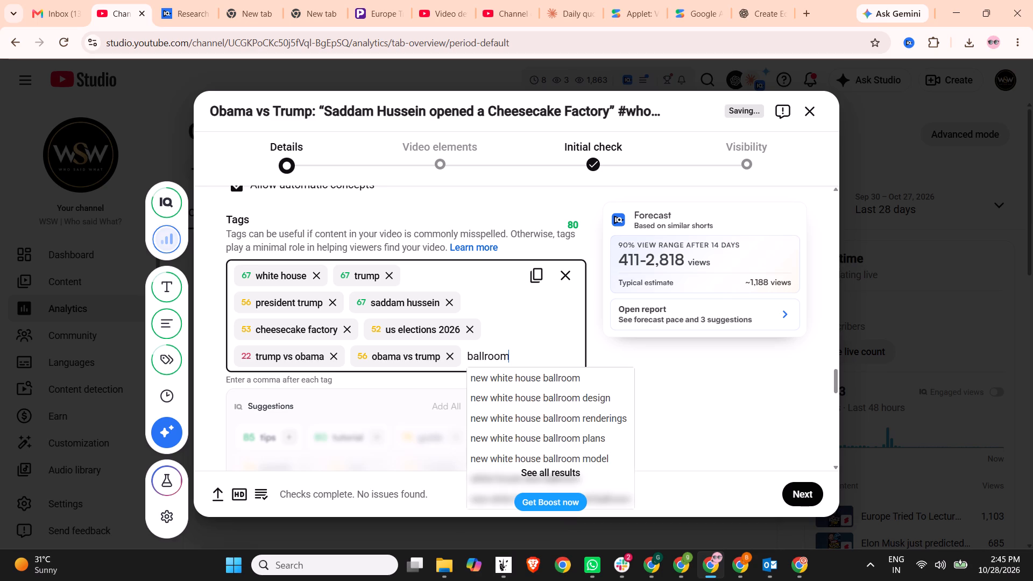
key("Return")
type("new white house helipad")
key("Return")
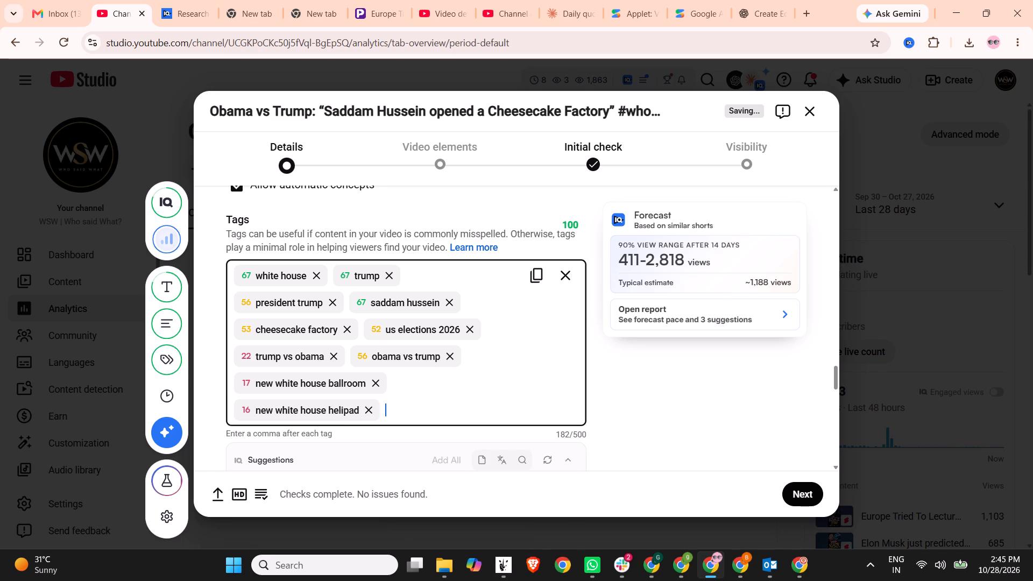
Turn off showing how many viewers like this video and continue to the video elements stage.
scroll(633, 339, "down", 4)
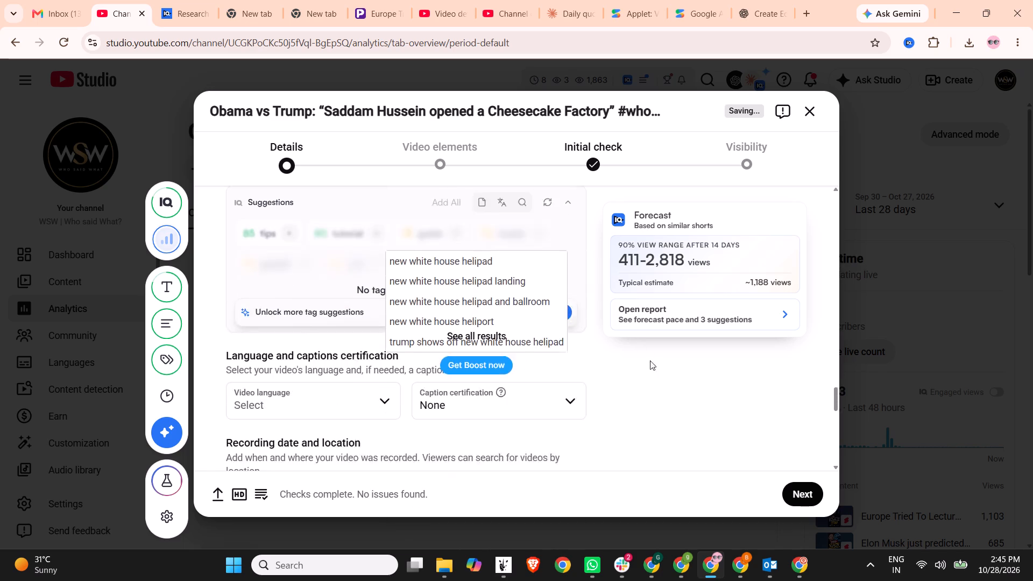
scroll(663, 369, "down", 3)
scroll(390, 369, "down", 1)
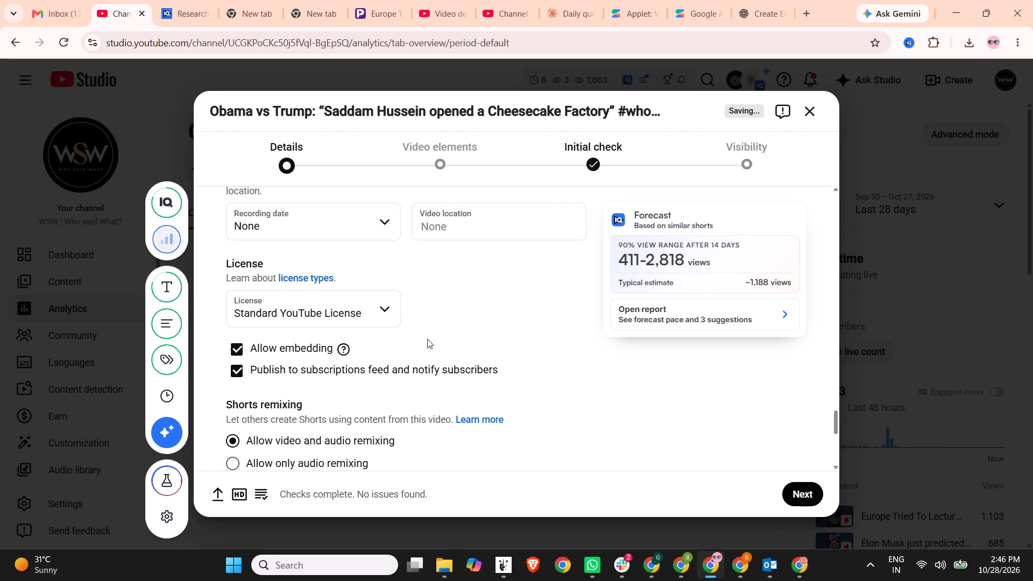
scroll(431, 336, "down", 5)
scroll(356, 320, "down", 6)
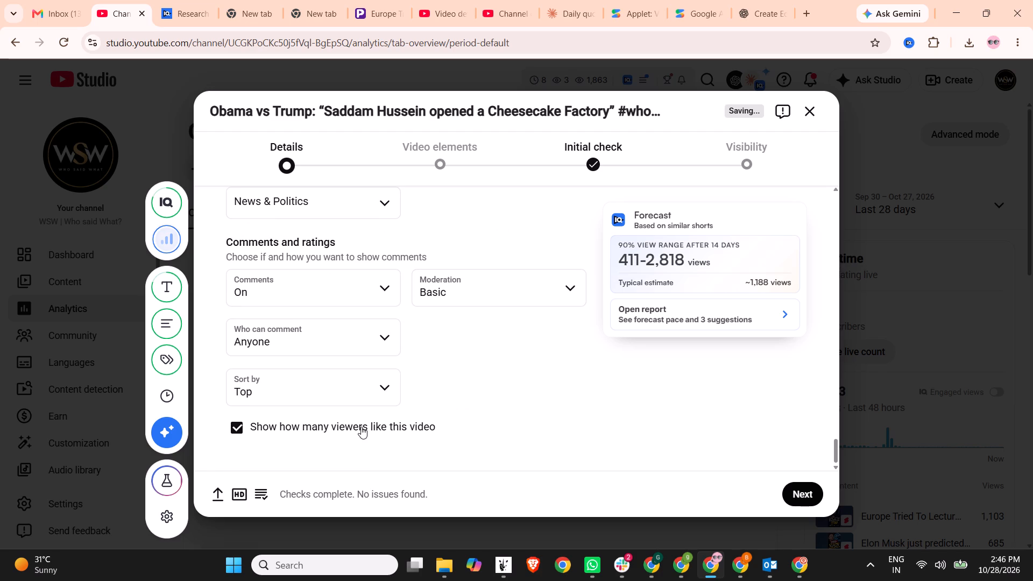
left_click(363, 423)
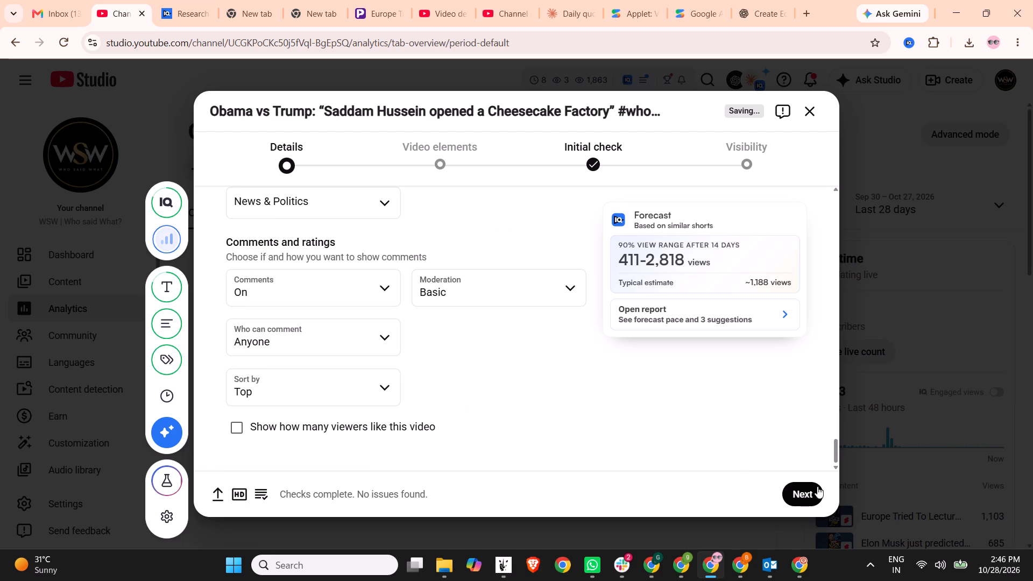
left_click(805, 489)
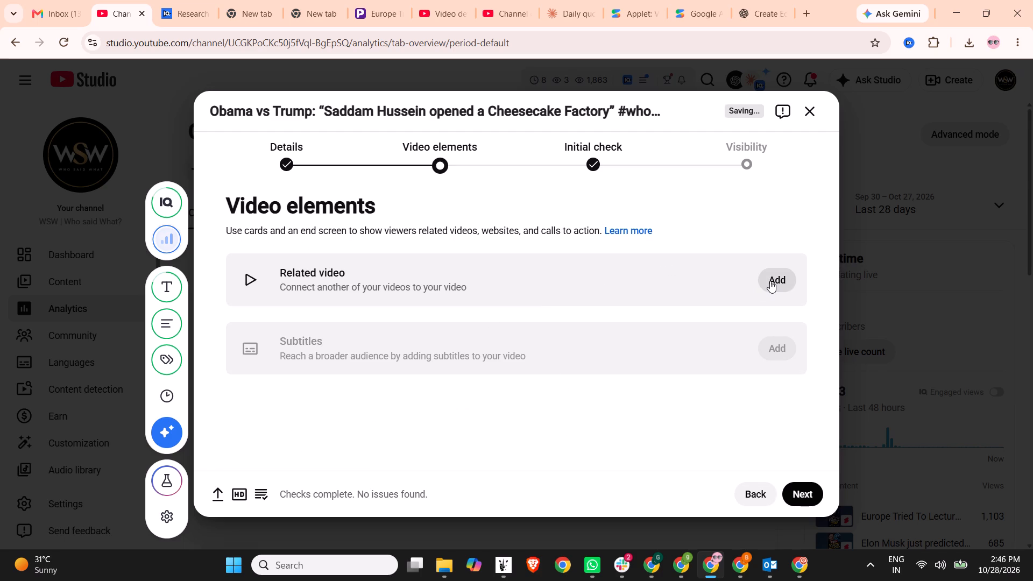
Add the “We will not be attacking Iran at…” Short as the related video and continue to the visibility stage.
left_click(770, 281)
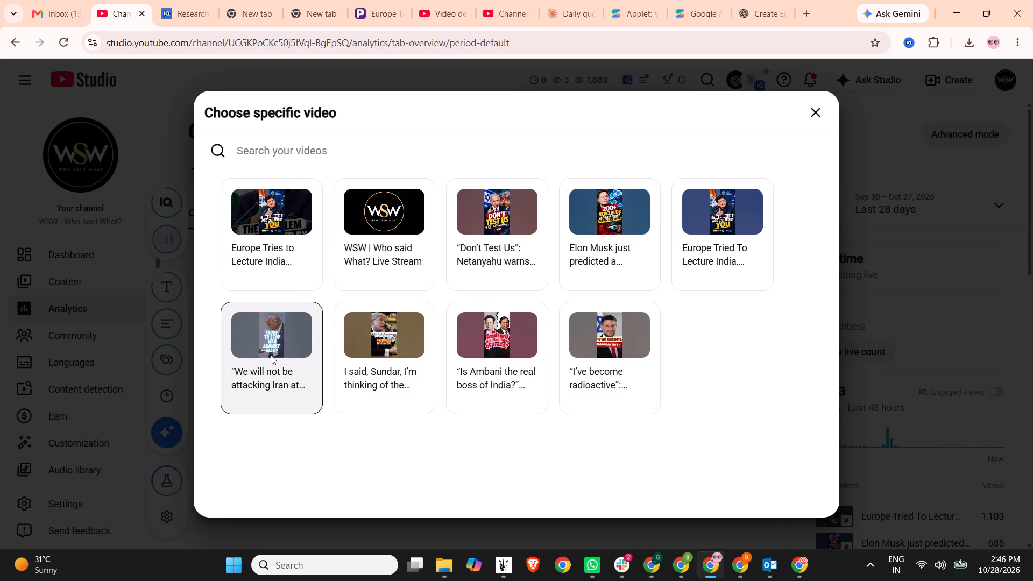
left_click(251, 350)
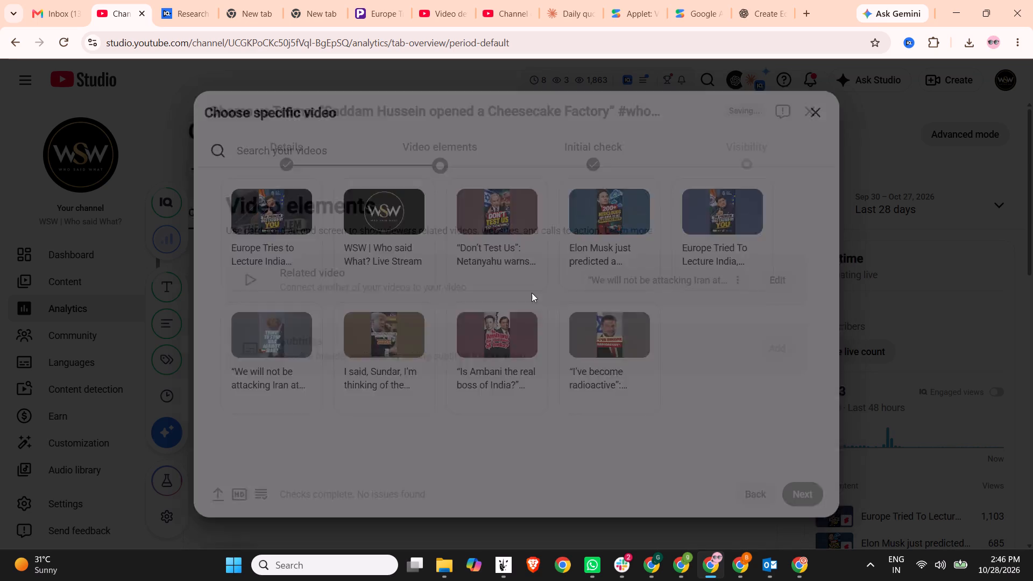
left_click(799, 492)
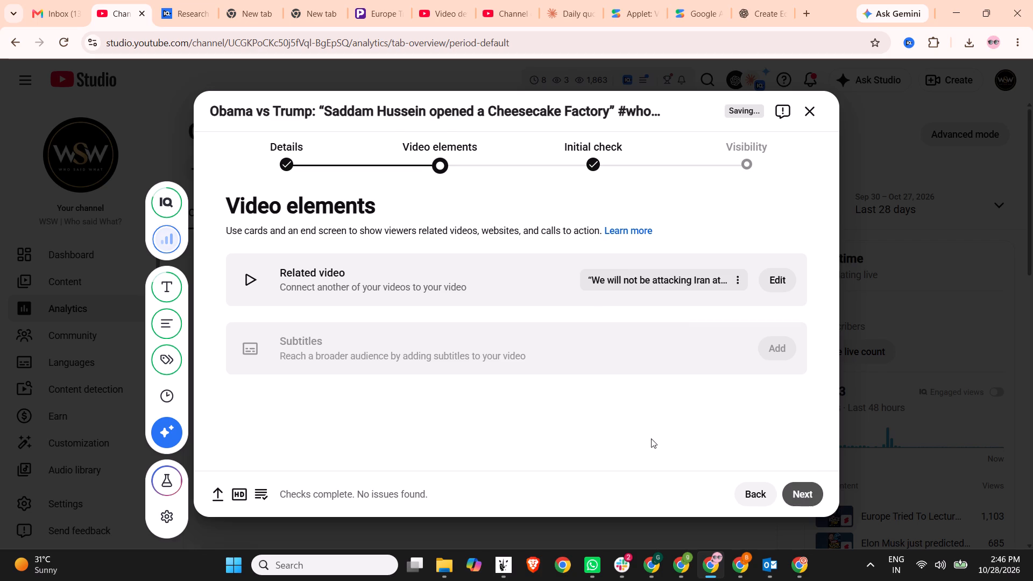
left_click(802, 492)
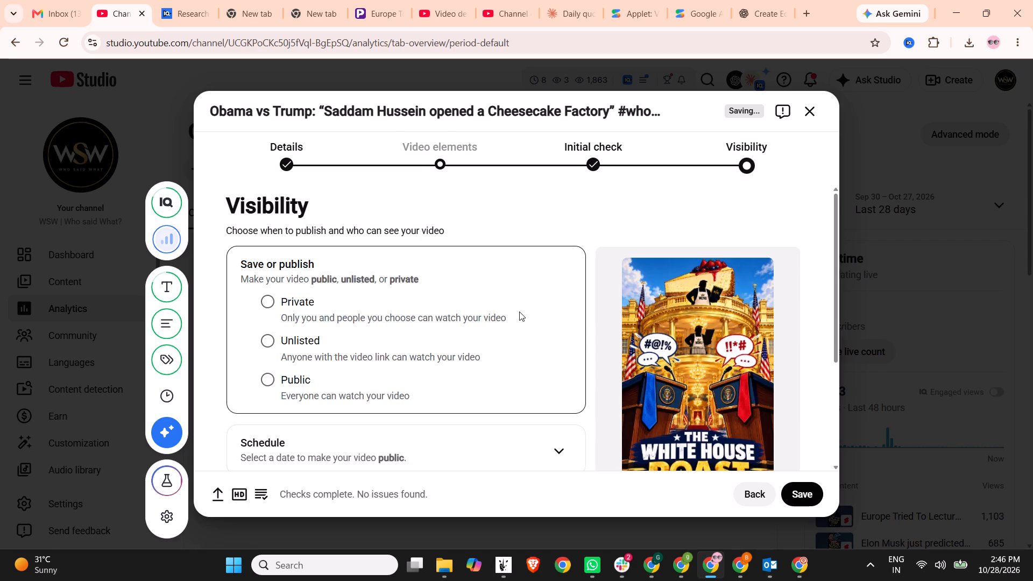
Set the video's visibility to Public.
left_click(299, 378)
scroll(465, 274, "down", 5)
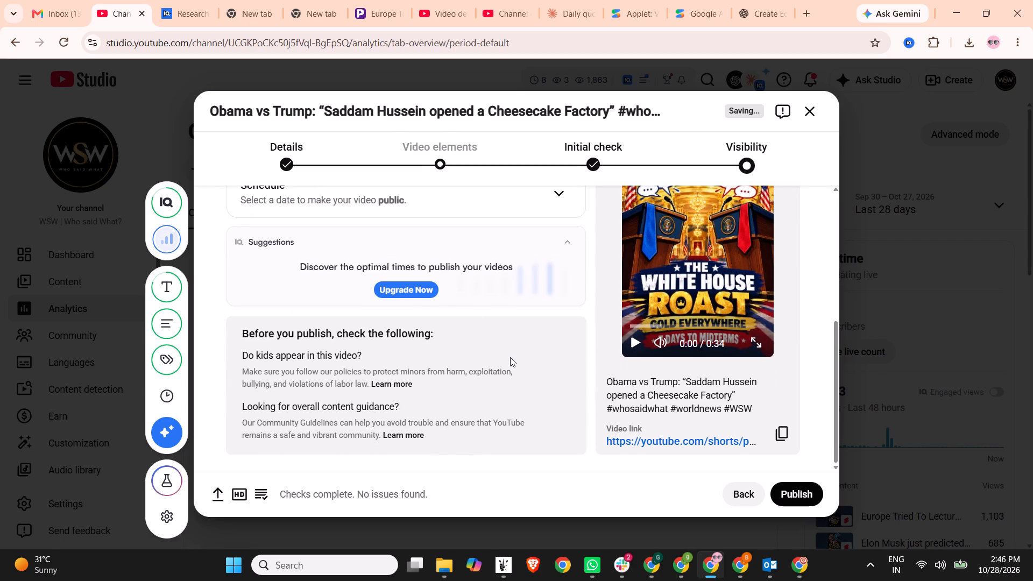
scroll(510, 357, "up", 3)
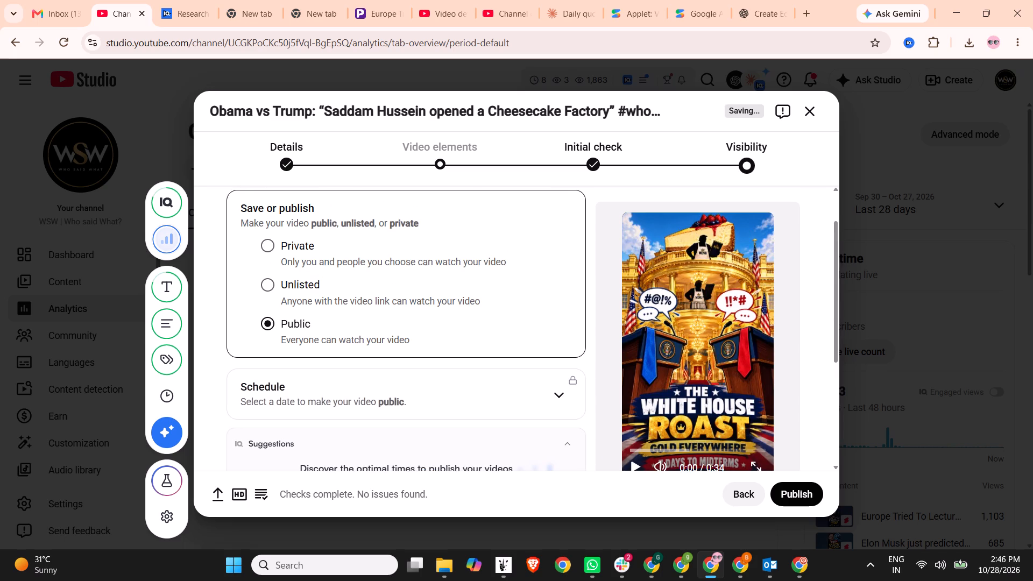
Switch the video's visibility to scheduled publishing and open the publish time choices.
left_click(549, 388)
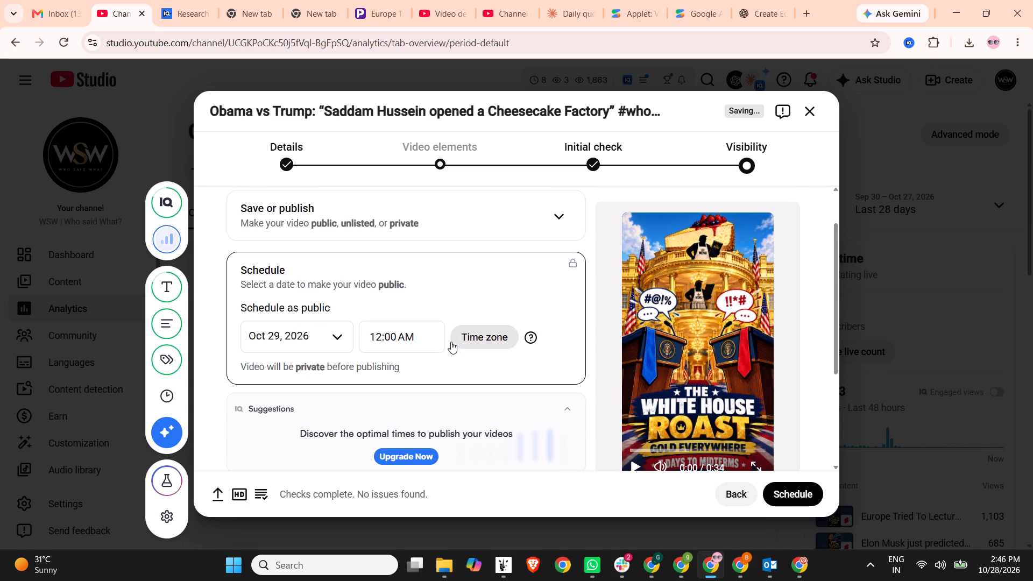
left_click(379, 336)
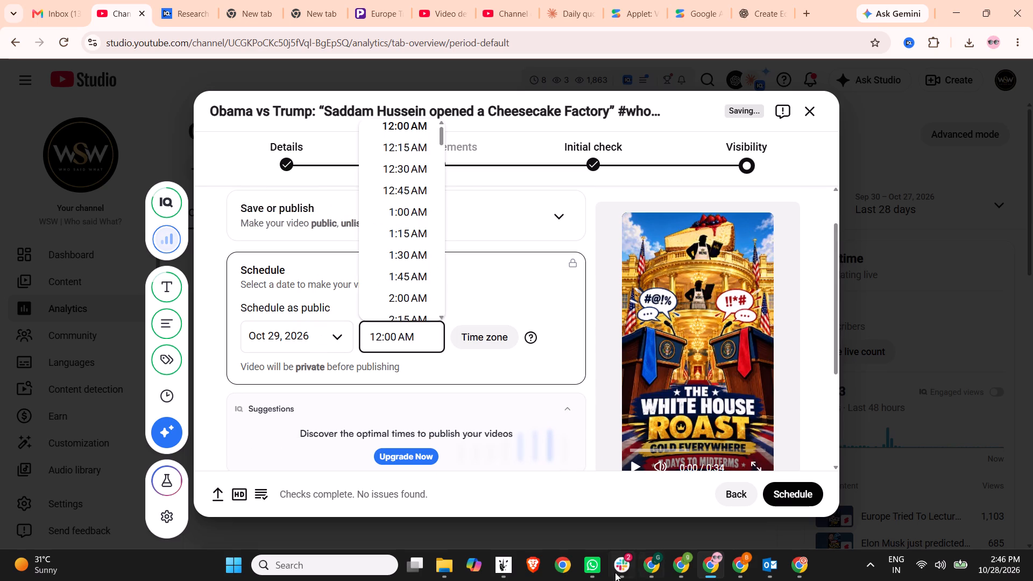
Switch to Breakout Learning and reopen the “Contract Governance Failure at Coalfield Minerals Limited” assignment from the MCL MDP: 28/10 class.
left_click(511, 569)
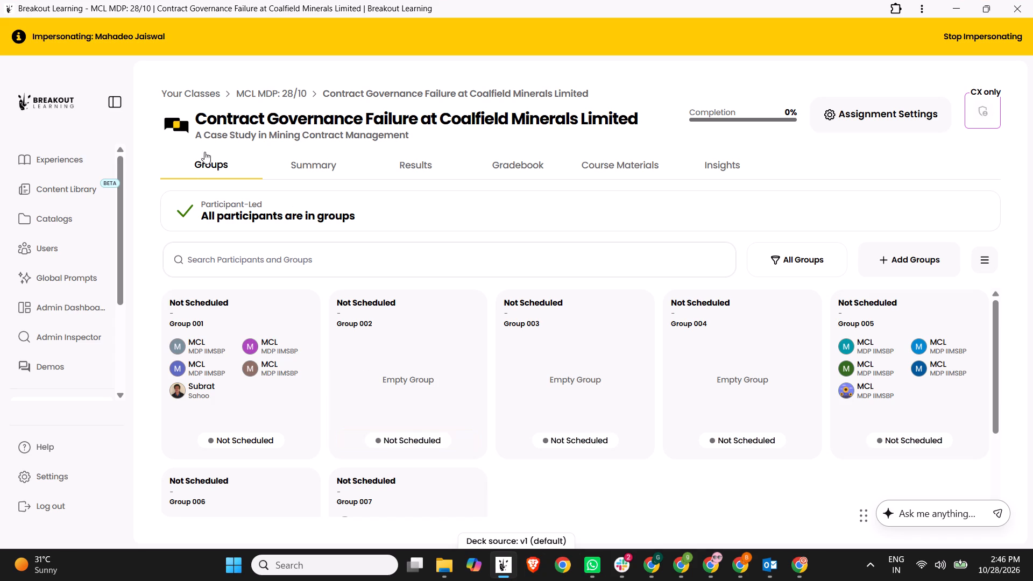
left_click(292, 94)
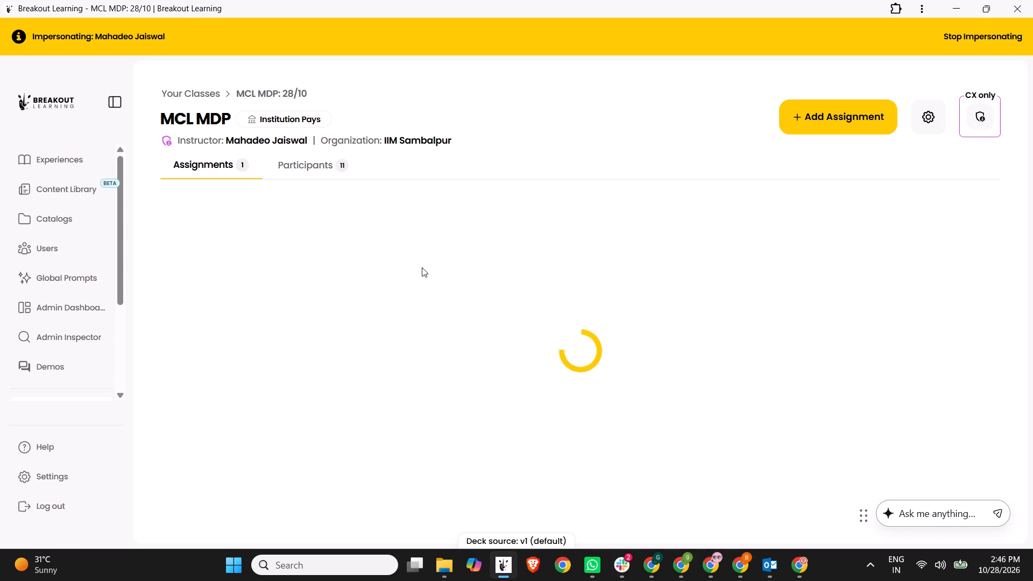
left_click(377, 240)
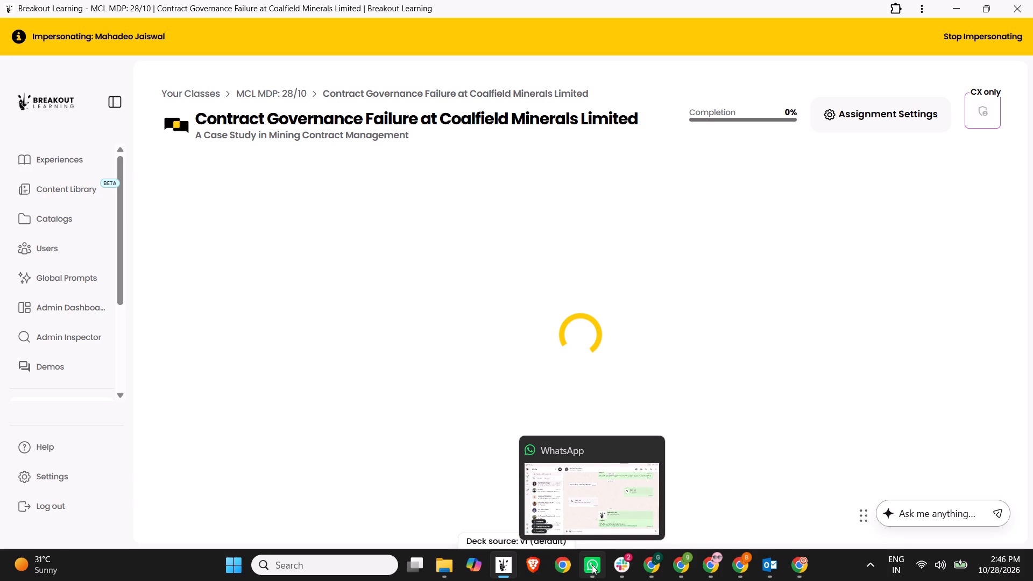
Remove the MCL MDP IIMSBP participant from Group 007 and close the group's management window.
scroll(437, 360, "down", 4)
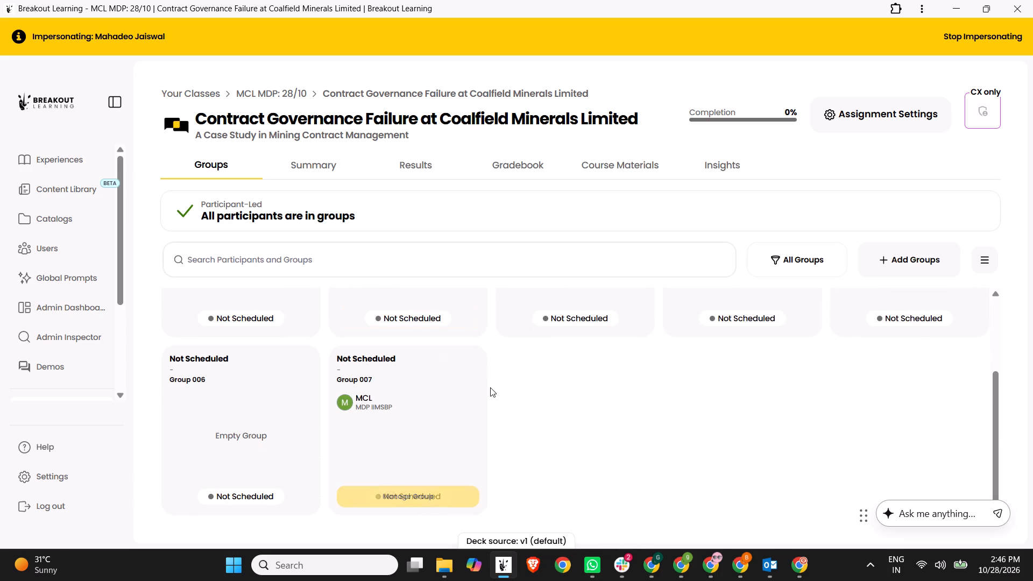
left_click(409, 406)
left_click(467, 214)
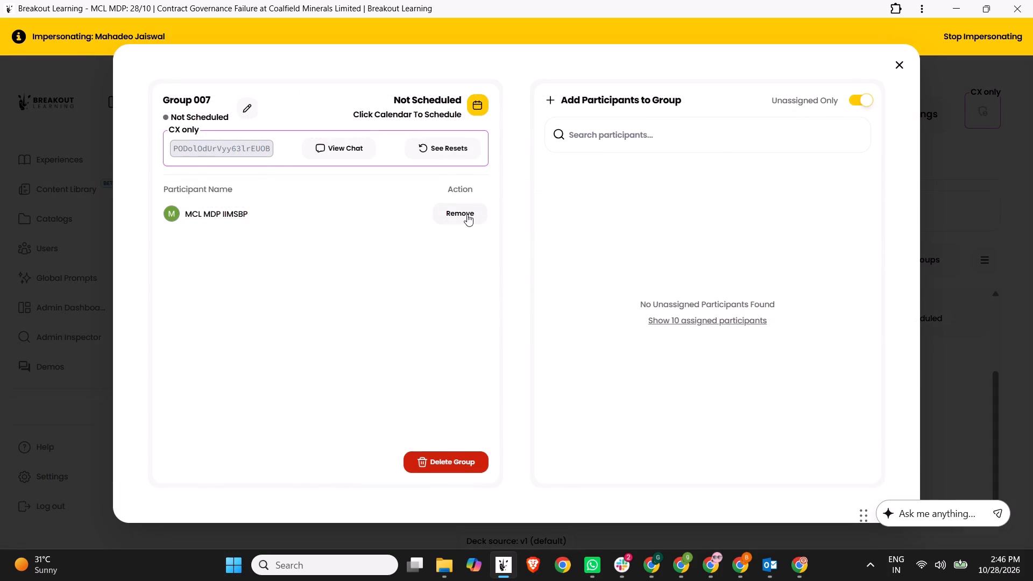
left_click(897, 59)
Add the unassigned MCL MDP IIMSBP participant to Group 002 and close the group's management window.
scroll(444, 355, "up", 5)
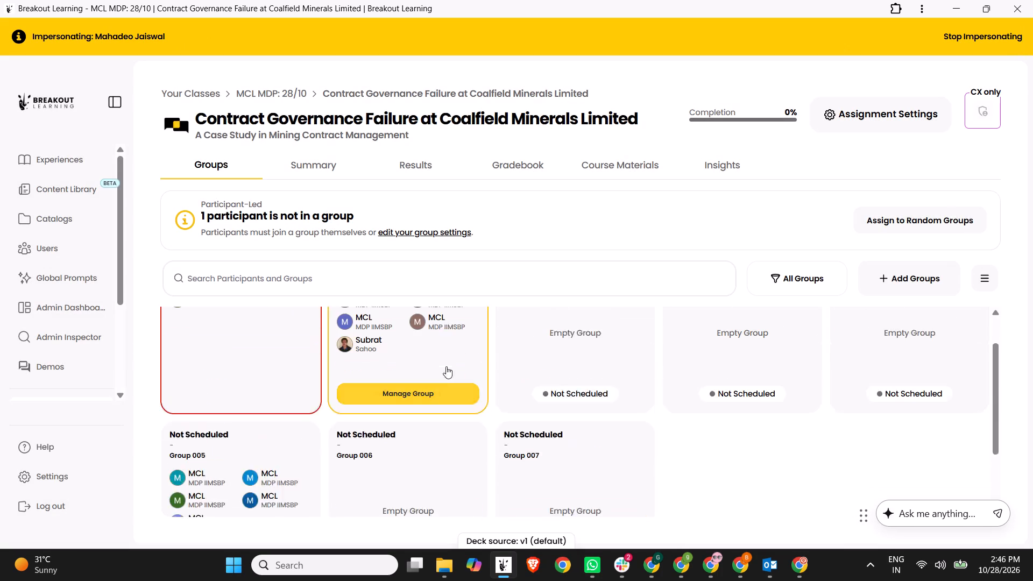
left_click(597, 364)
left_click(846, 183)
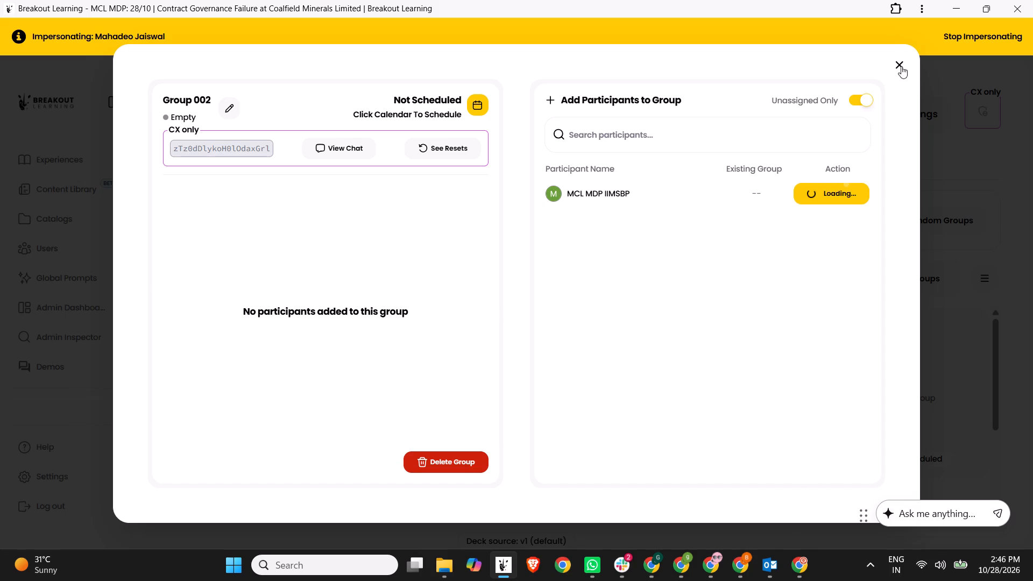
left_click(901, 66)
scroll(703, 465, "down", 4)
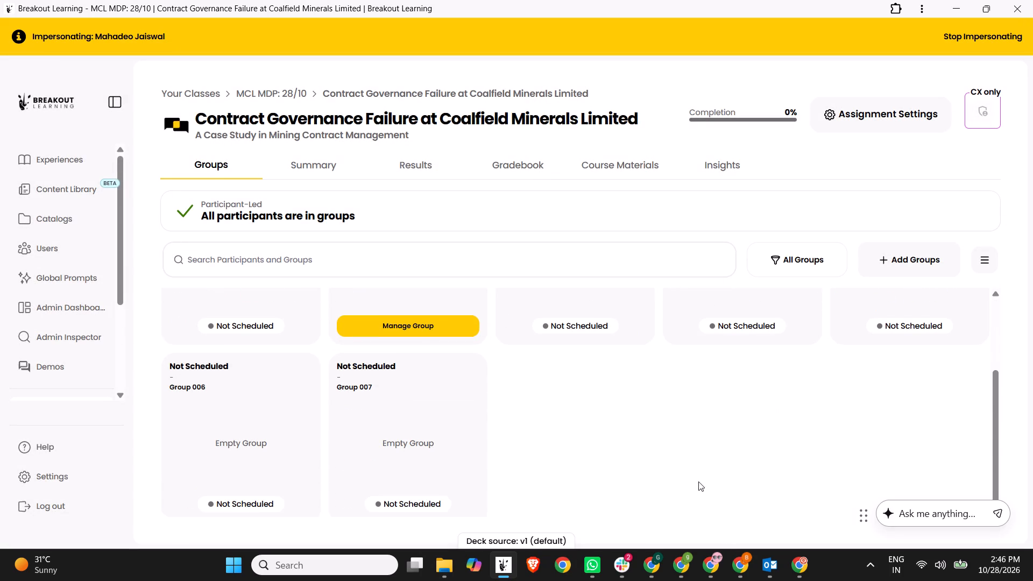
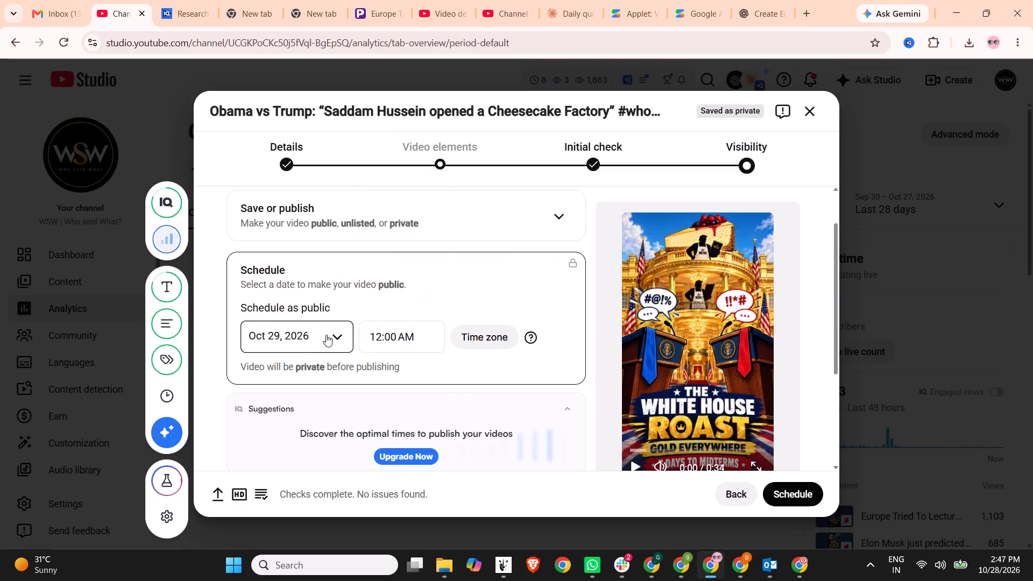
Set the Short's scheduled public release to Oct 28, 2026 at 4:30 PM in the GMT+0530 time zone.
left_click(326, 335)
left_click(332, 239)
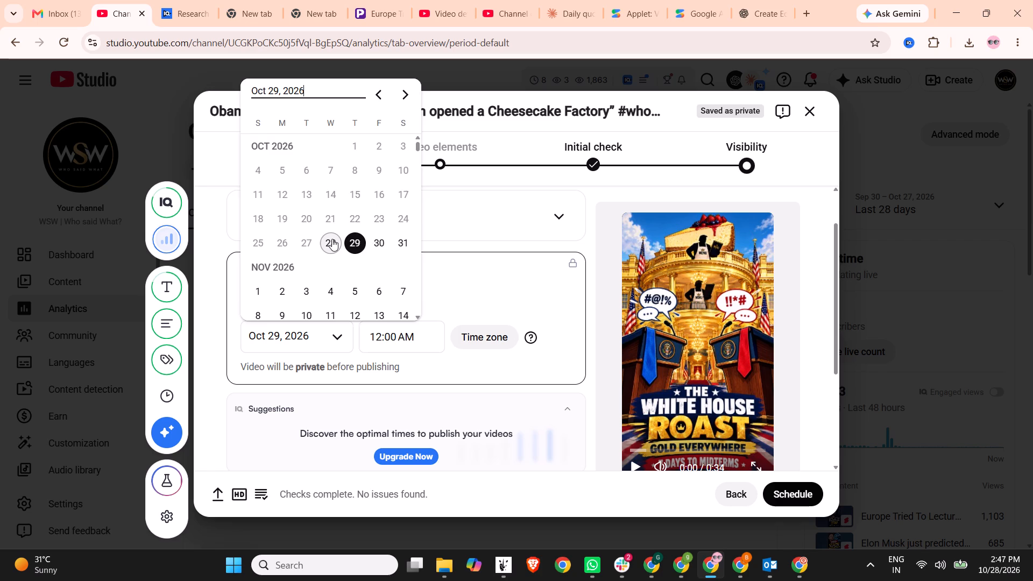
left_click(418, 338)
scroll(414, 252, "down", 5)
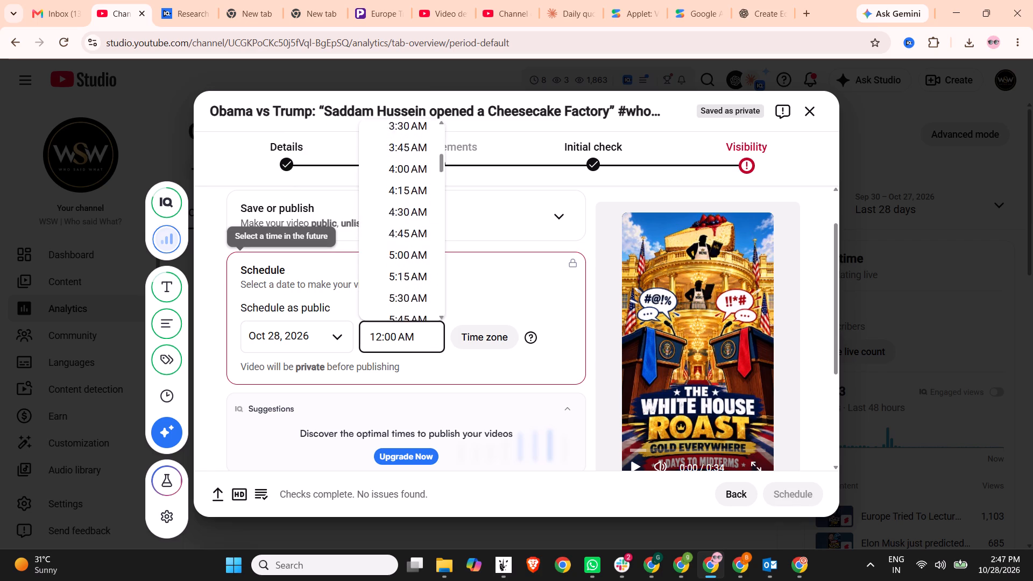
scroll(412, 251, "down", 6)
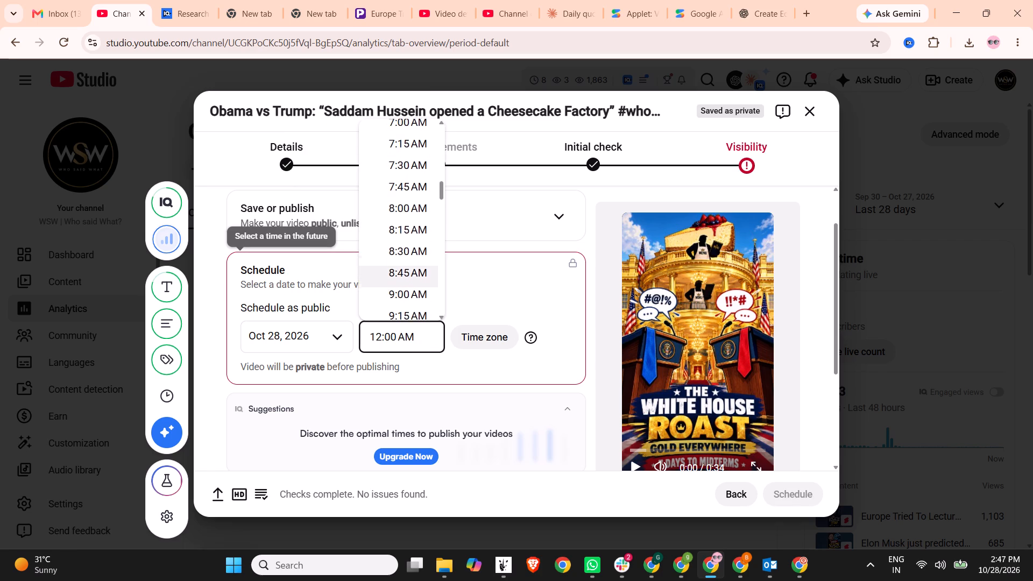
scroll(412, 272, "down", 14)
scroll(412, 273, "up", 2)
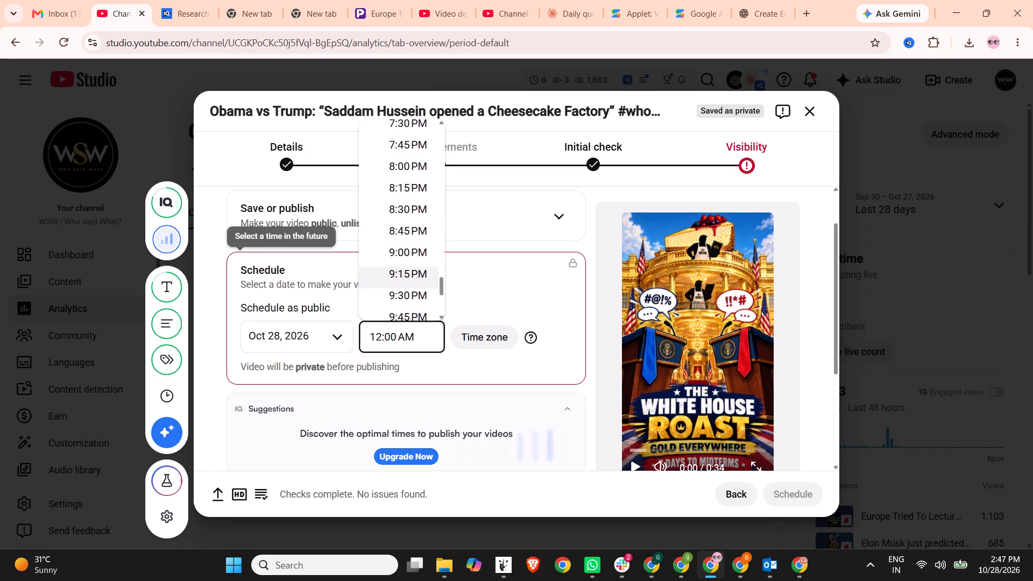
scroll(412, 273, "up", 9)
scroll(417, 252, "down", 5)
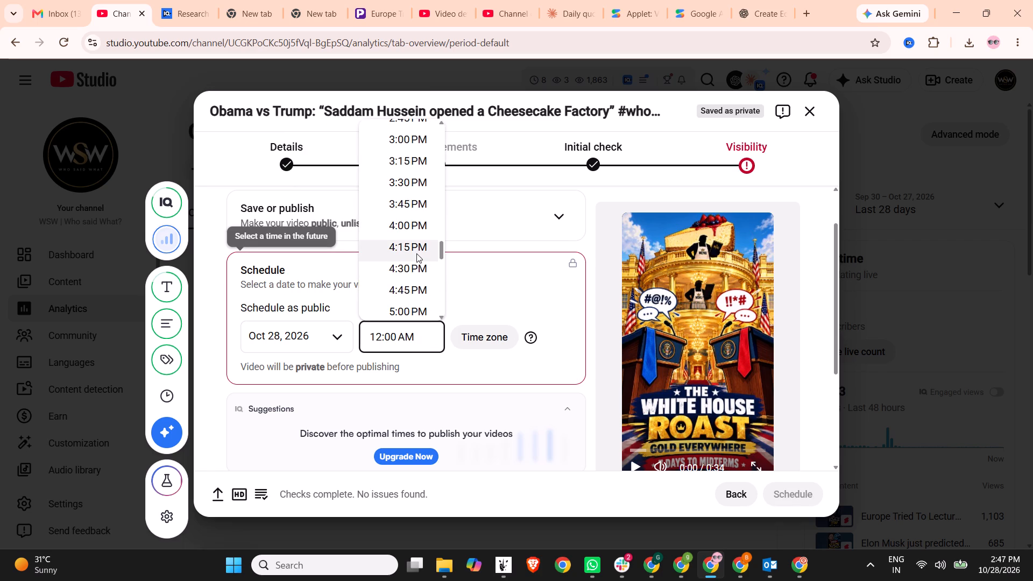
left_click(413, 270)
left_click(483, 336)
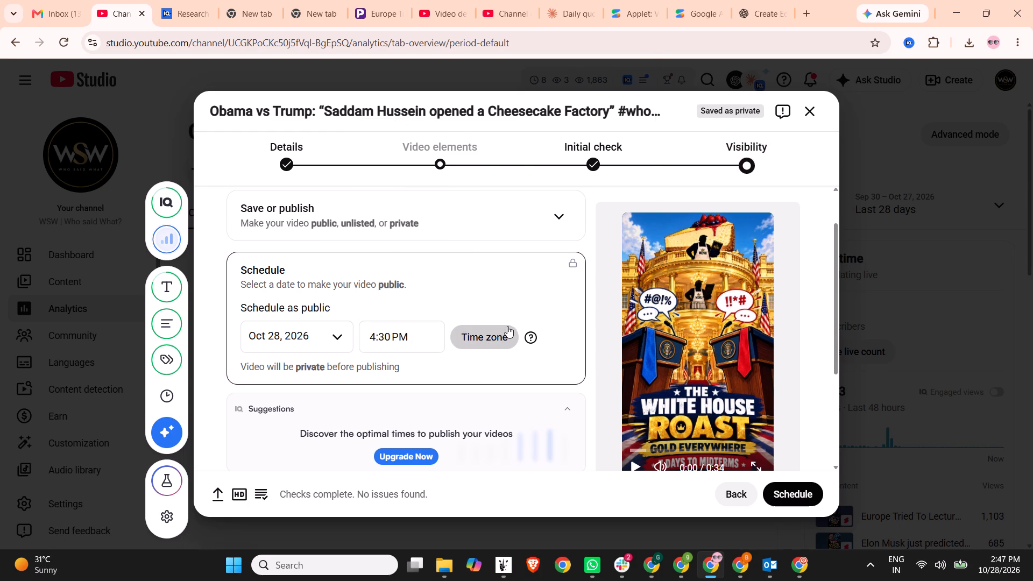
left_click(544, 79)
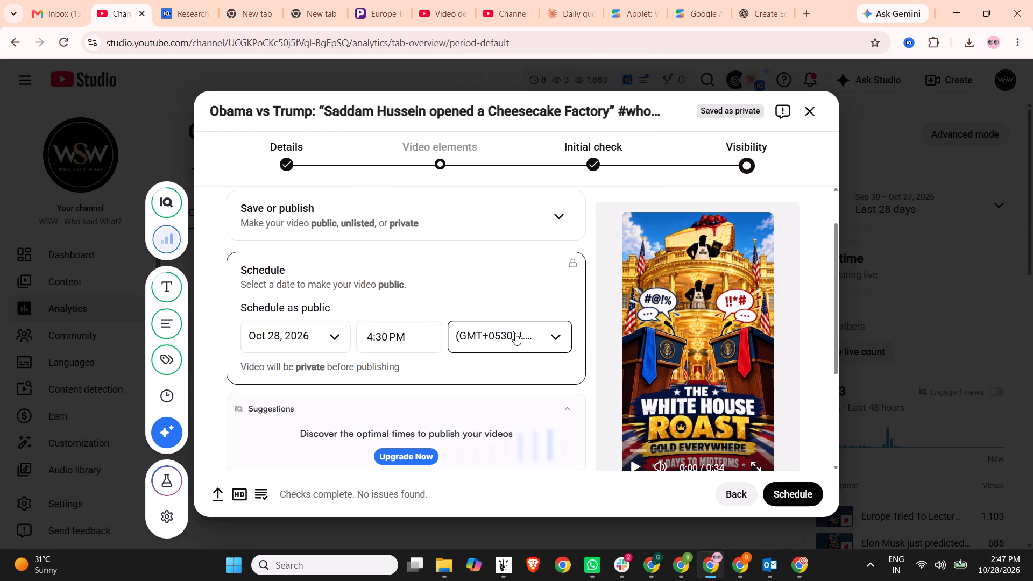
Schedule the Obama vs Trump Short with these publishing settings and dismiss the scheduling confirmation.
scroll(667, 429, "down", 10)
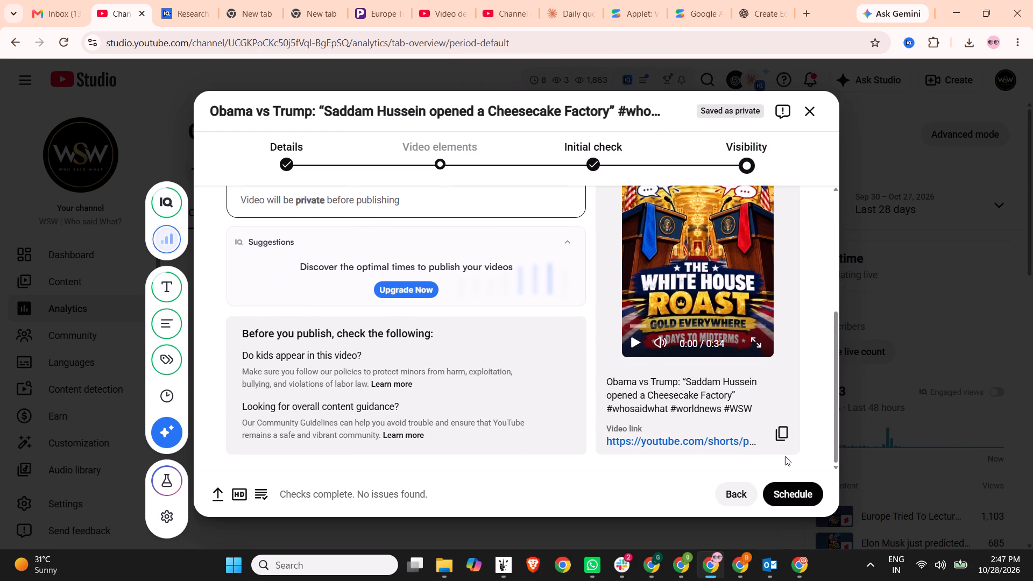
left_click(784, 488)
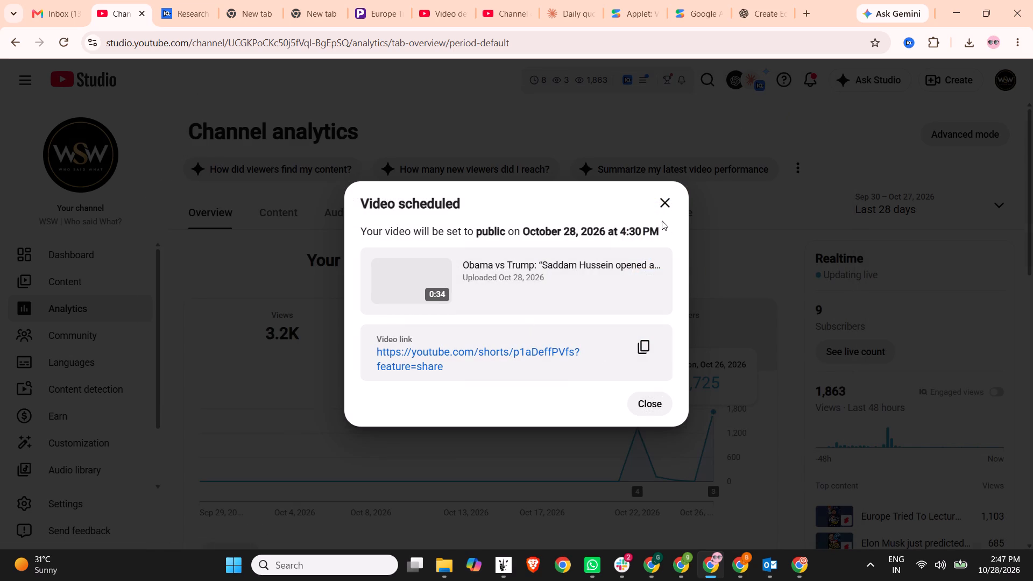
left_click(673, 193)
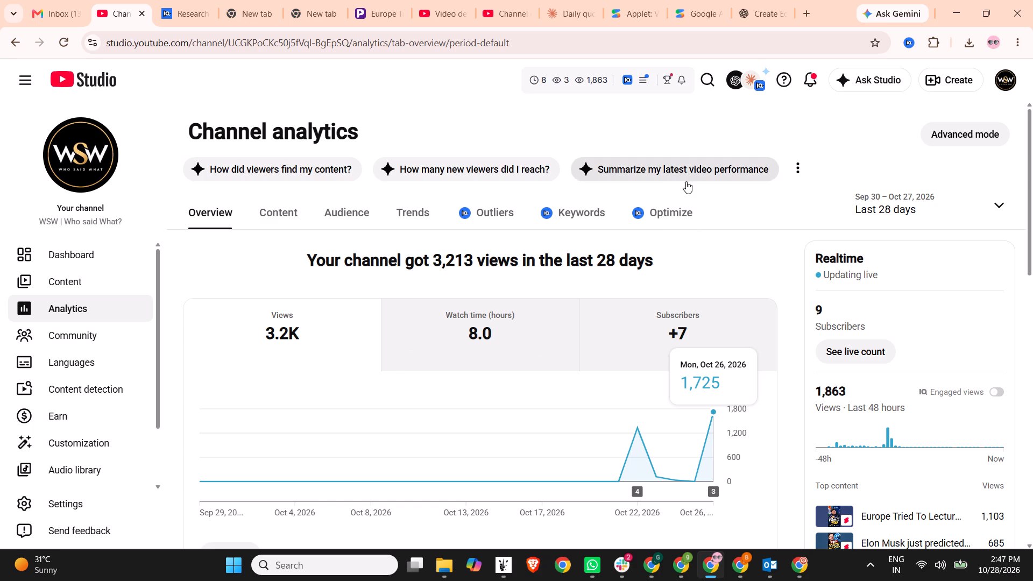